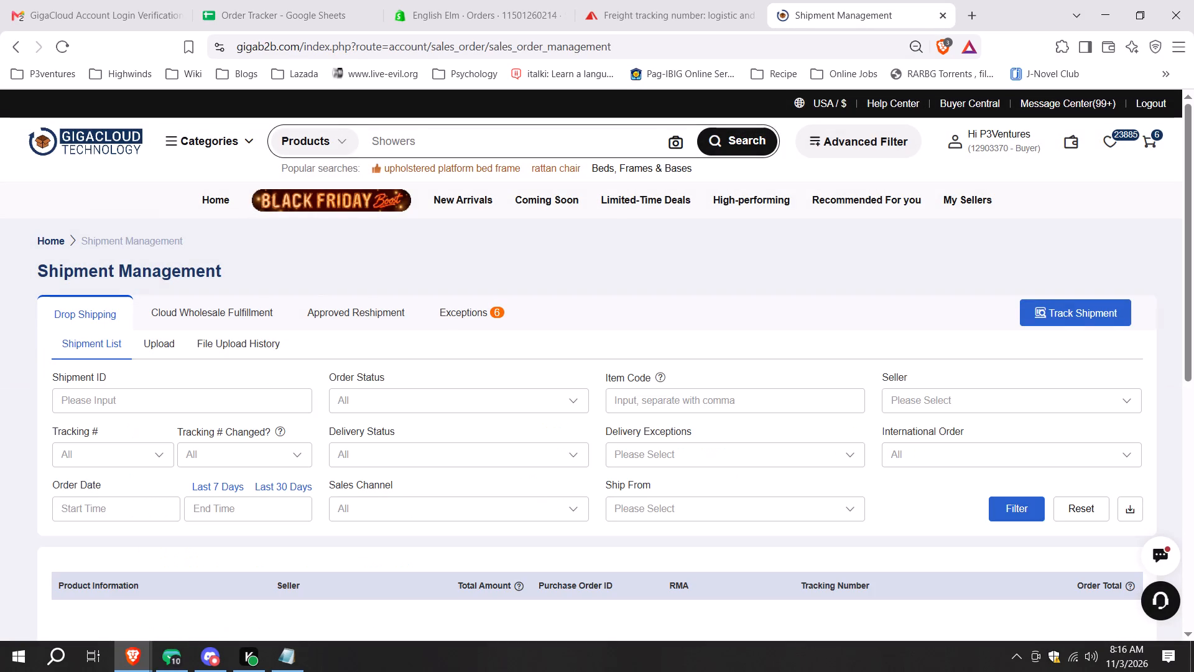
key("ctrl+v")
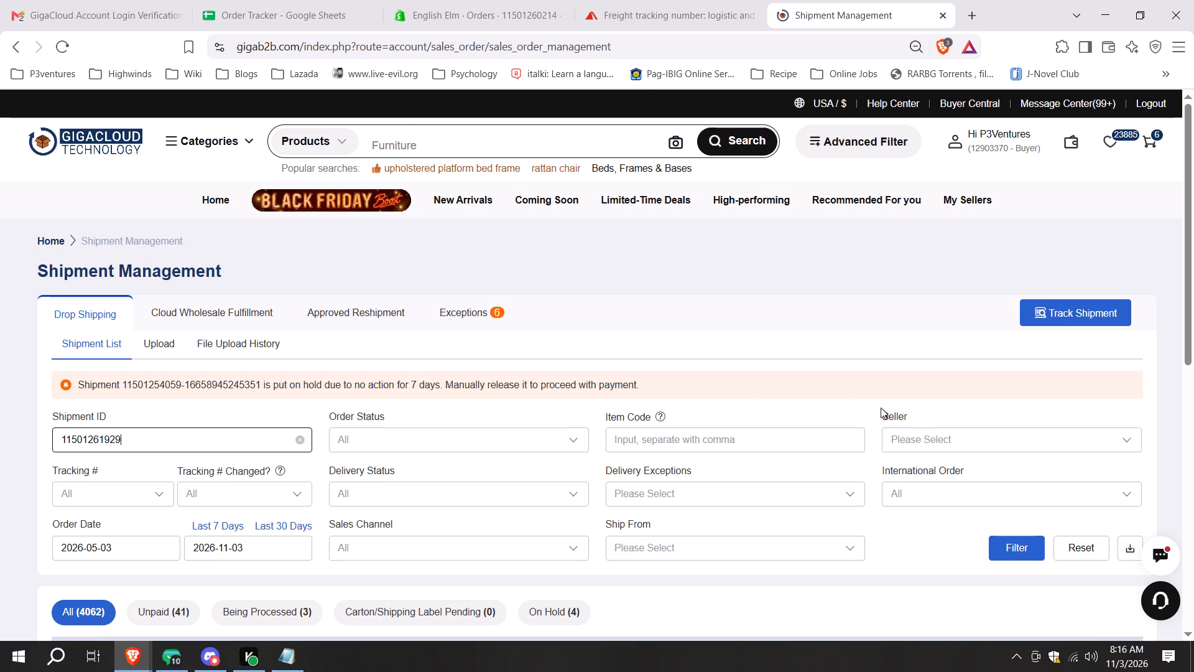
left_click(1003, 554)
scroll(801, 408, "down", 1)
scroll(902, 373, "down", 1)
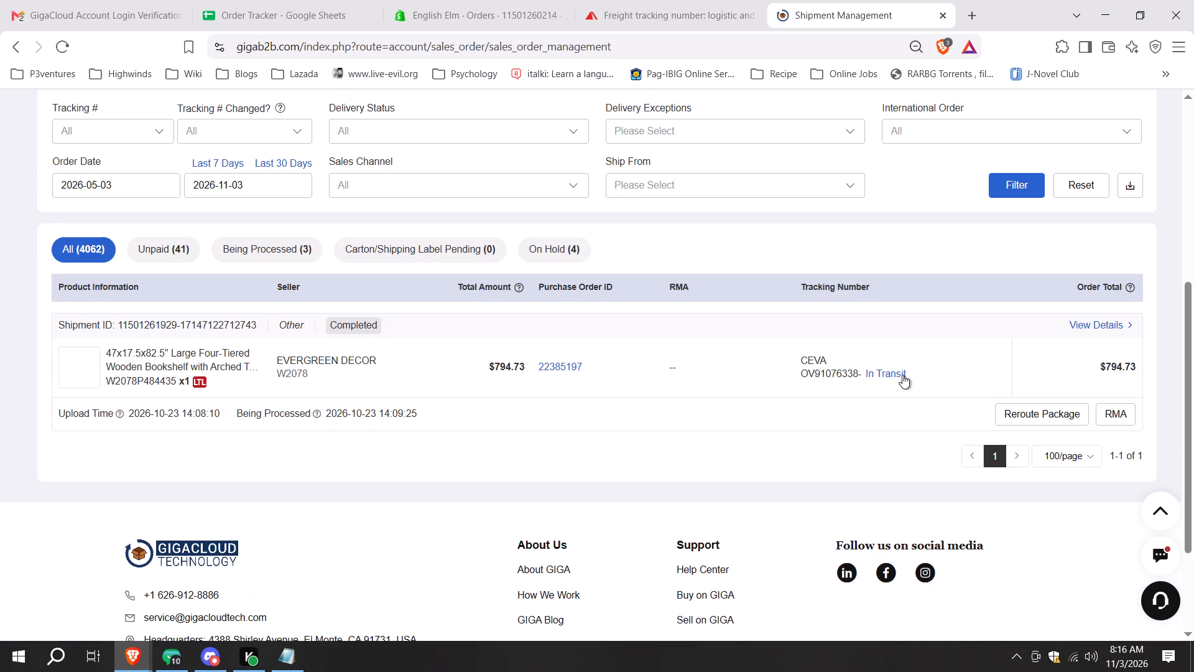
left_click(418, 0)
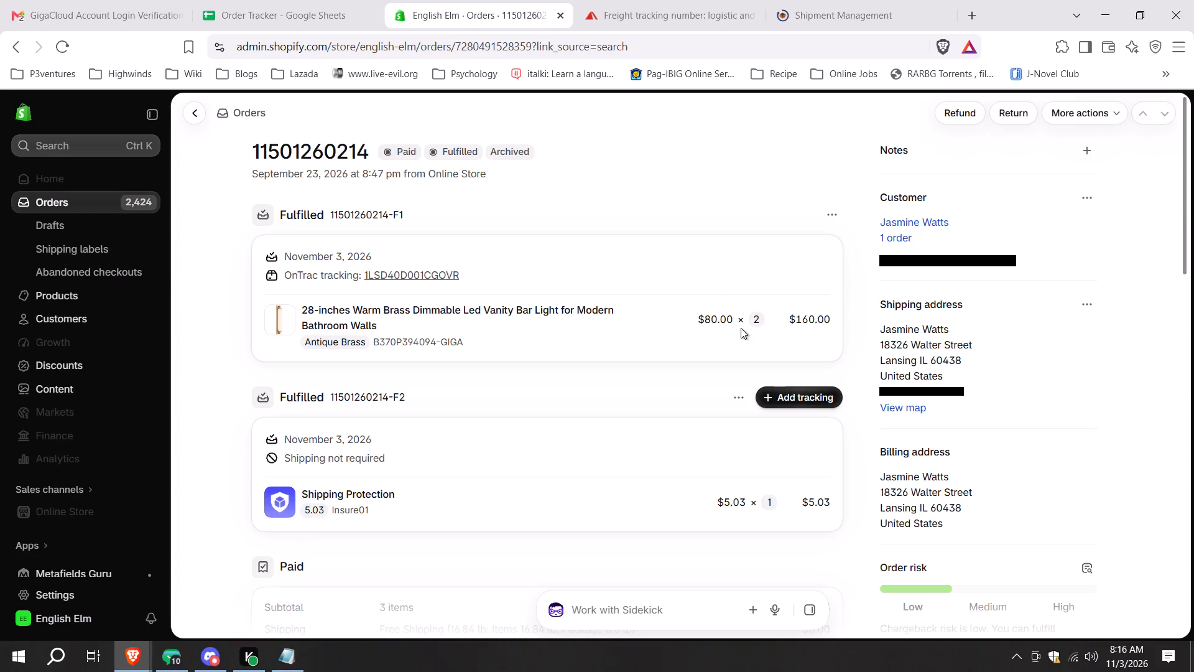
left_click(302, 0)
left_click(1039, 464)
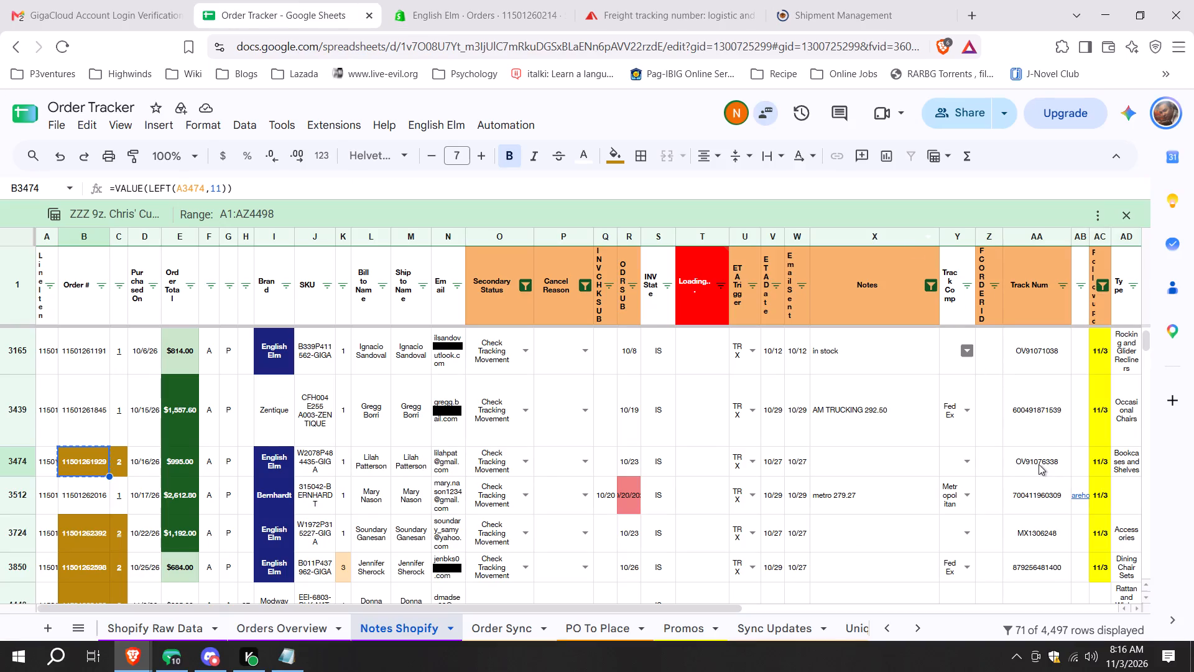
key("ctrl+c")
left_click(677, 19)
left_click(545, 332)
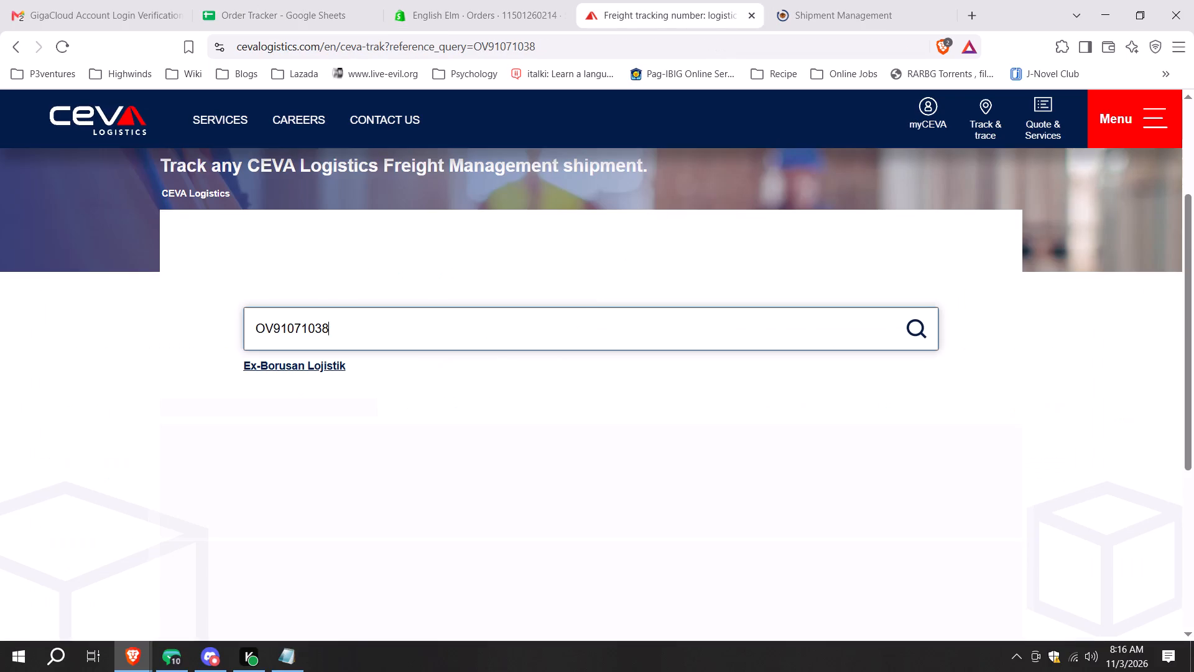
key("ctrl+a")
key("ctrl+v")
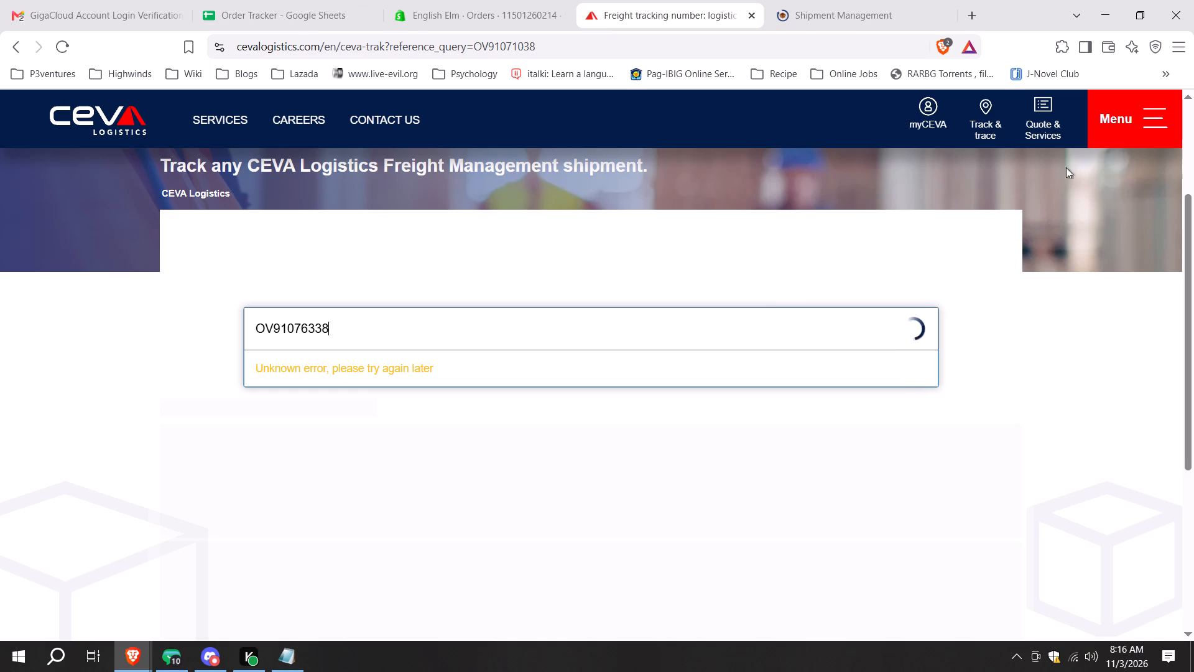
left_click(986, 128)
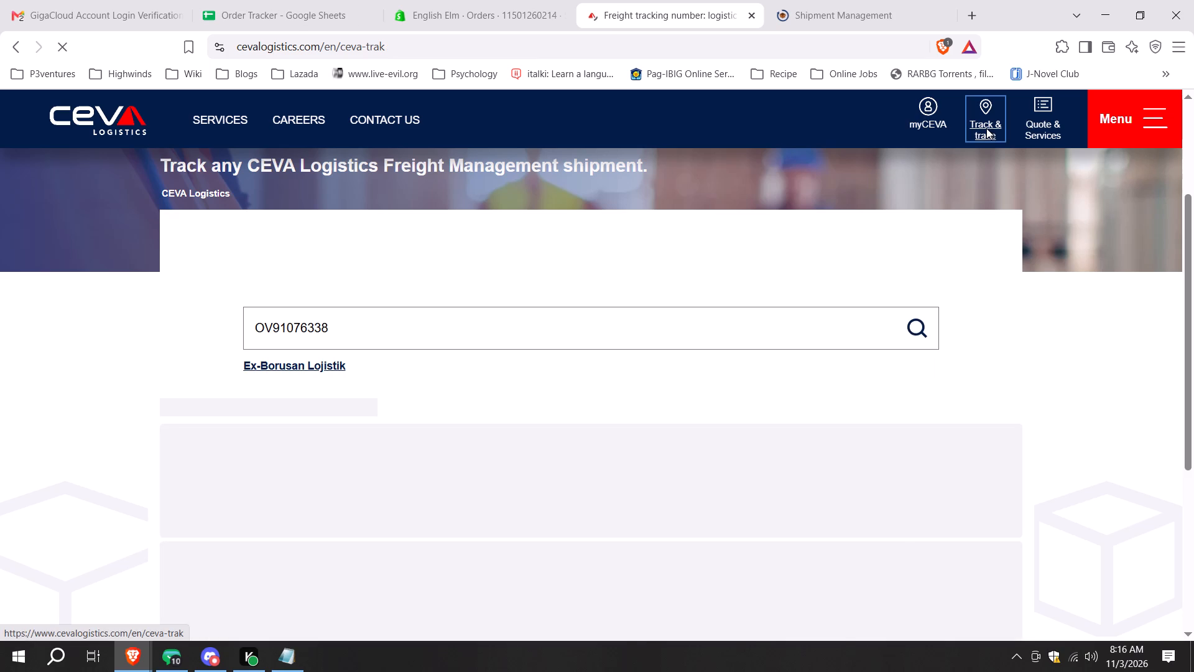
left_click(477, 288)
scroll(537, 283, "down", 2)
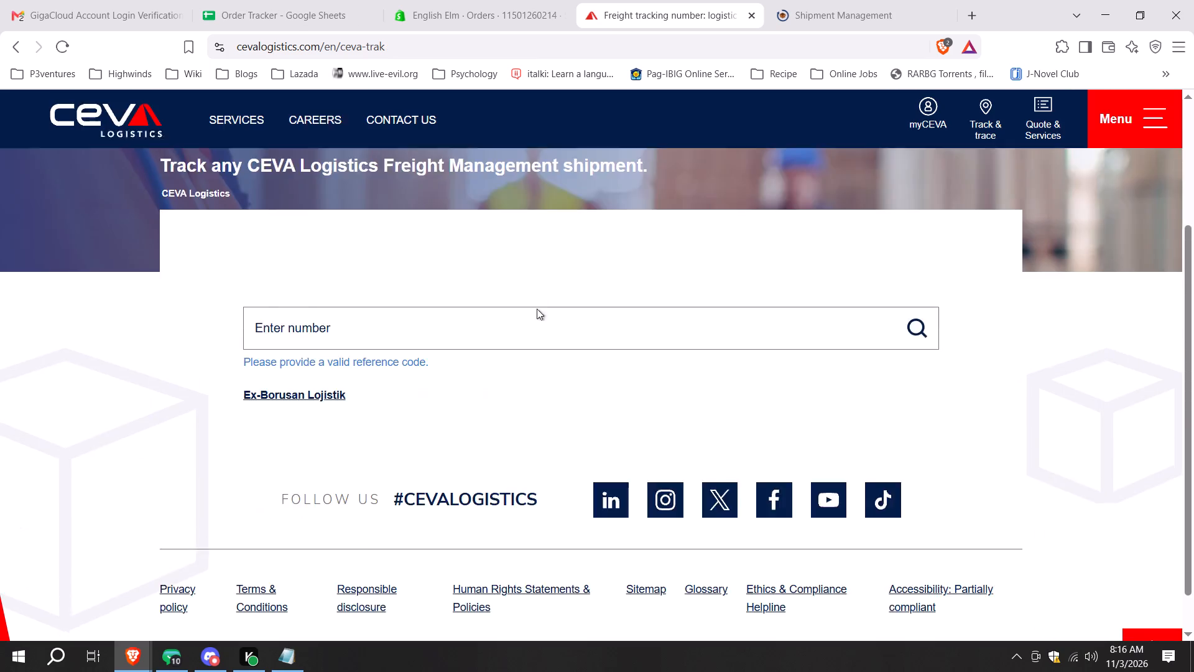
left_click(522, 282)
key("ctrl+v")
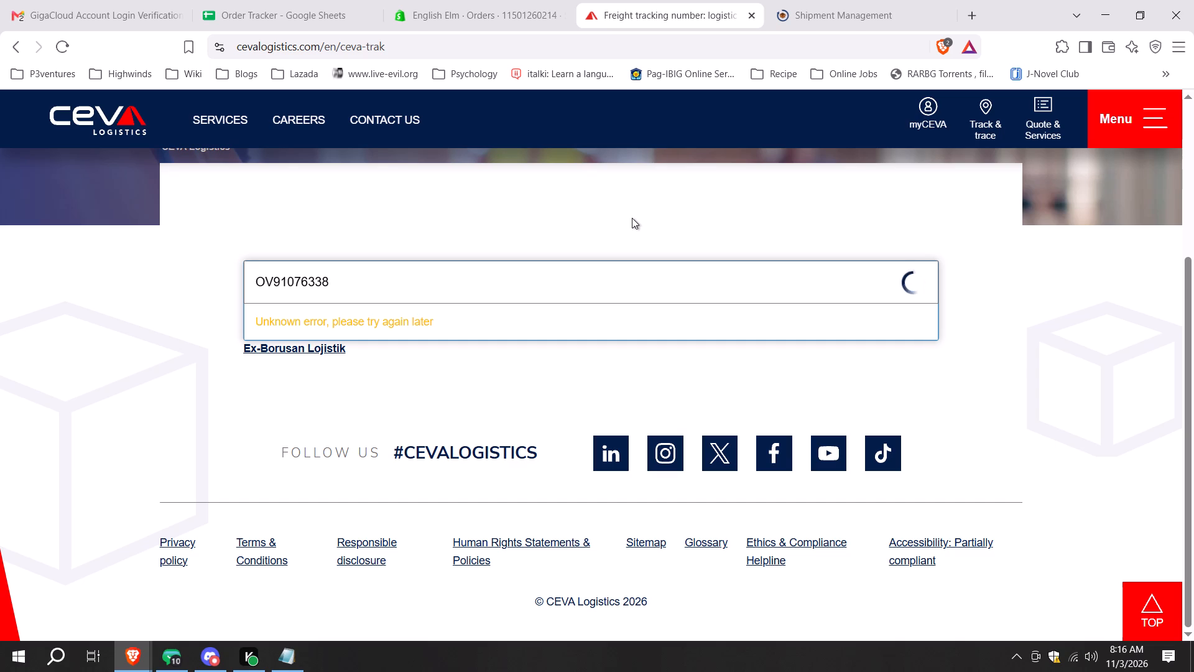
left_click(207, 0)
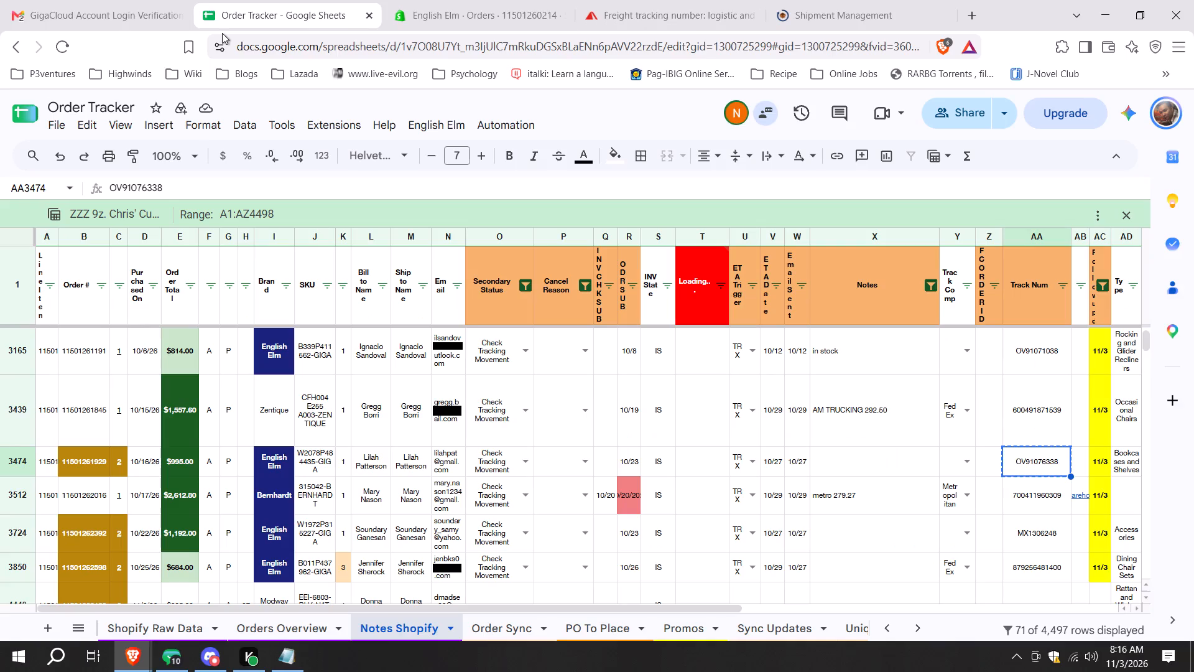
left_click(118, 459)
left_click(96, 459)
key("ctrl+c")
left_click(412, 0)
left_click(90, 156)
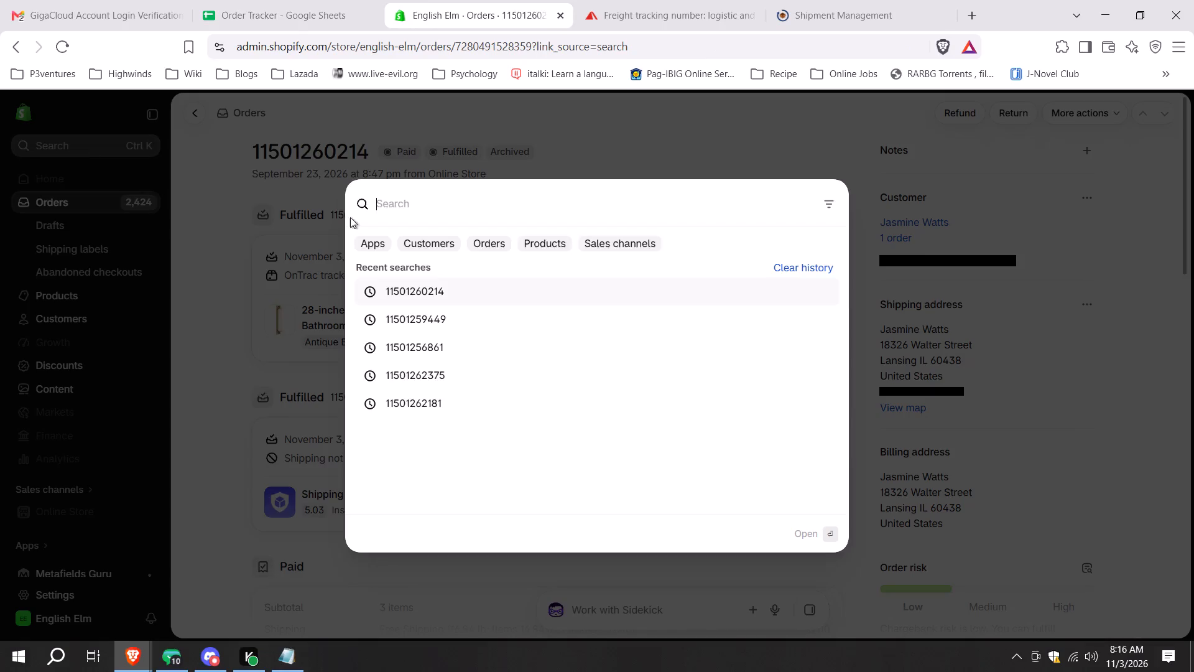
key("ctrl+v")
left_click(492, 272)
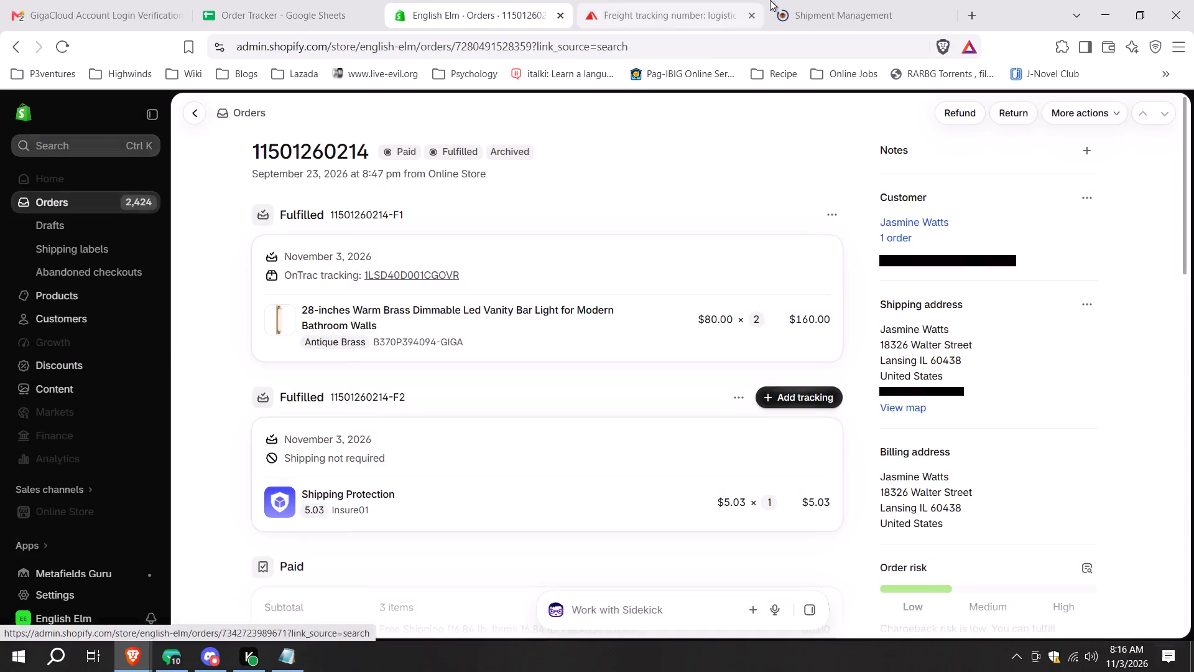
left_click(858, 0)
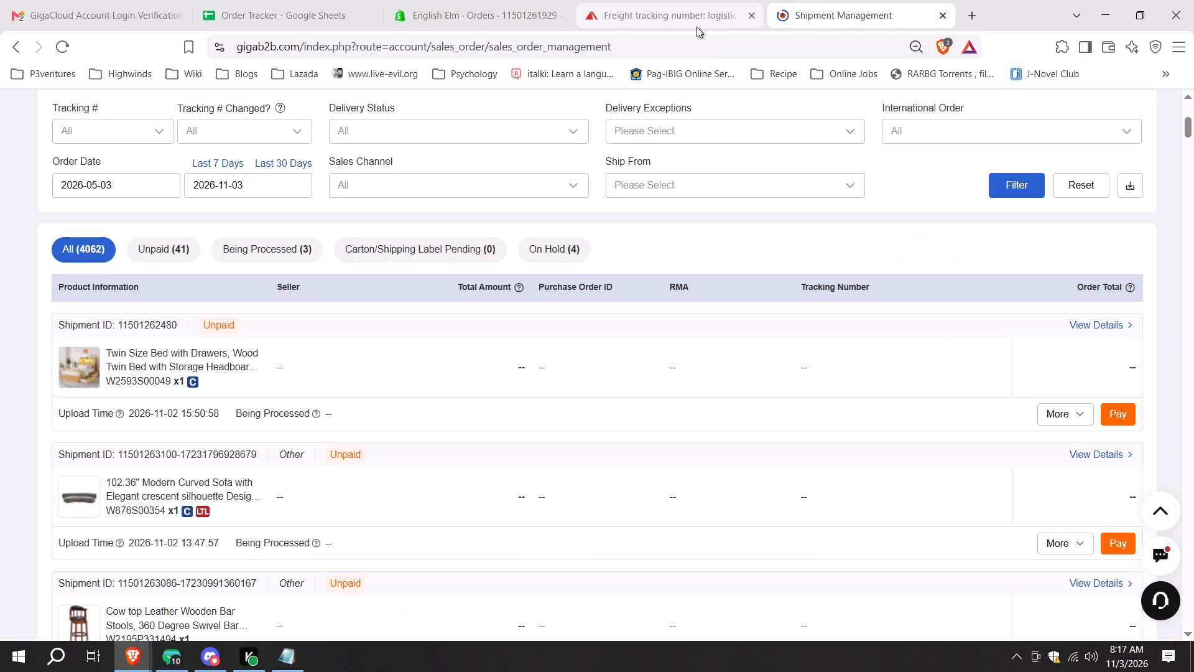
left_click(683, 0)
left_click(811, 0)
scroll(221, 183, "up", 1)
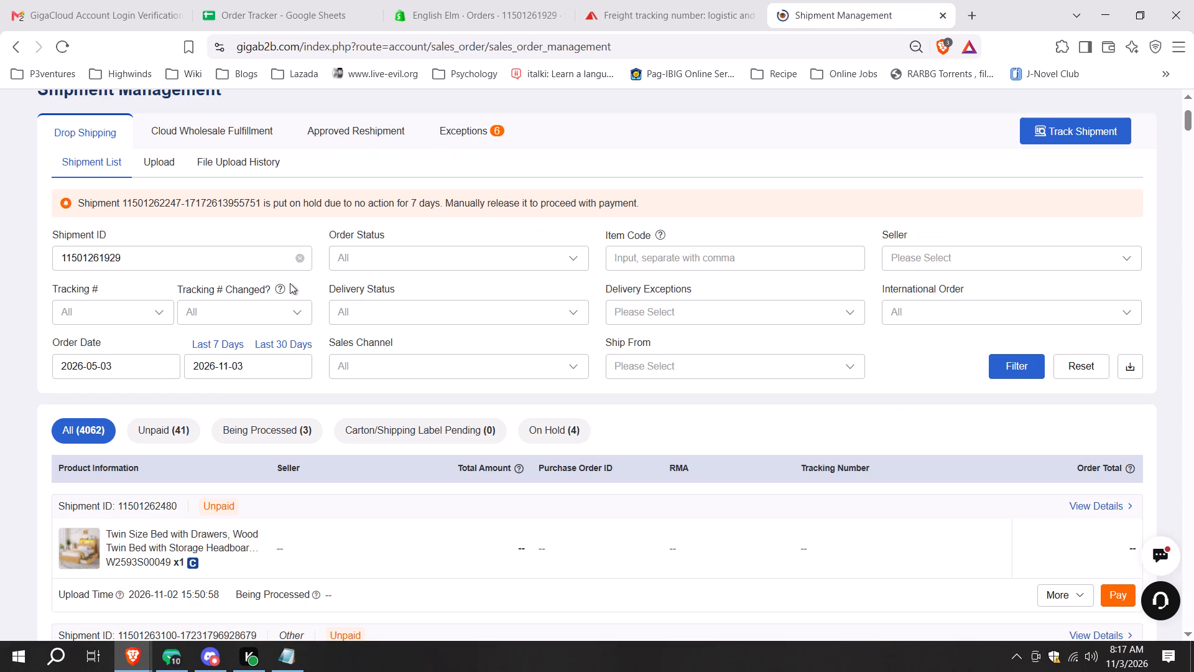
left_click(1029, 368)
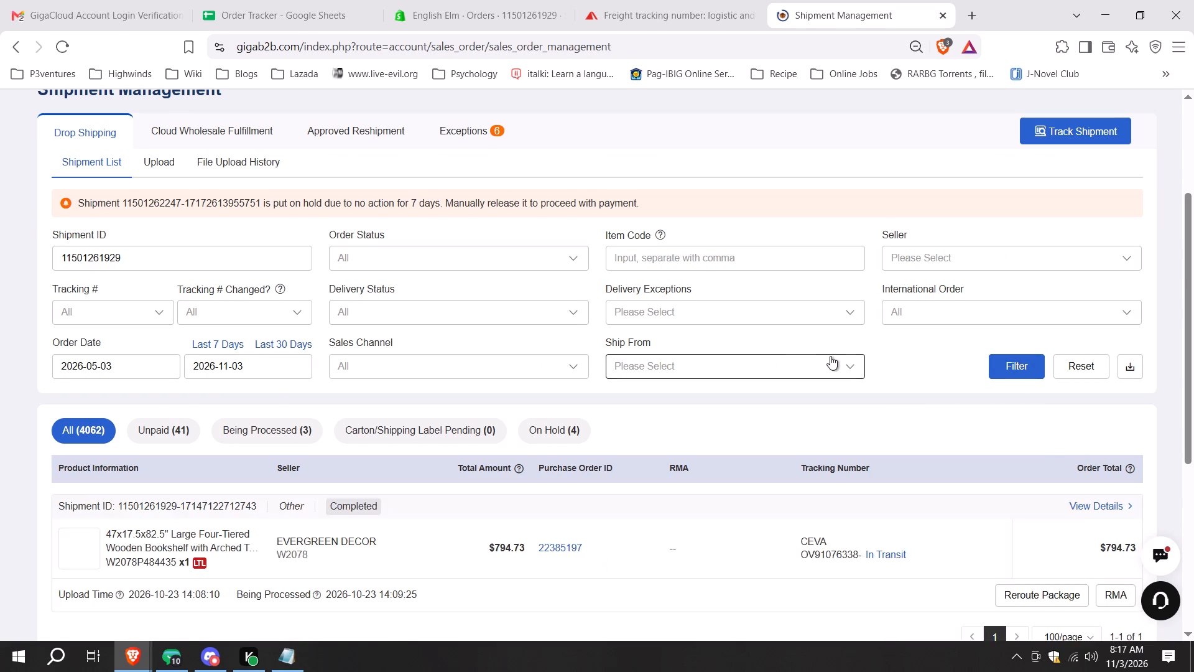
scroll(830, 356, "down", 1)
double_click(823, 378)
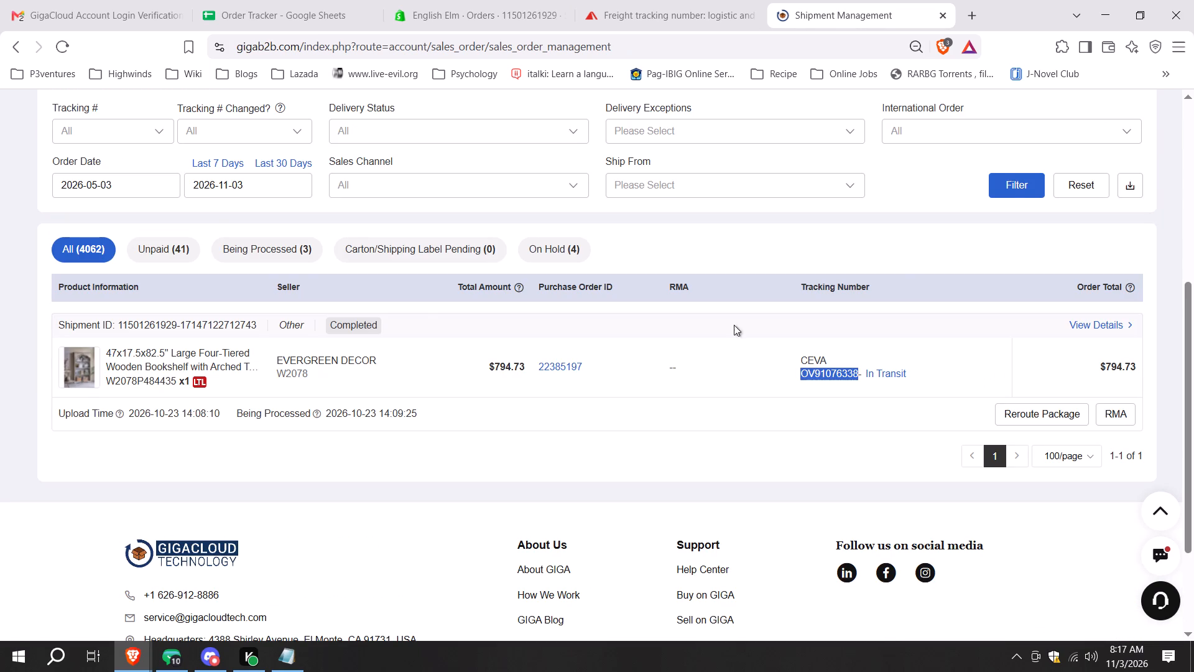
key("ctrl+c")
left_click(591, 0)
left_click(514, 0)
left_click(642, 0)
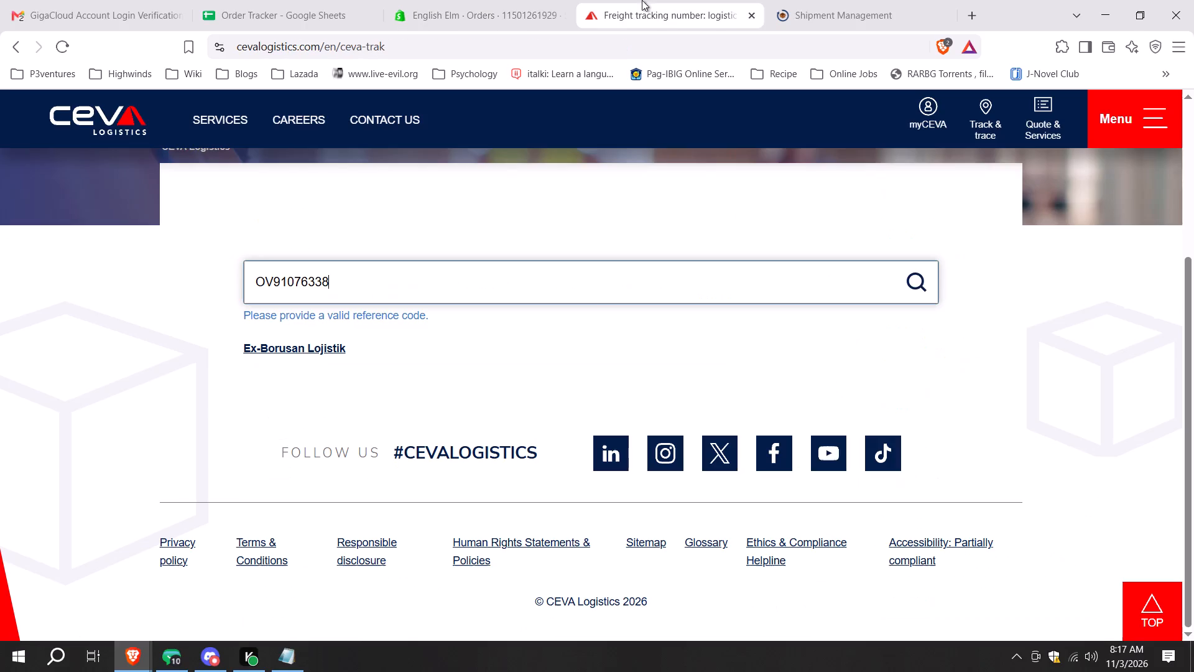
left_click(587, 284)
key("ctrl+a")
key("ctrl+v")
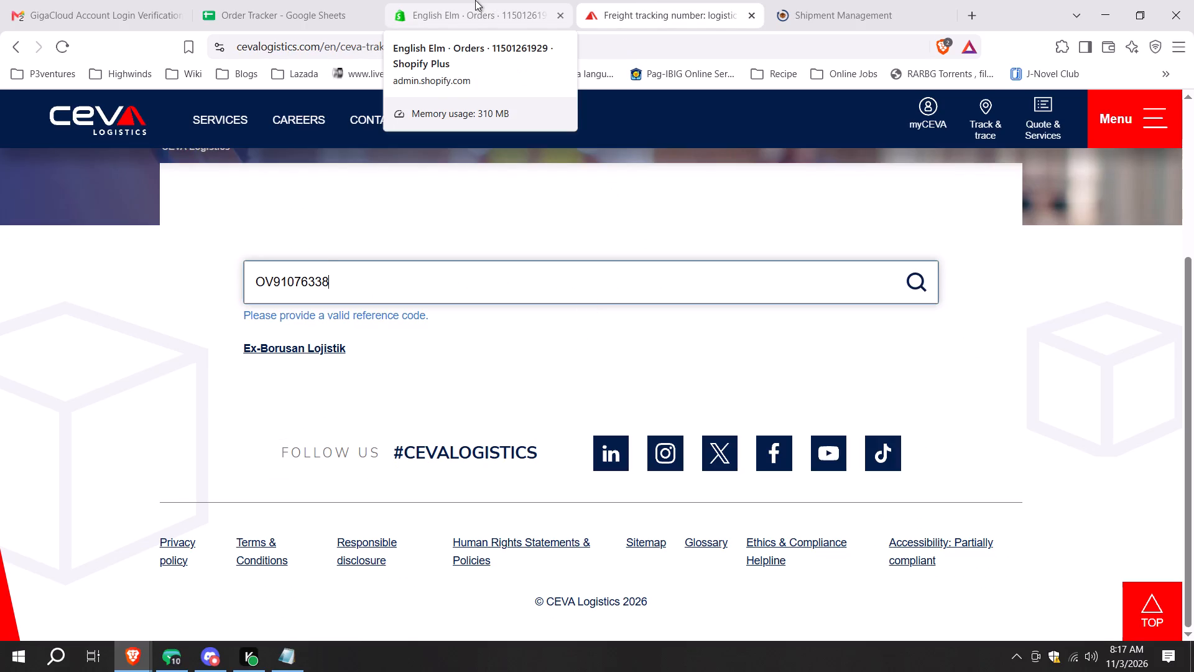
left_click(448, 274)
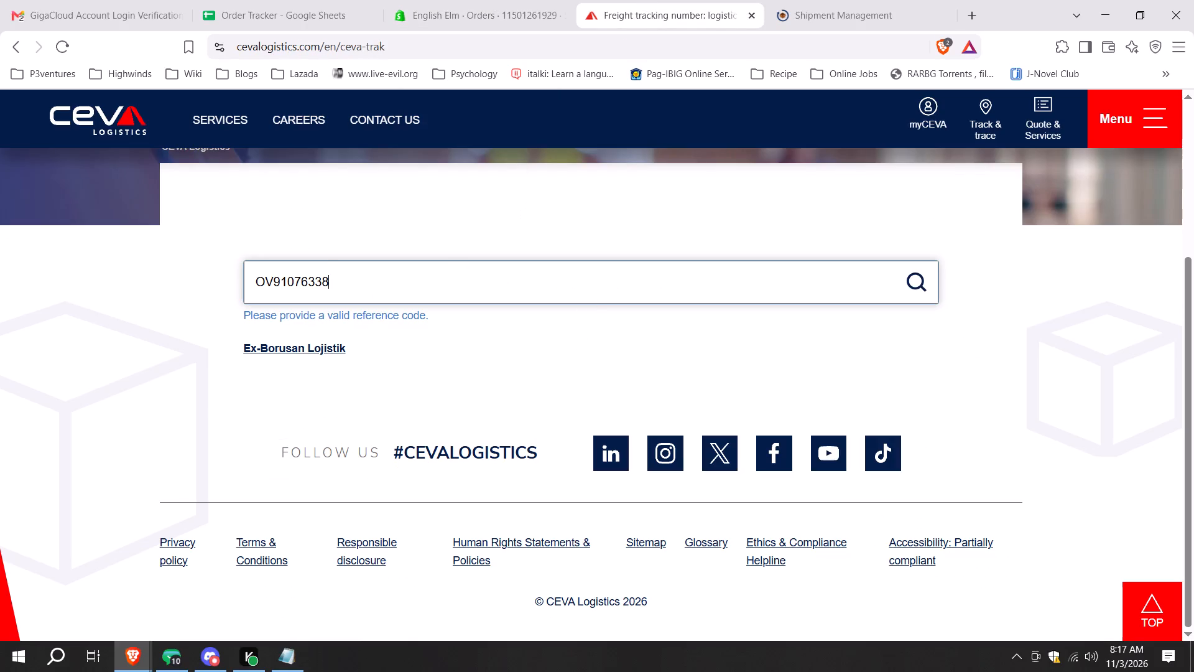
left_click(939, 287)
left_click(916, 288)
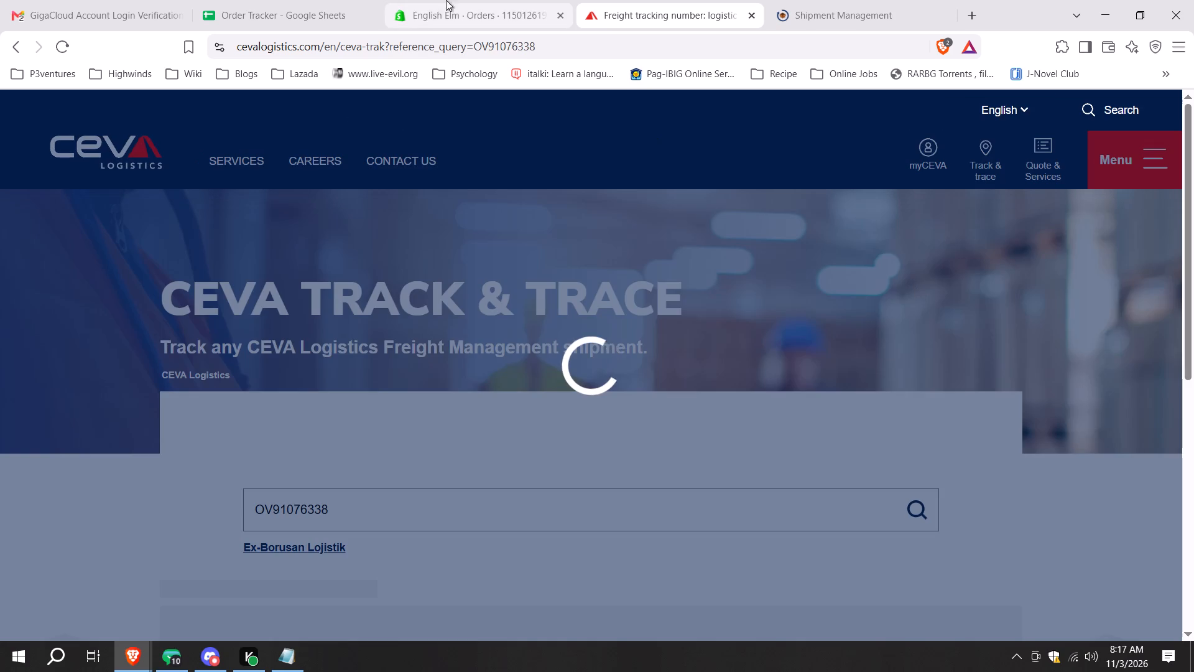
scroll(585, 301, "down", 1)
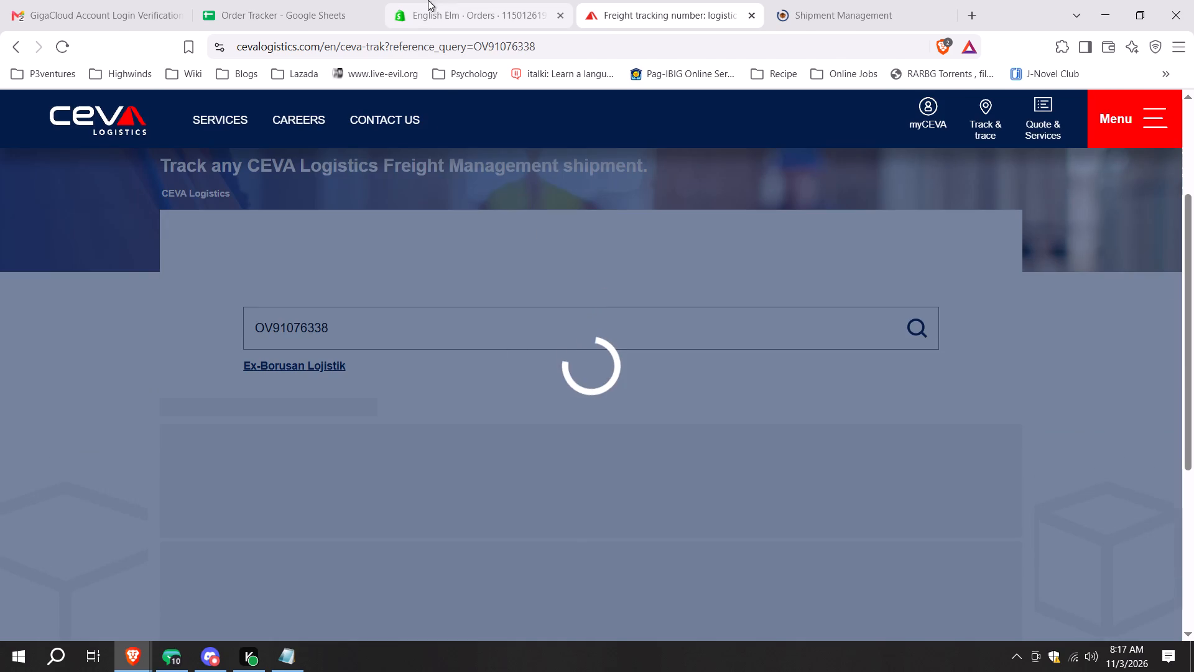
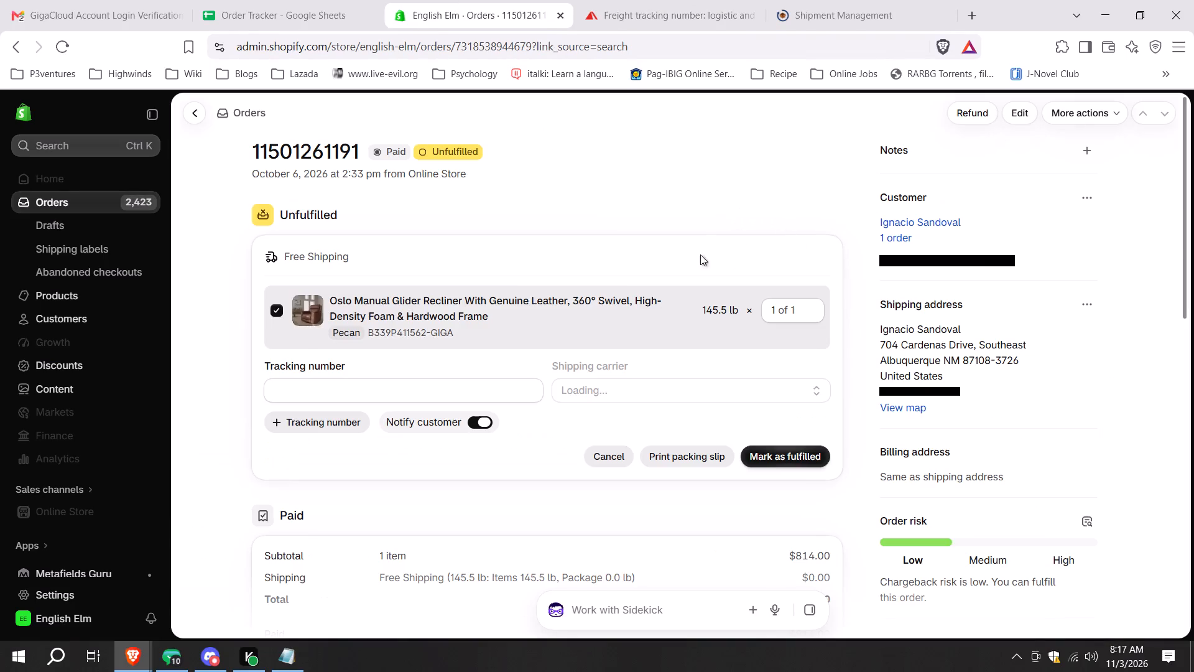
left_click(432, 385)
key("ctrl+v")
left_click(645, 385)
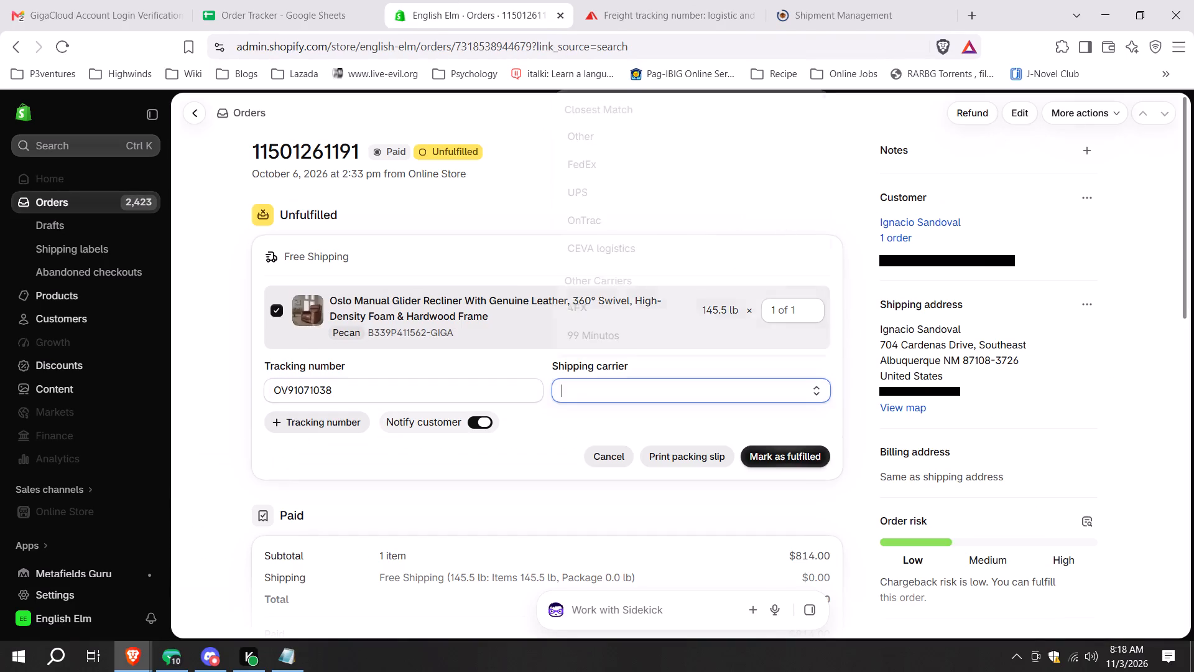
key("c")
key("e")
left_click(681, 166)
left_click(811, 457)
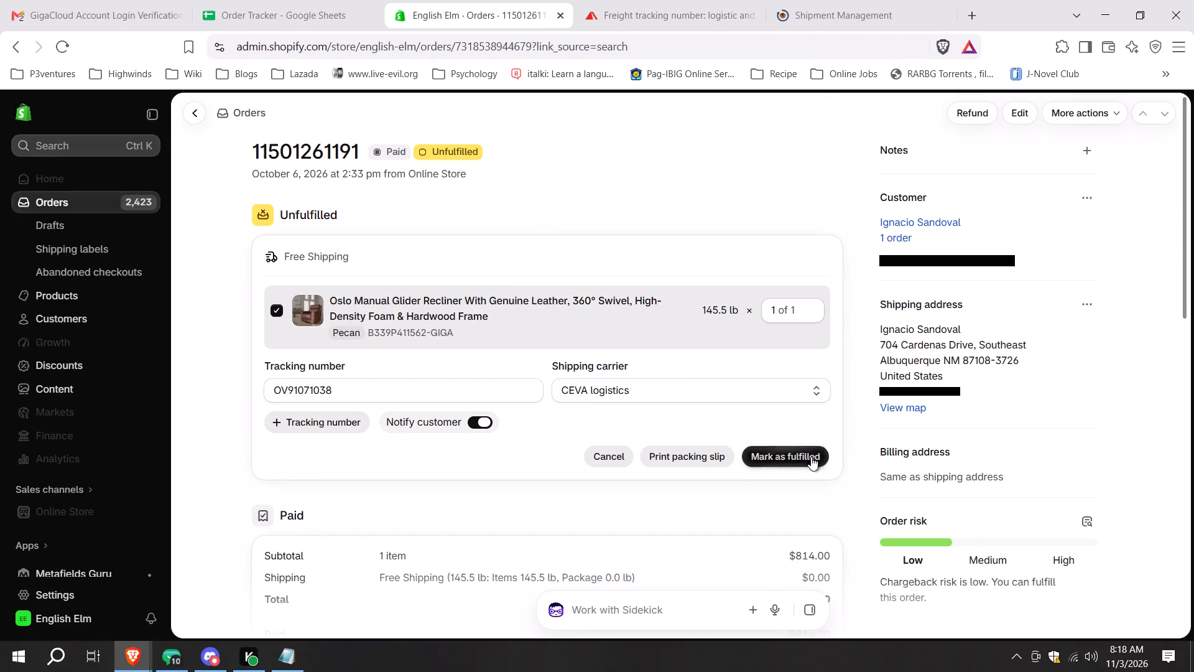
left_click(290, 0)
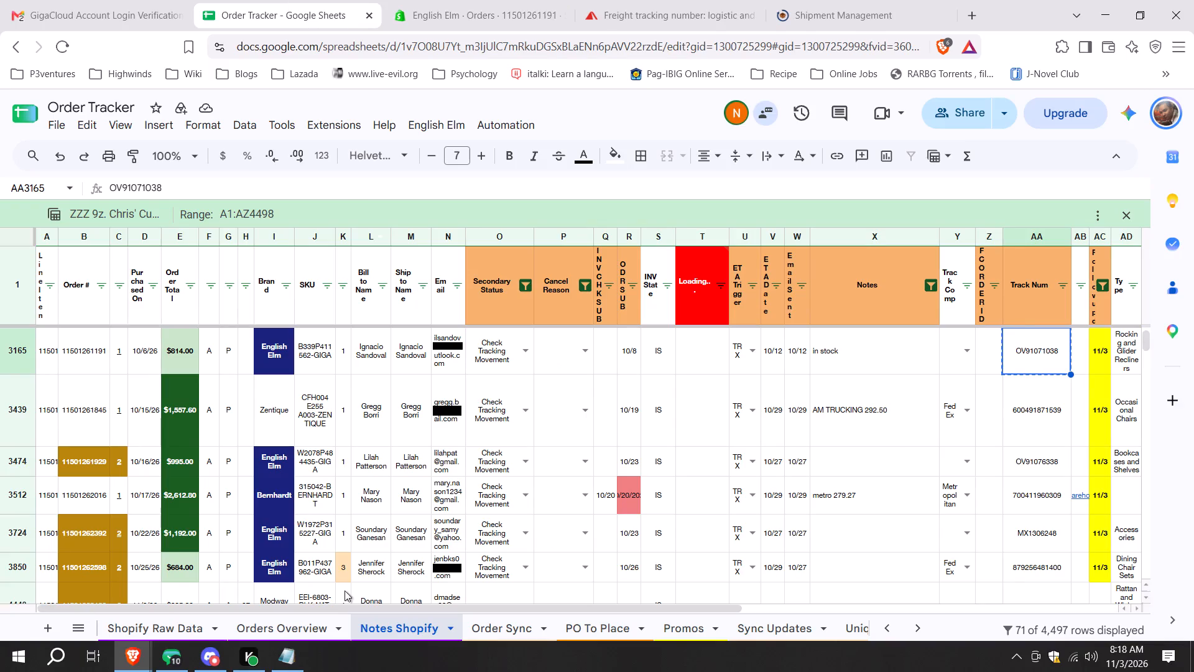
left_click(92, 543)
key("ctrl+c")
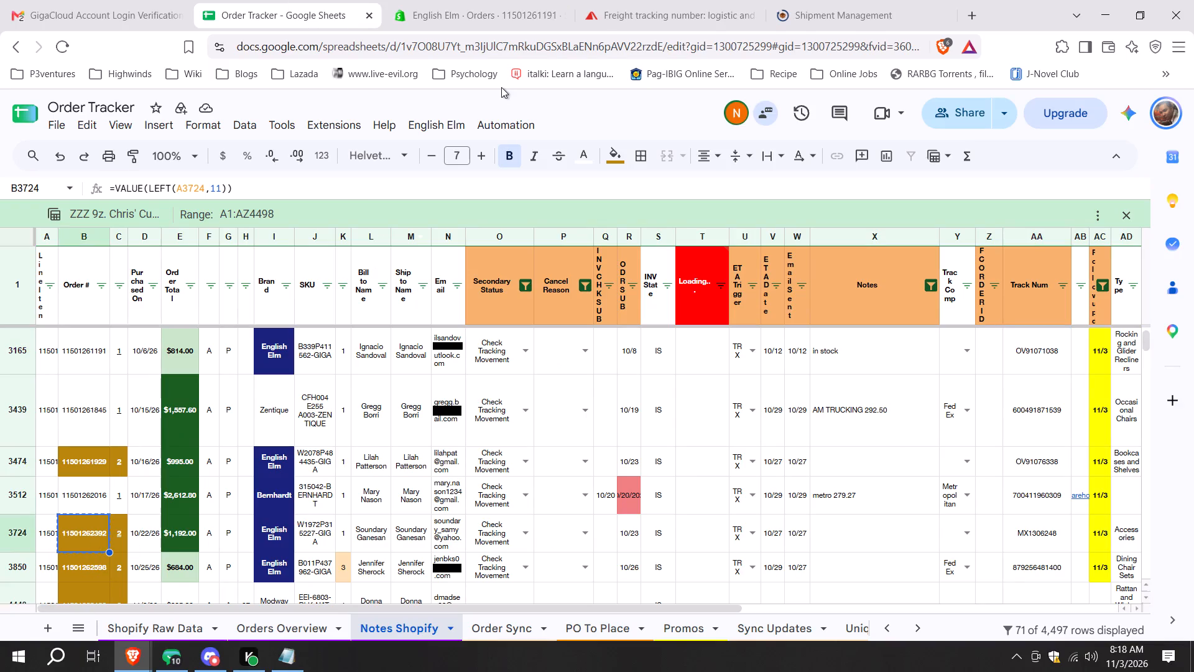
left_click(519, 0)
left_click(101, 149)
key("ctrl+v")
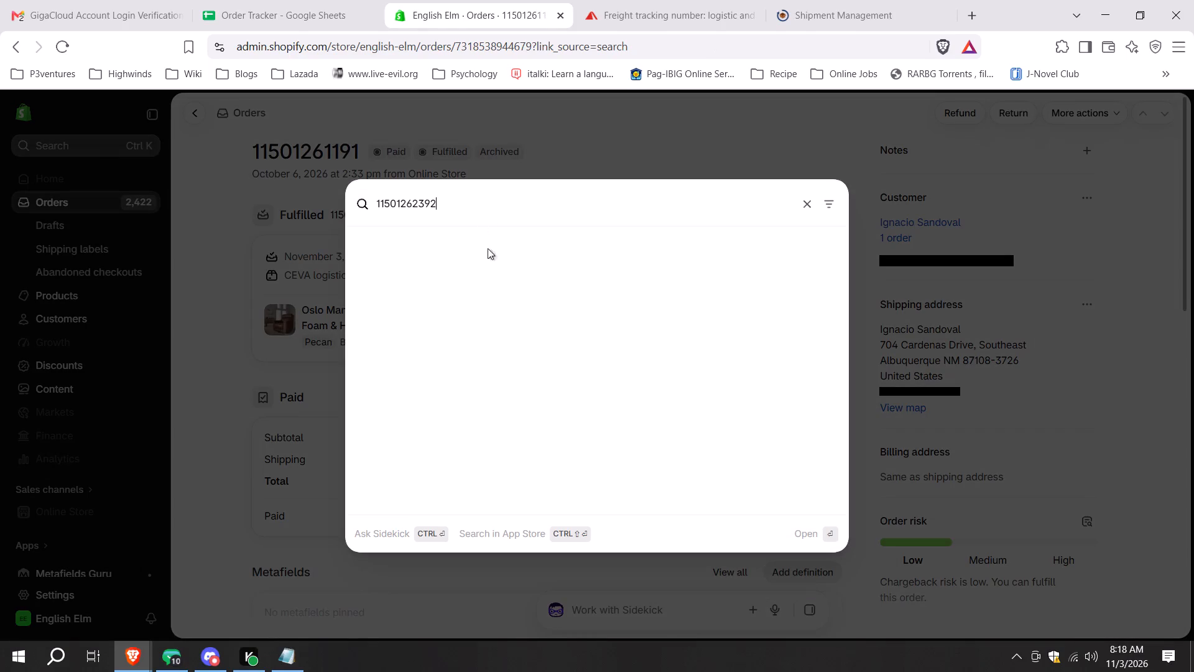
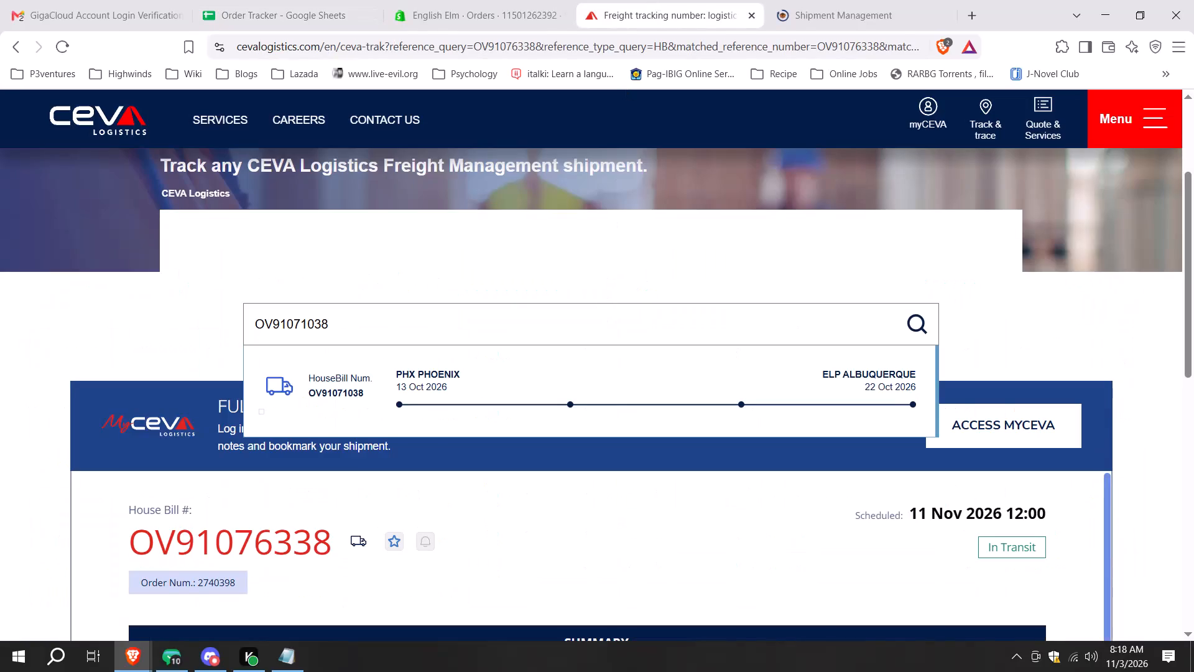
left_click(597, 326)
key("ctrl+a")
key("ctrl+v")
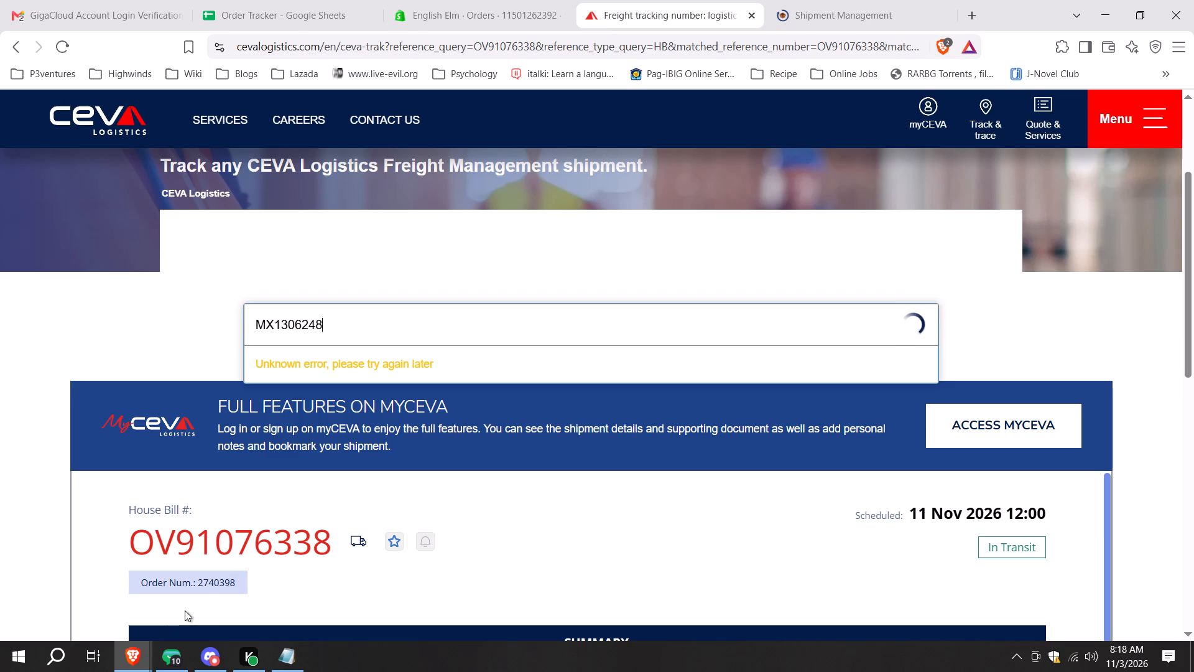
scroll(550, 464, "down", 1)
scroll(587, 508, "up", 1)
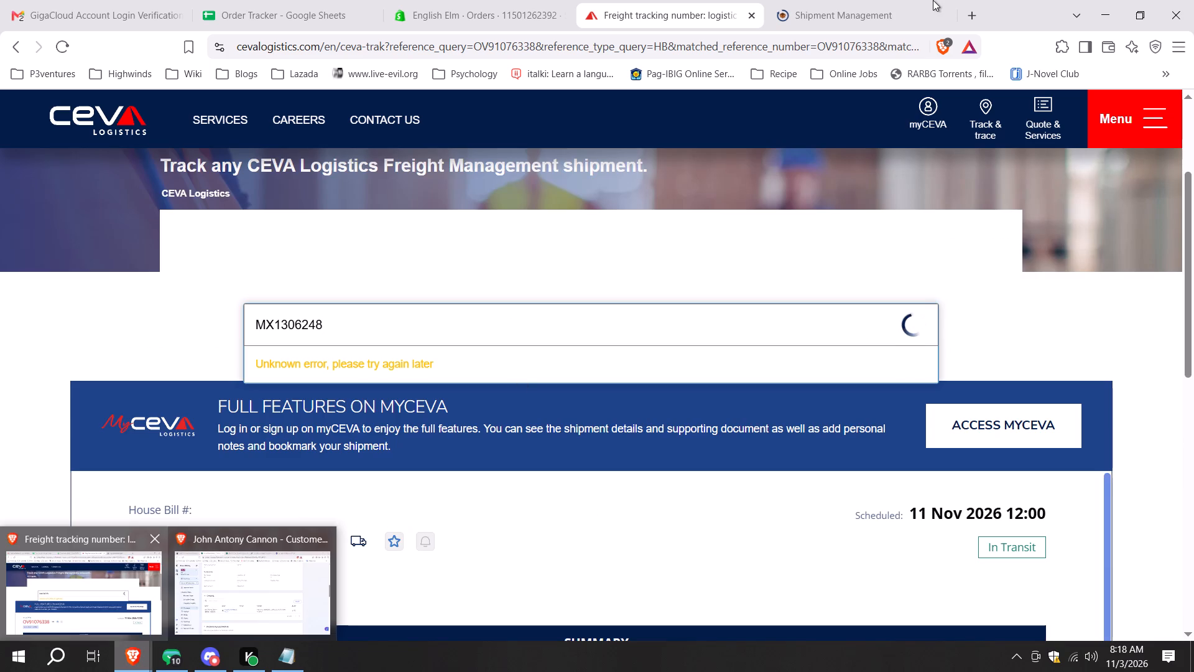
left_click(274, 0)
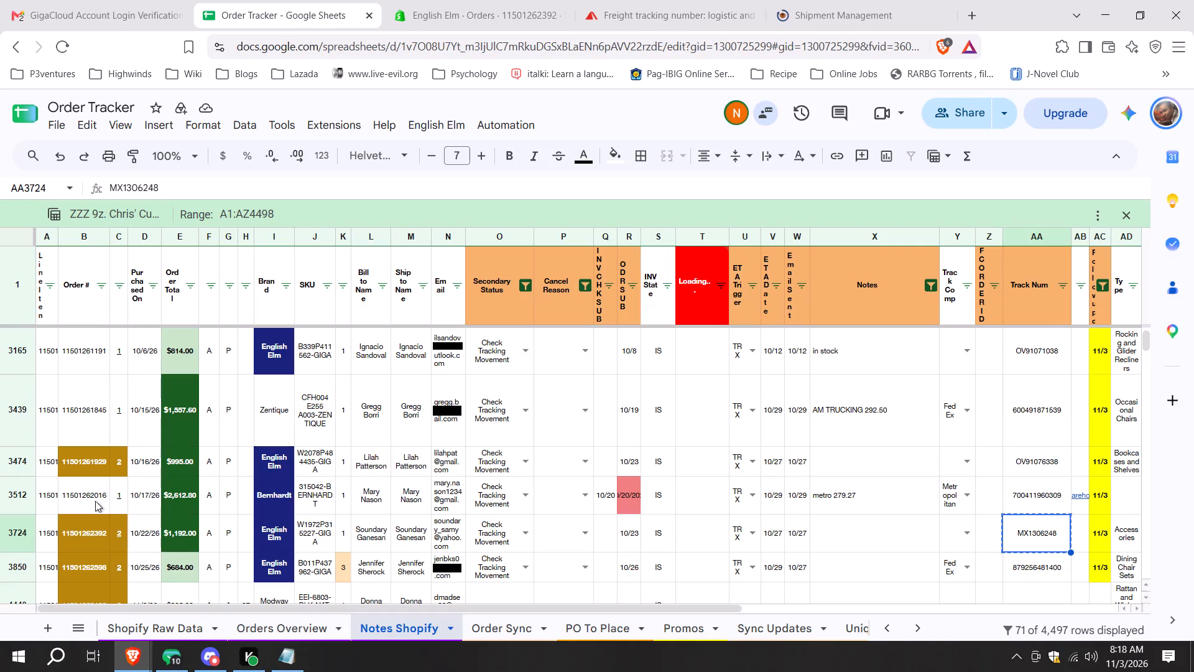
left_click(91, 525)
key("ctrl+c")
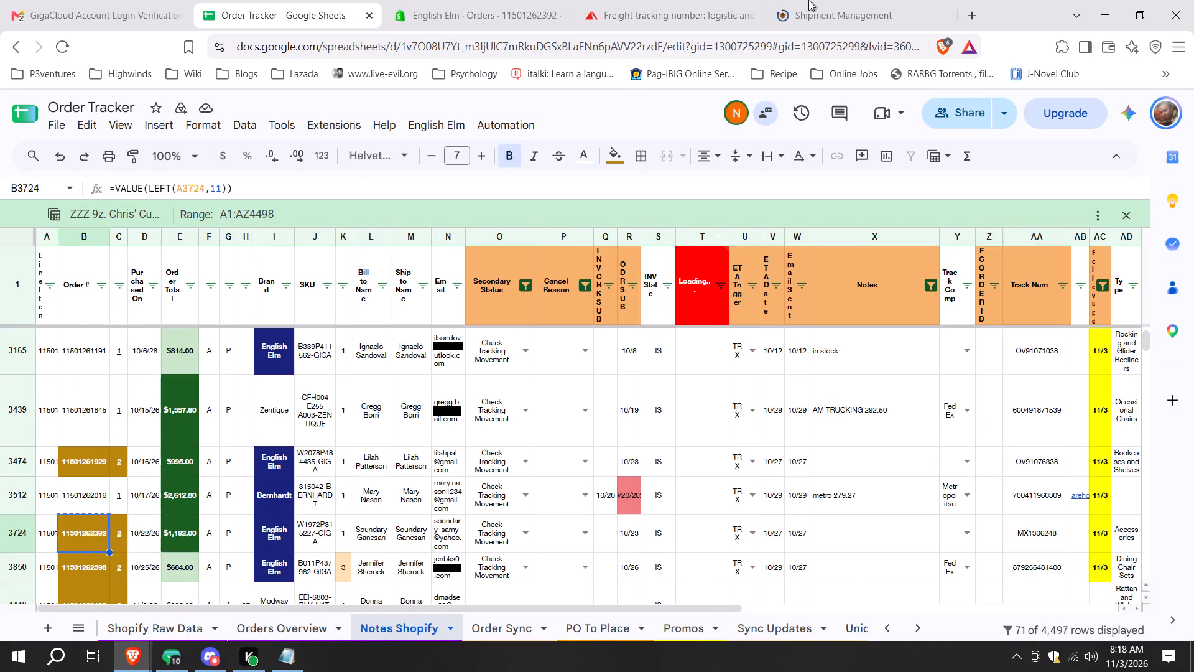
left_click(808, 0)
scroll(259, 204, "up", 1)
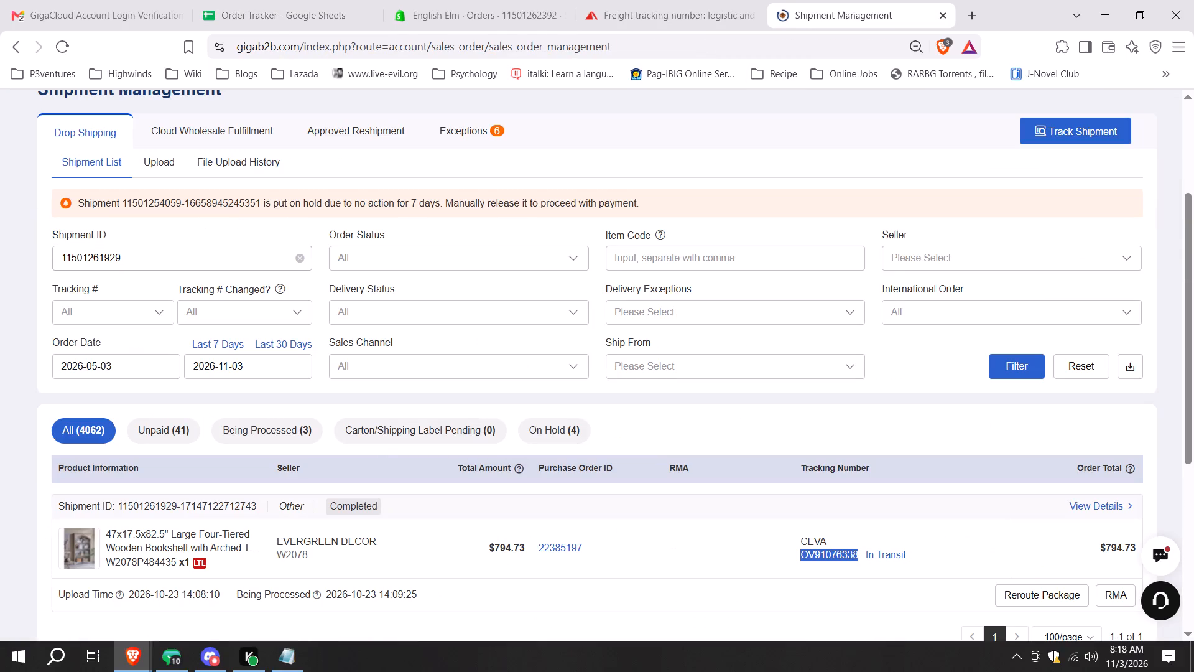
left_click(174, 258)
key("ctrl+a")
key("ctrl+v")
scroll(772, 320, "down", 1)
left_click_drag(1014, 202, 1014, 196)
left_click(1014, 196)
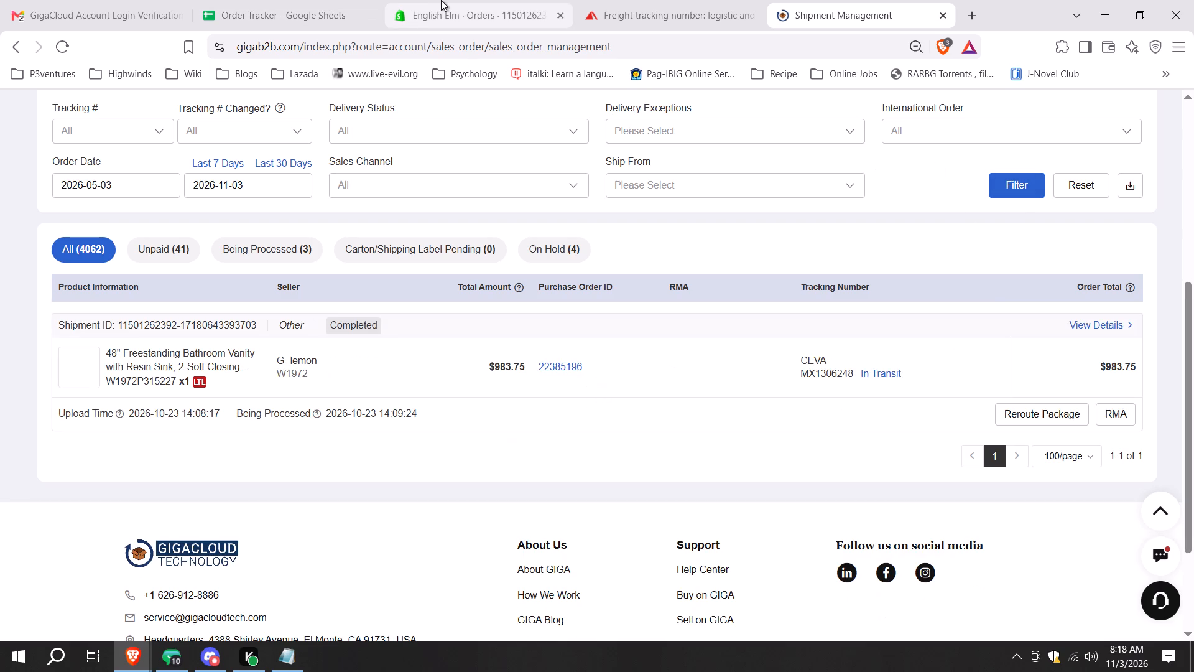
left_click(441, 0)
left_click(674, 11)
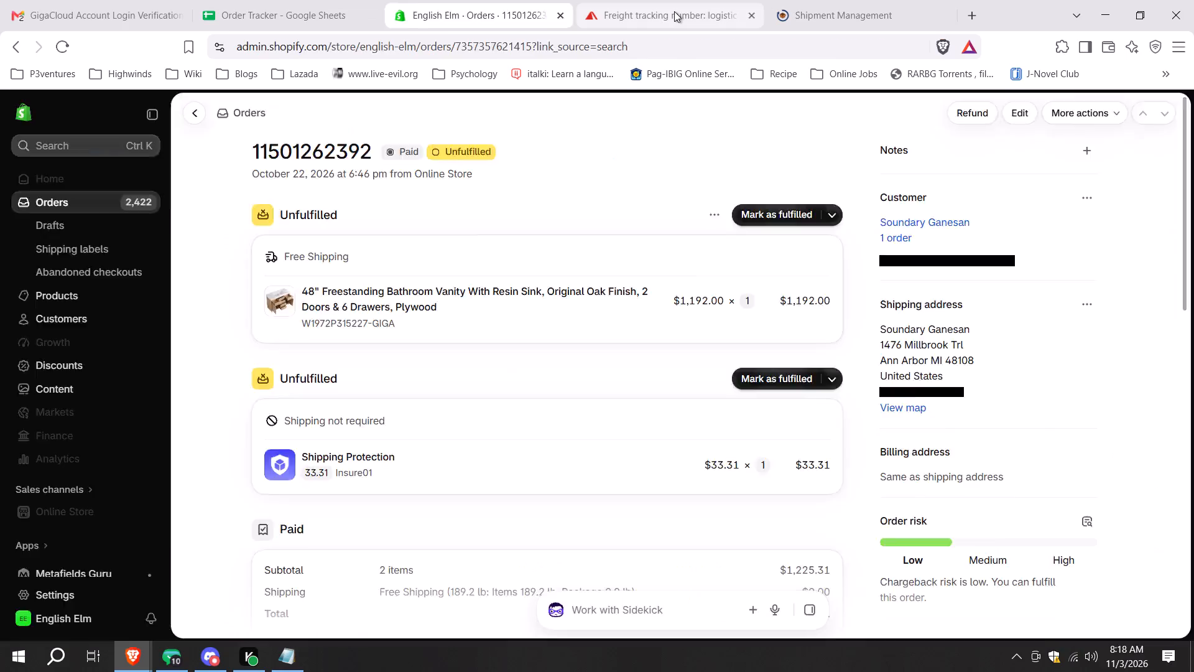
left_click(529, 0)
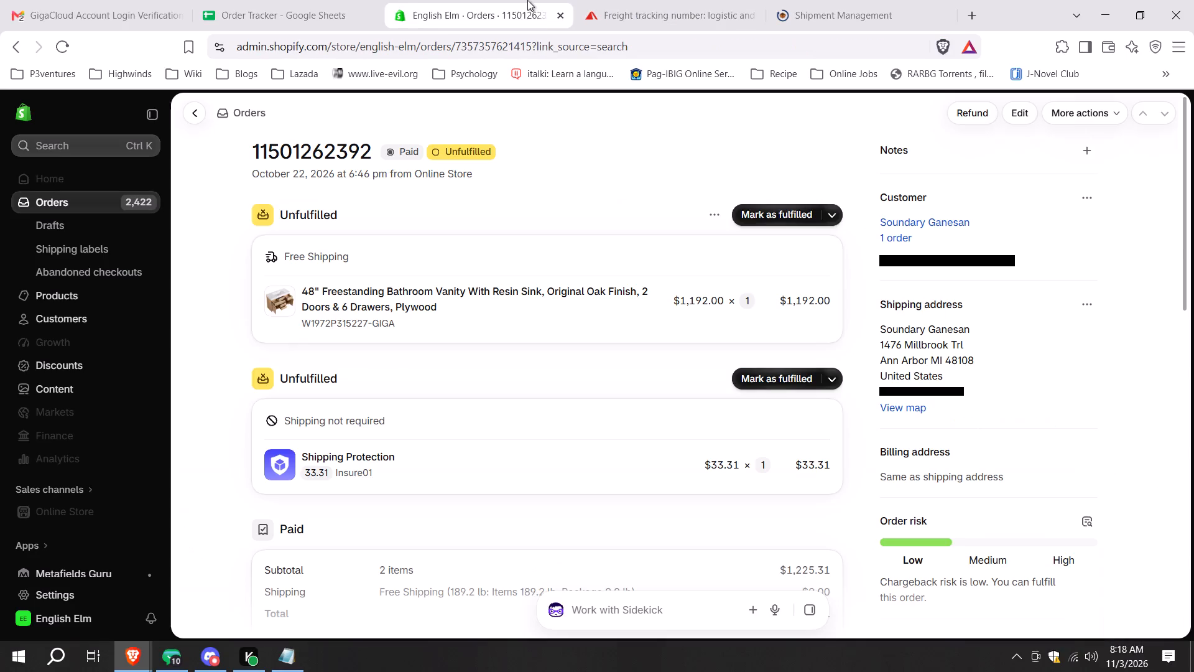
left_click(263, 0)
left_click(1049, 533)
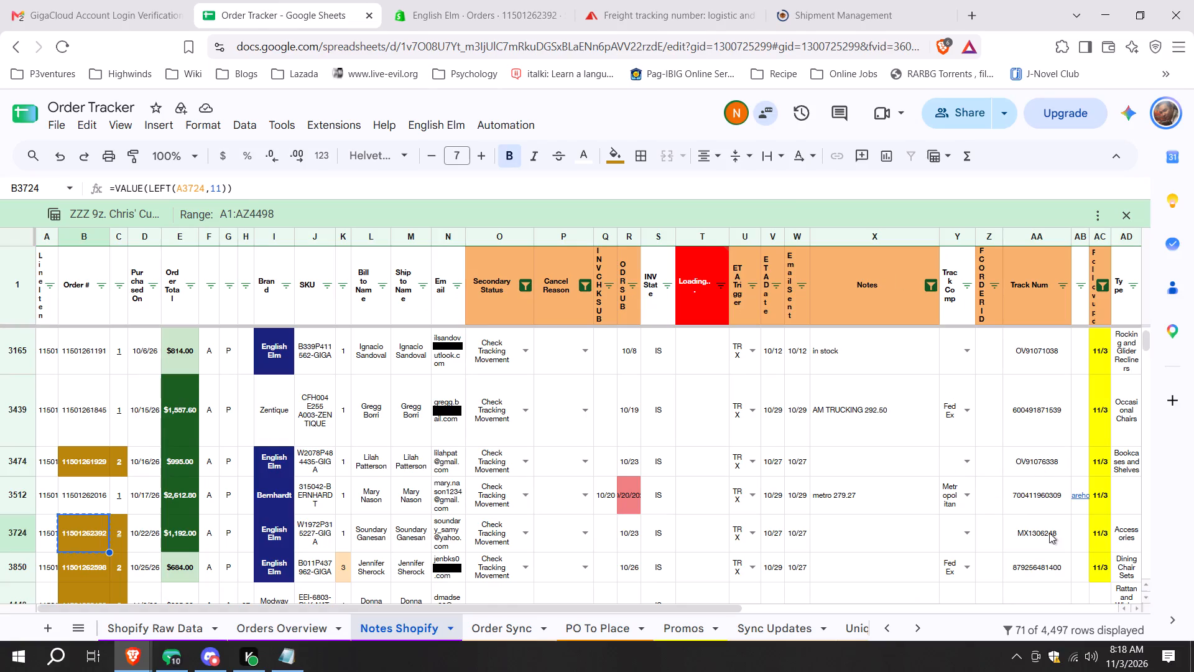
key("ctrl+c")
left_click(356, 0)
left_click(414, 0)
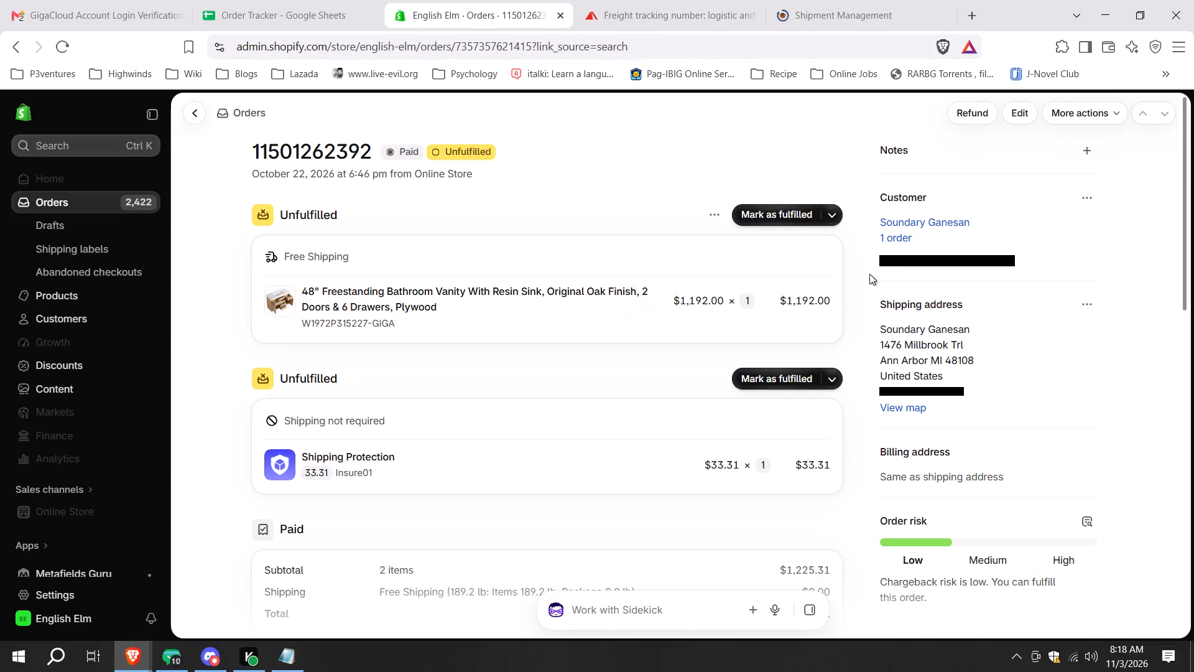
left_click(774, 216)
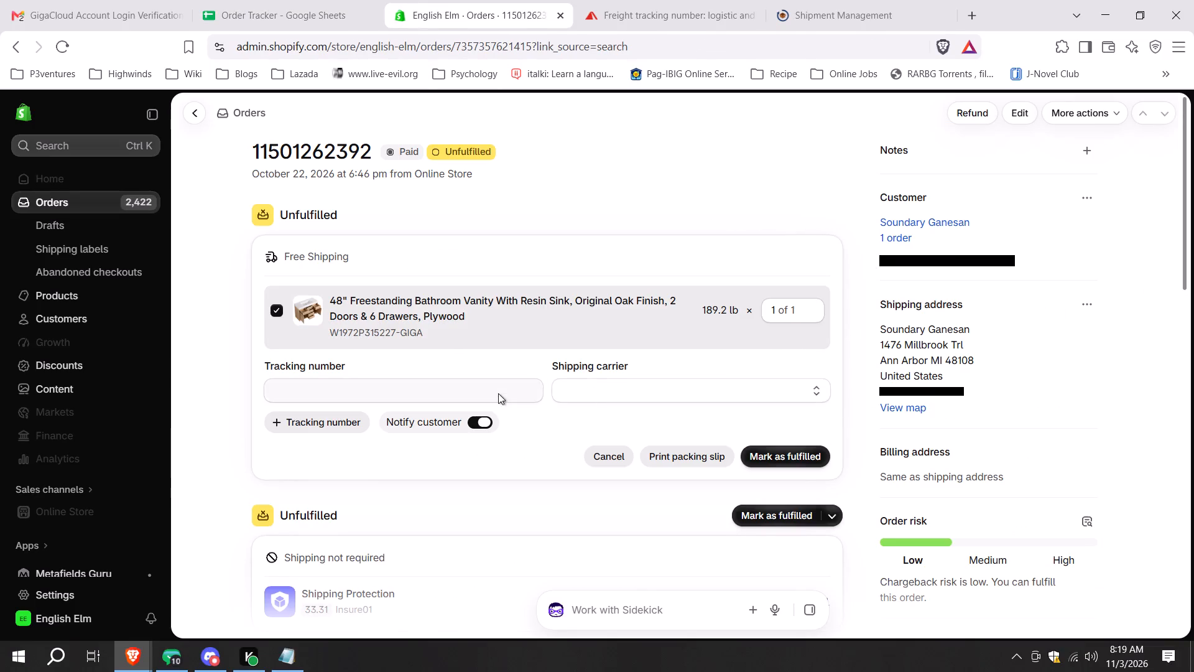
left_click(498, 393)
key("ctrl+v")
left_click(732, 381)
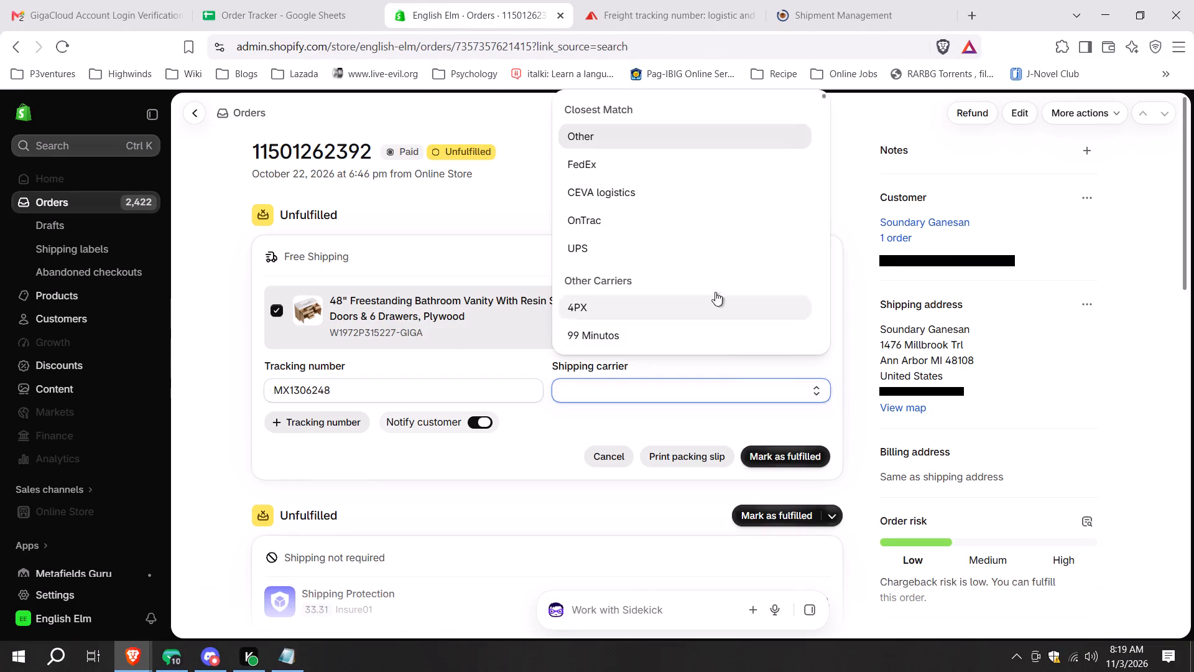
left_click(682, 195)
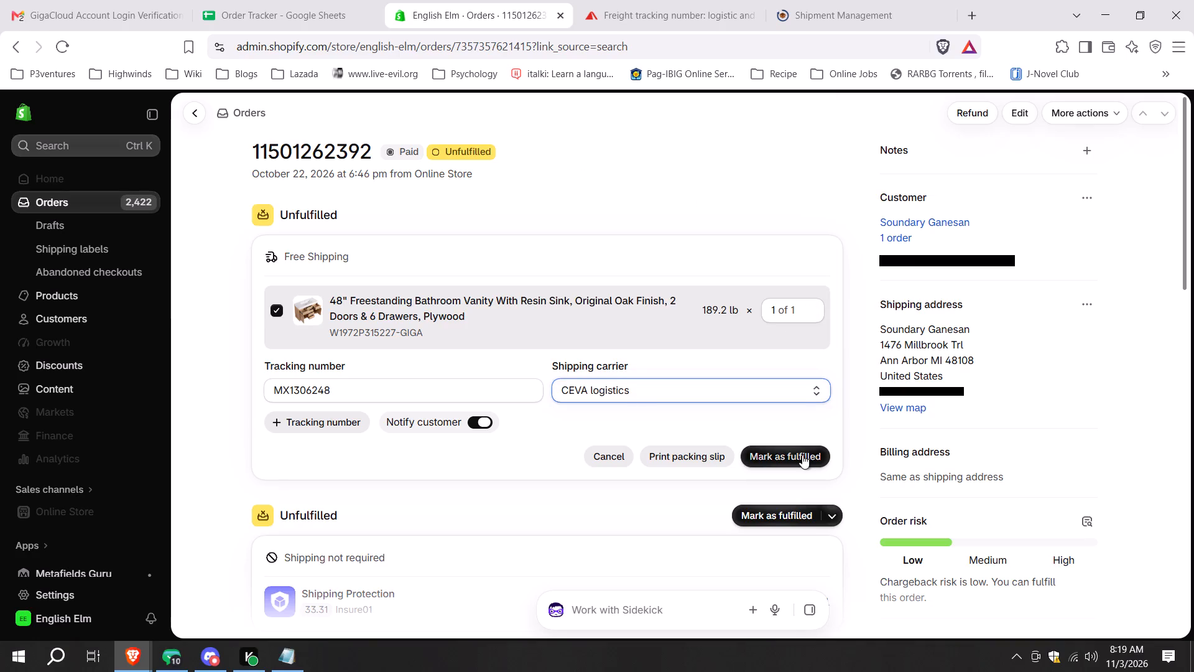
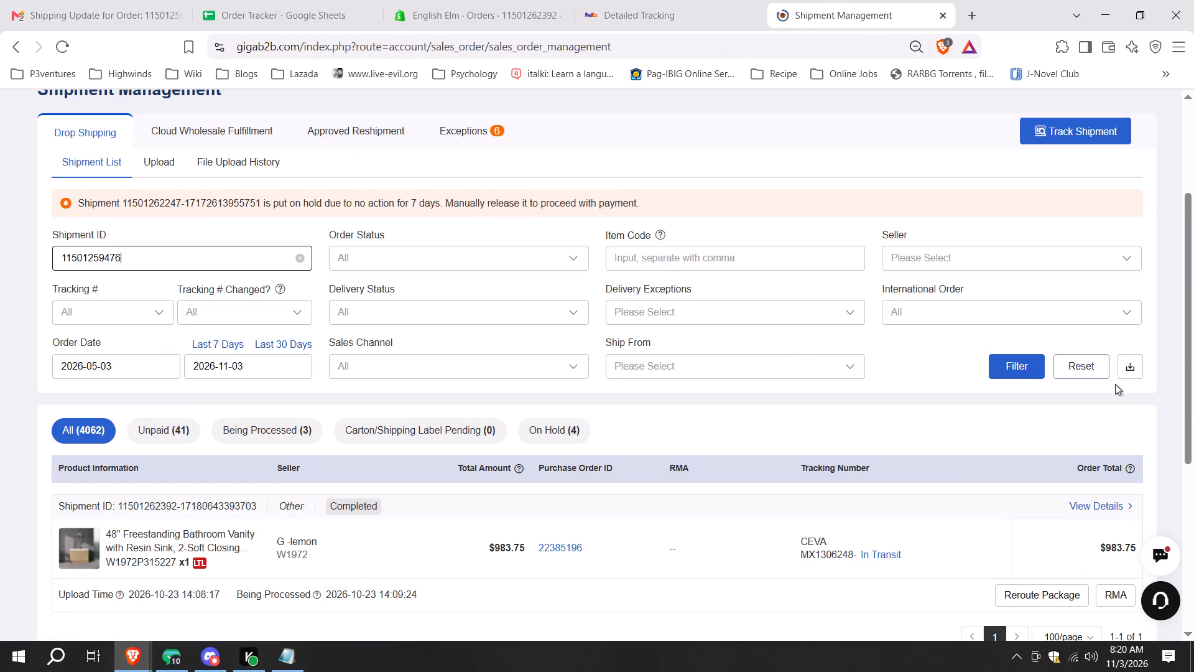
left_click(1005, 355)
scroll(927, 366, "down", 1)
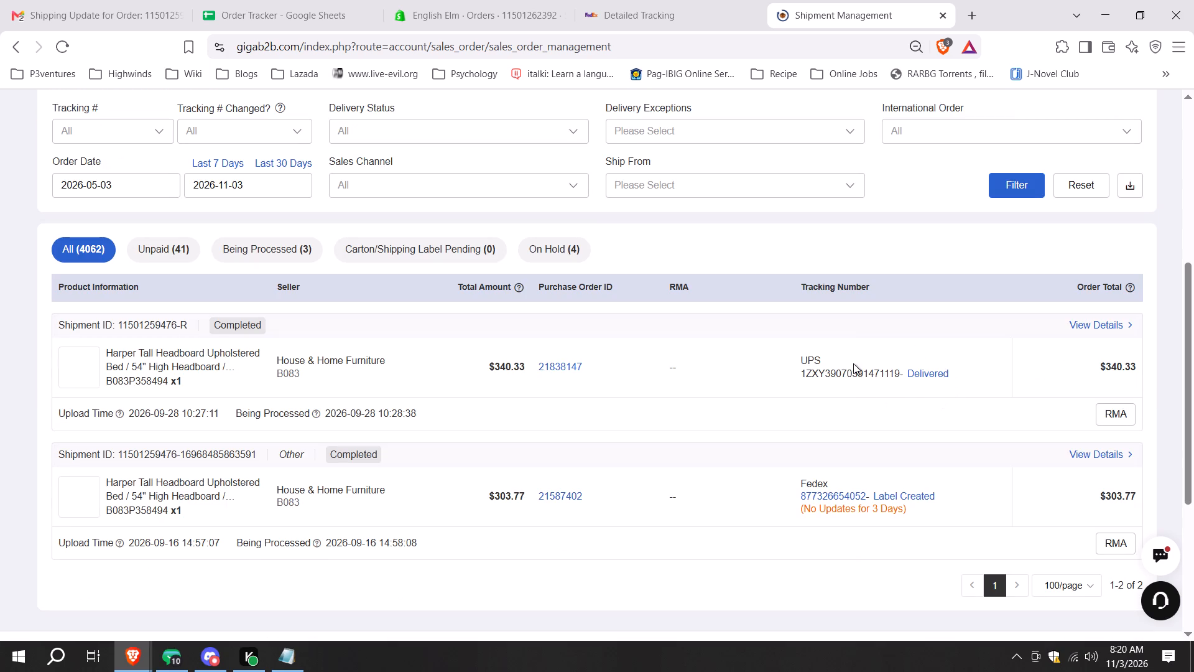
double_click(856, 373)
key("ctrl+c")
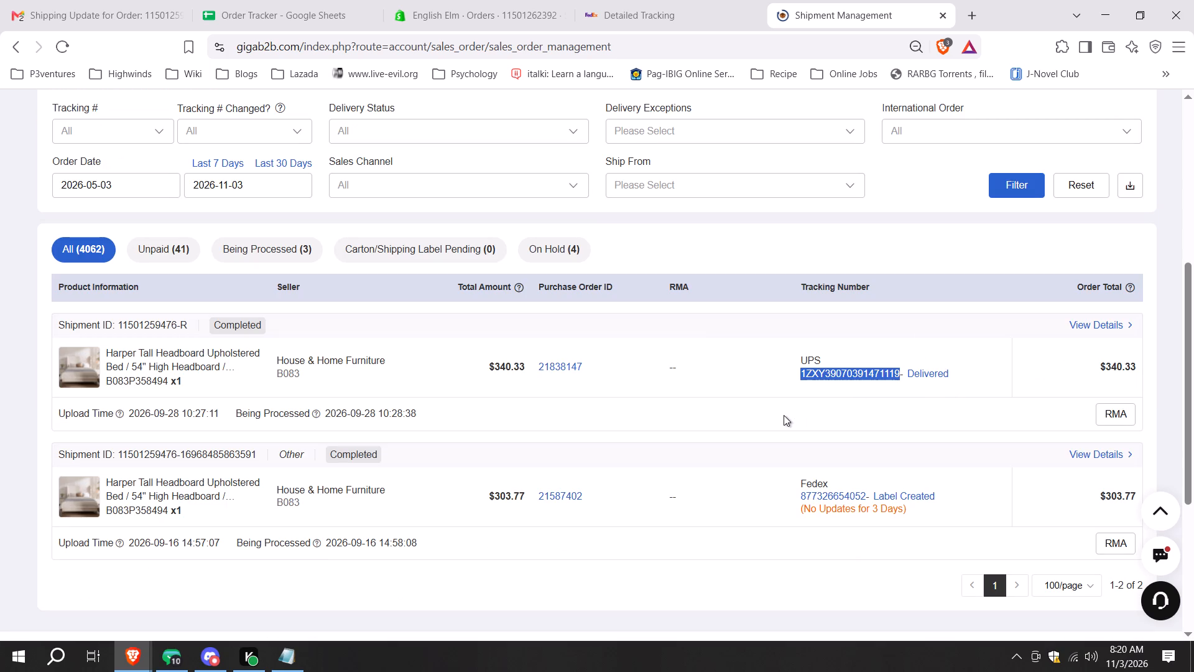
key("ctrl+c")
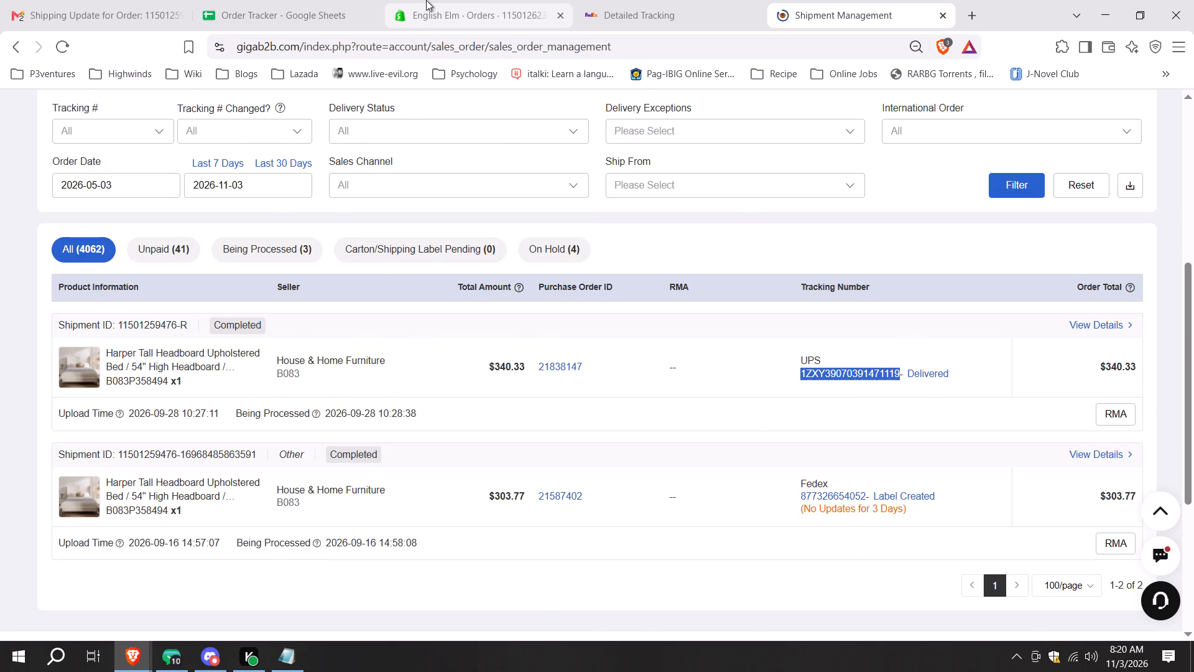
left_click(426, 0)
left_click(258, 0)
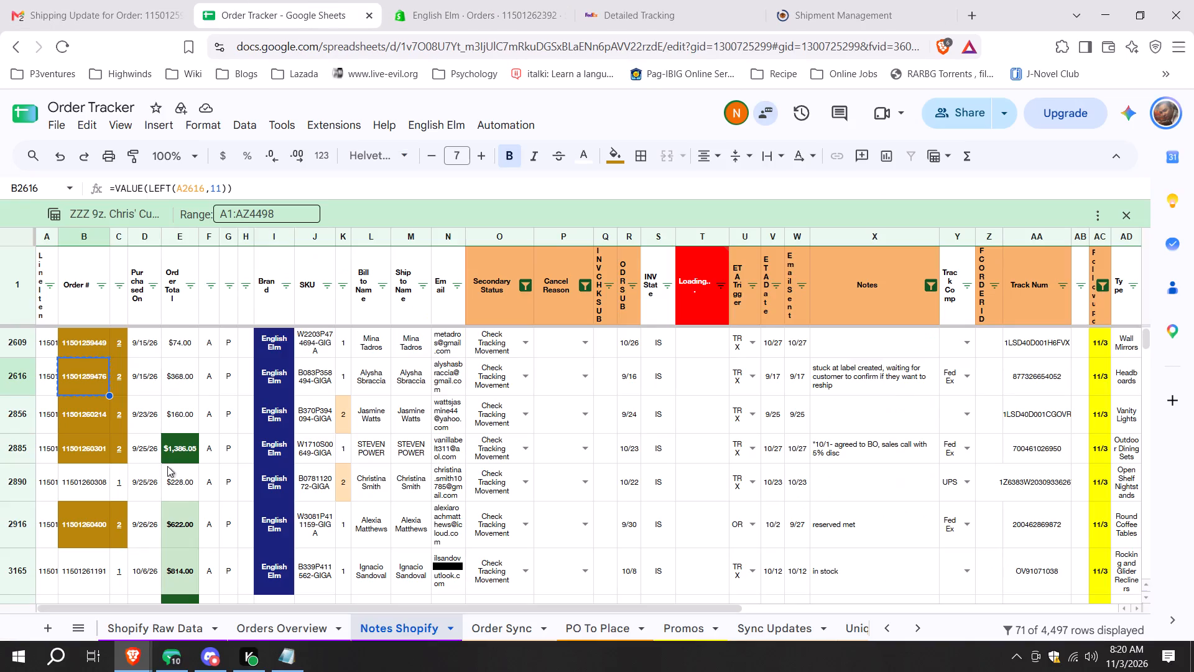
key("ctrl+c")
left_click(504, 0)
left_click(90, 136)
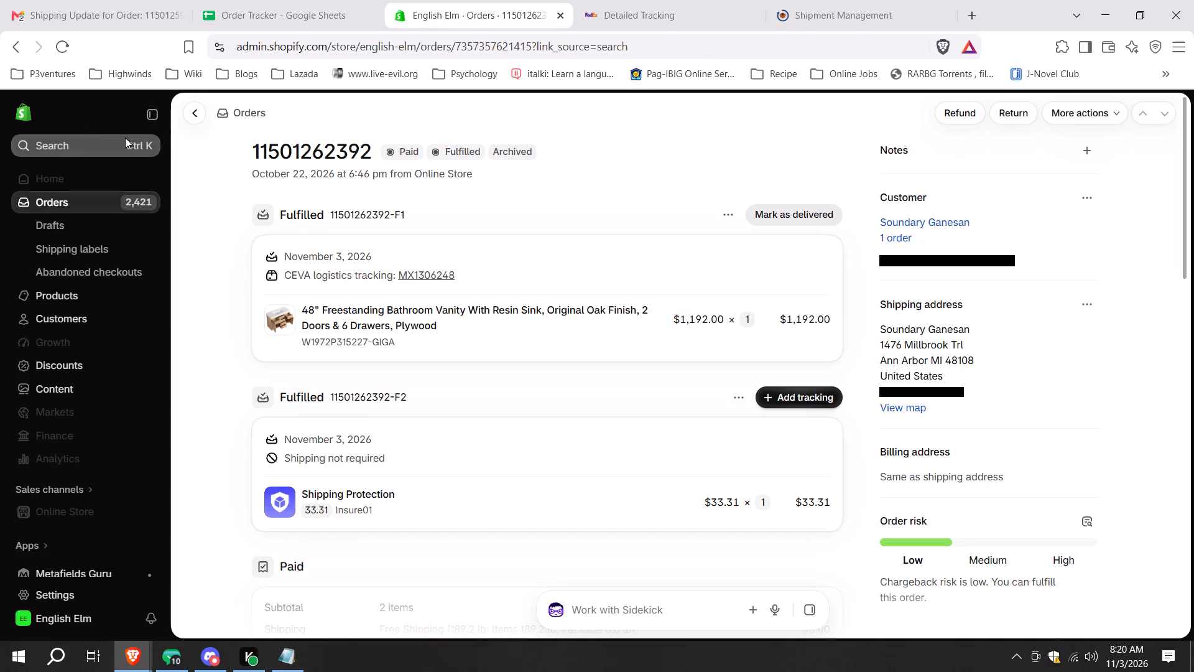
key("ctrl+v")
left_click(489, 268)
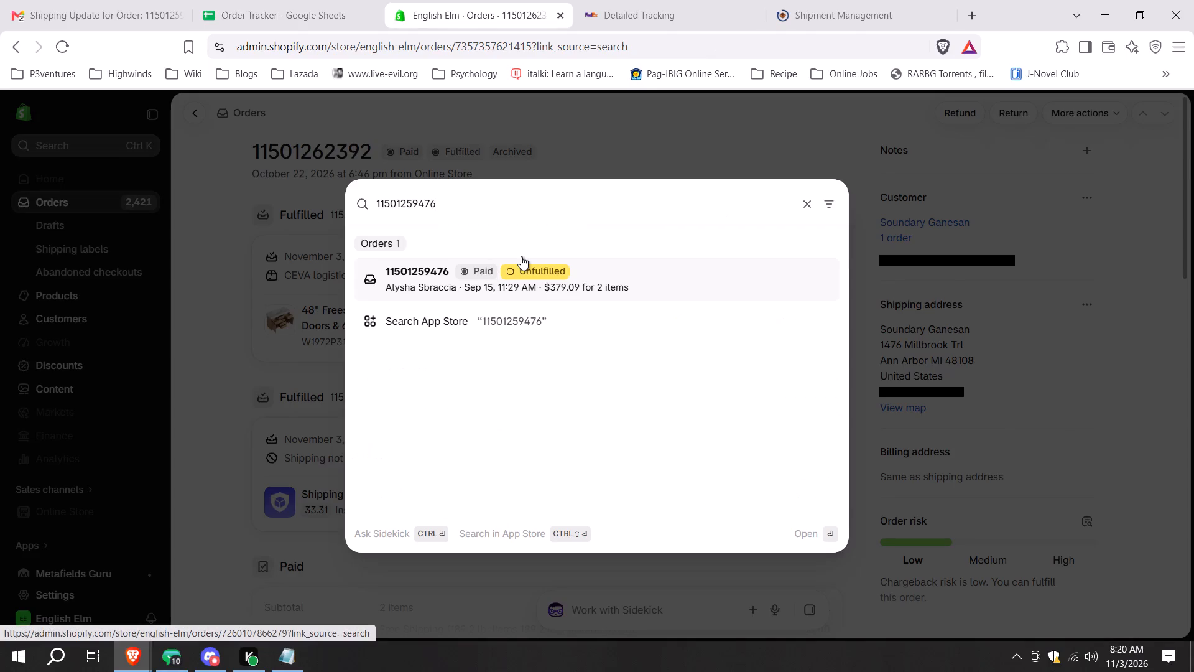
left_click(824, 0)
key("ctrl+c")
left_click(504, 0)
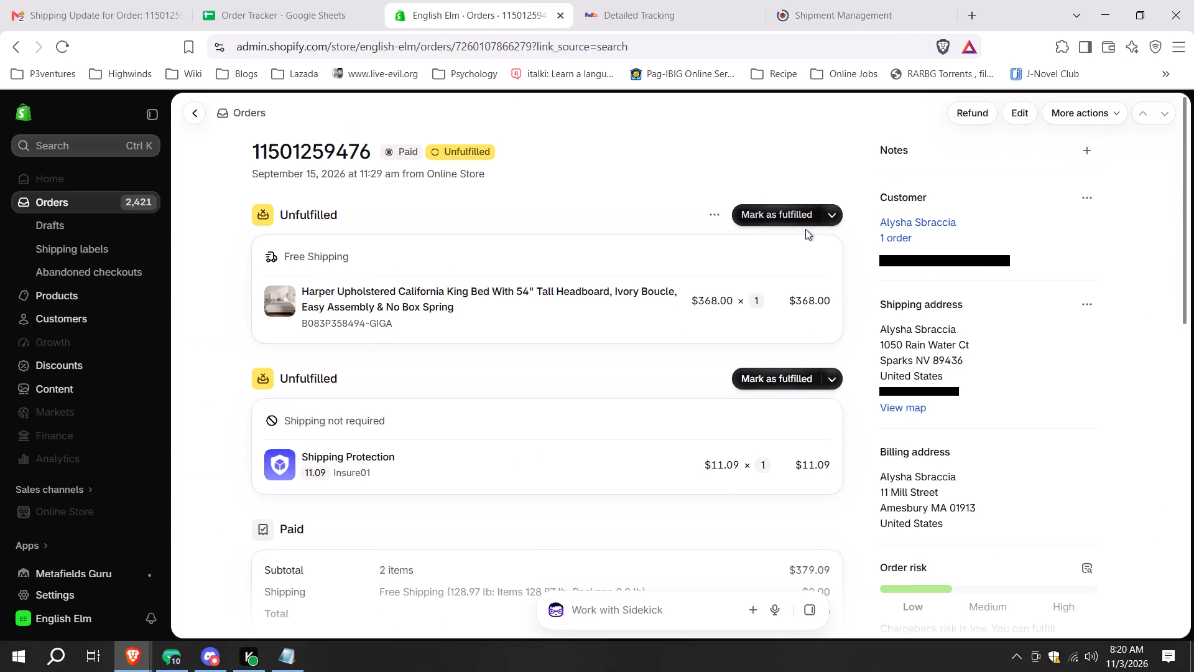
left_click(782, 231)
left_click(783, 210)
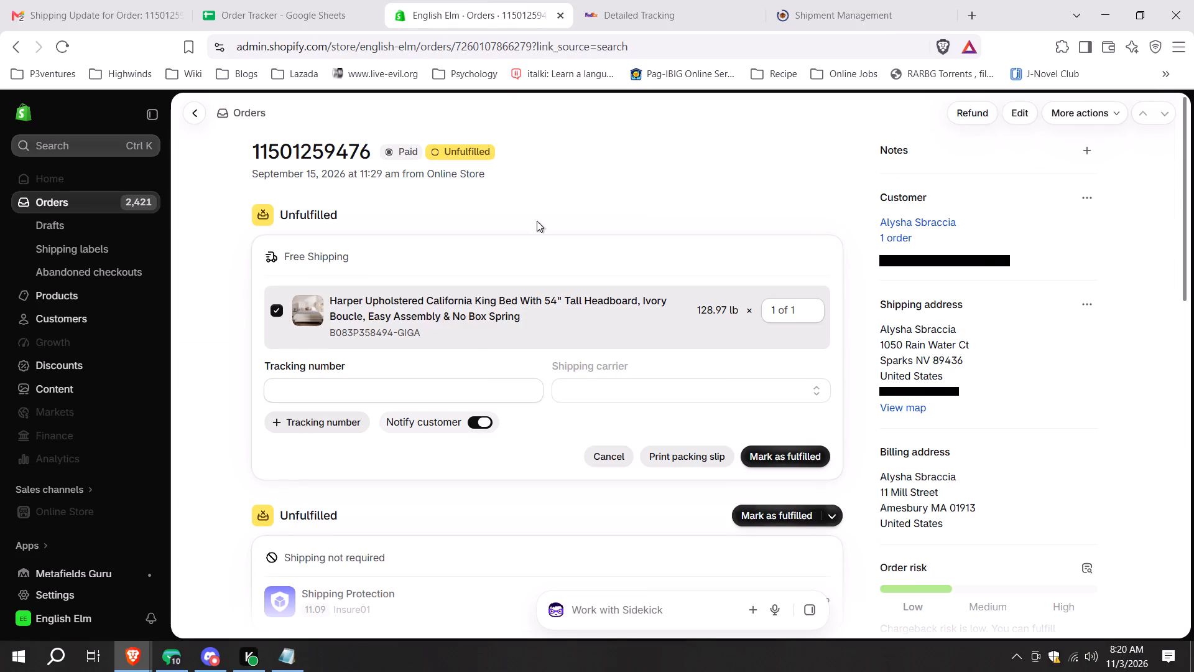
left_click(486, 383)
key("ctrl+v")
left_click(667, 404)
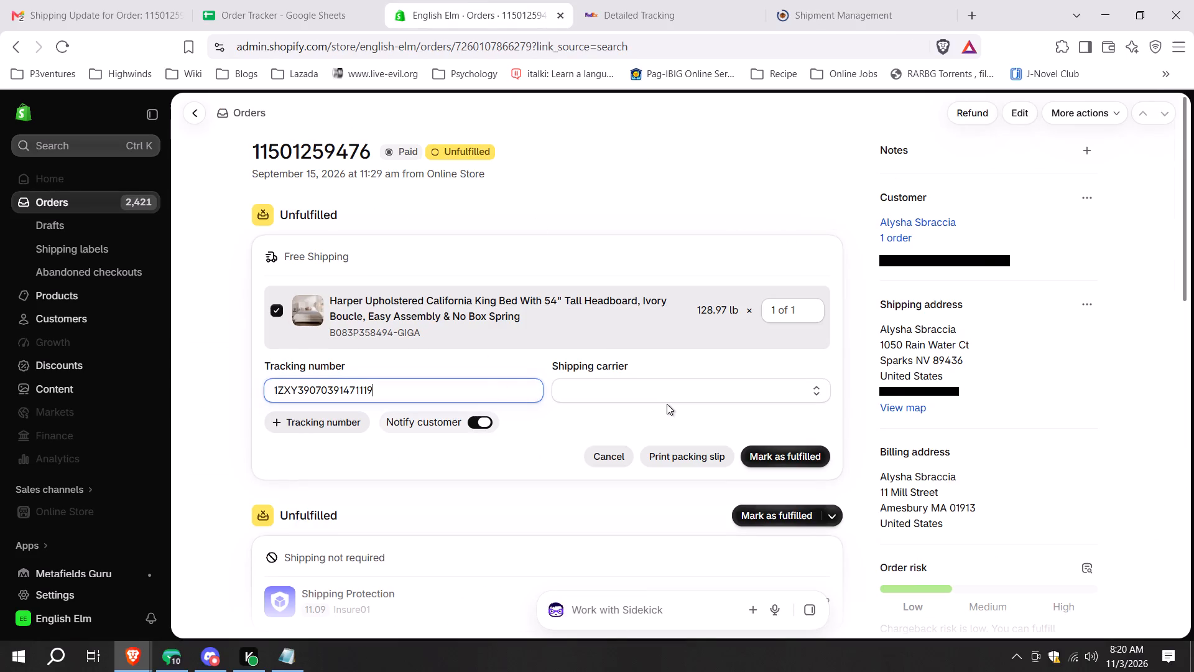
left_click(678, 389)
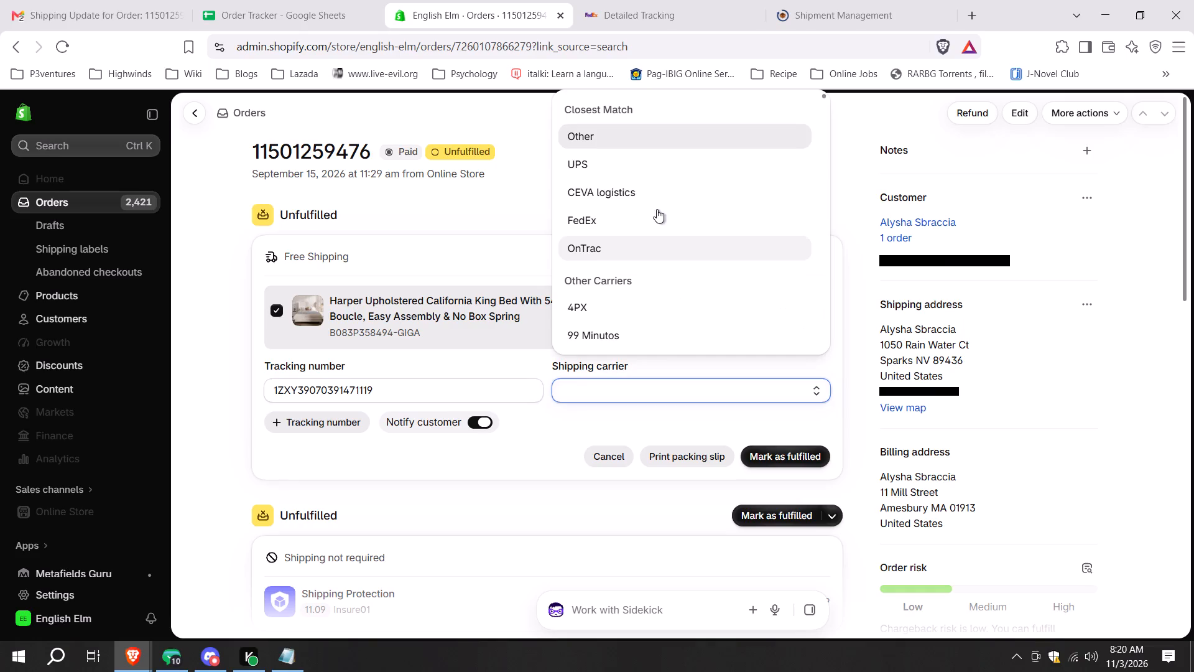
left_click(647, 167)
left_click(778, 445)
left_click(787, 460)
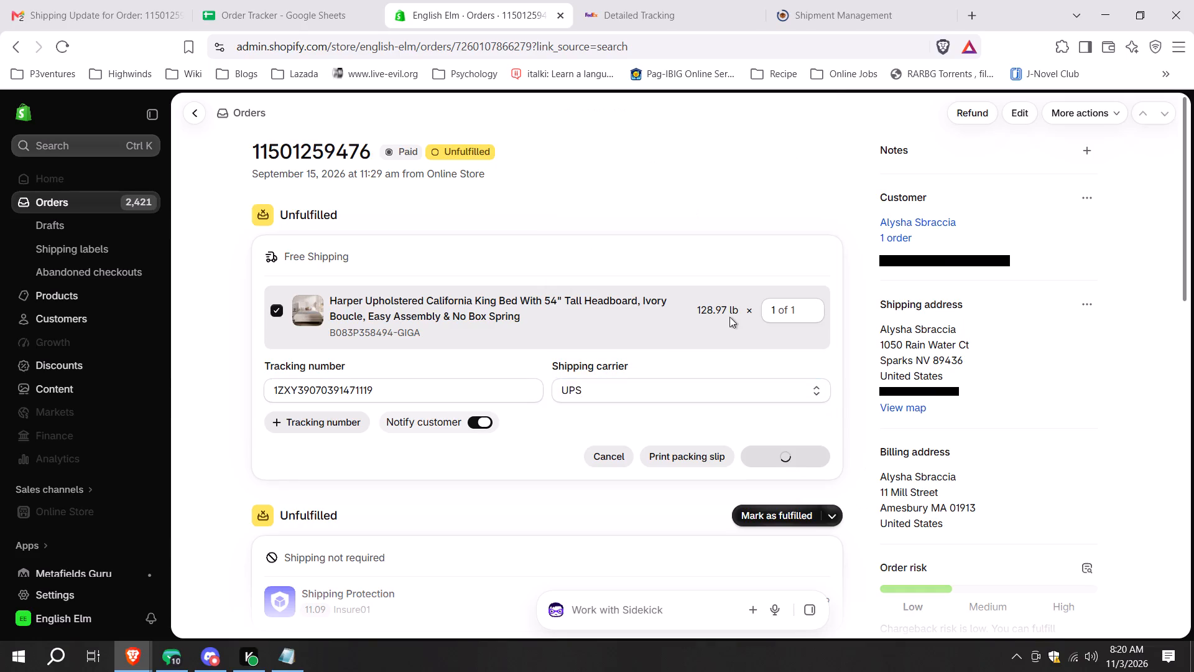
left_click(300, 0)
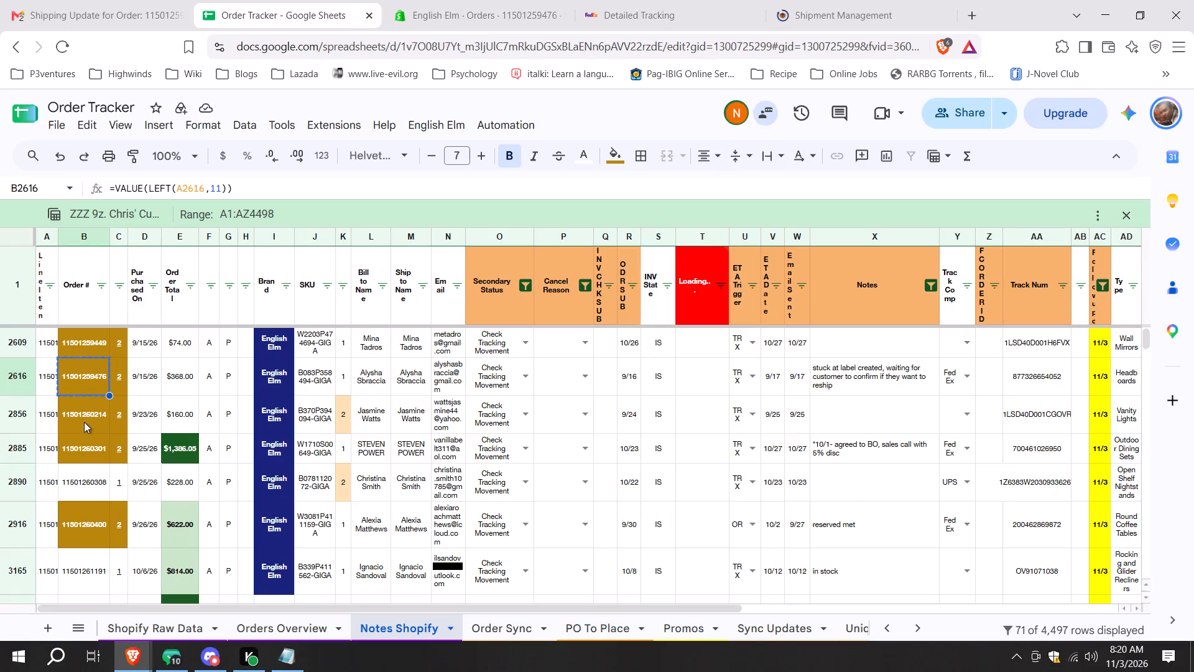
left_click(1027, 451)
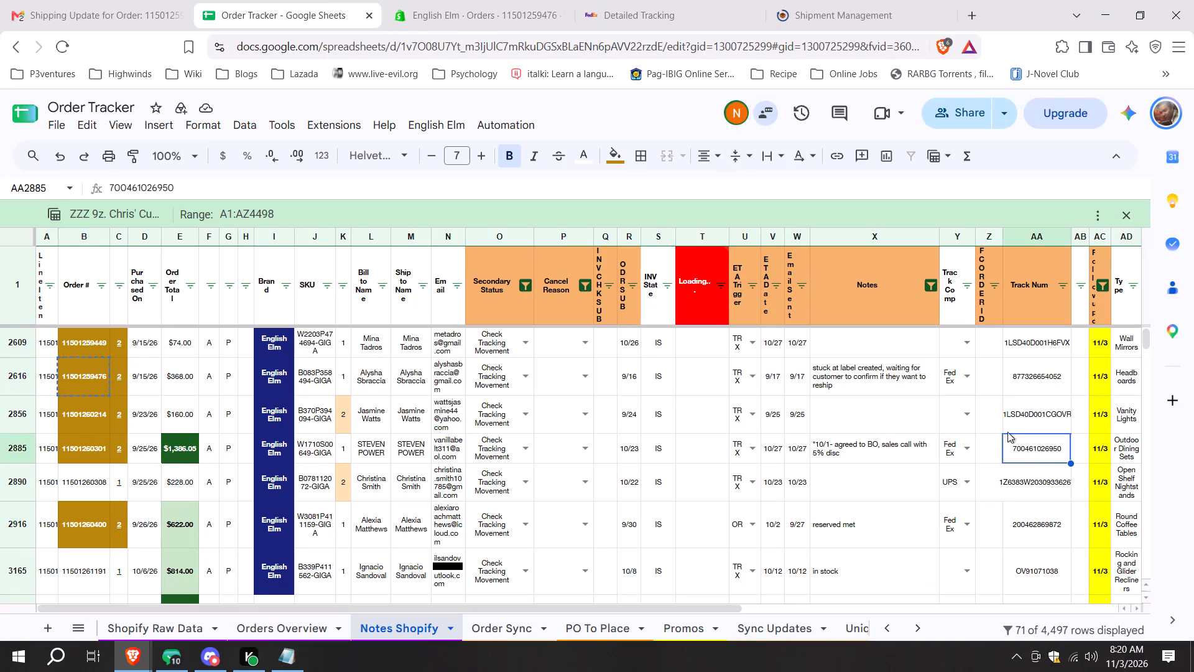
key("ctrl+c")
left_click(644, 0)
left_click(404, 119)
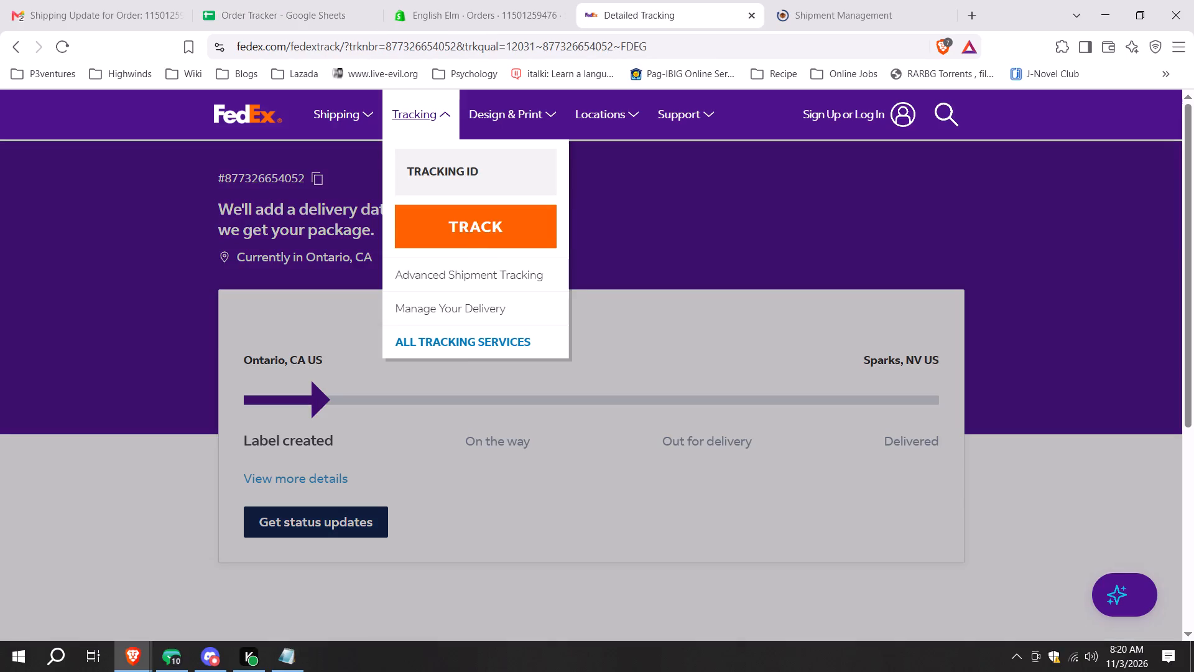
left_click(439, 159)
key("ctrl+v")
left_click(434, 244)
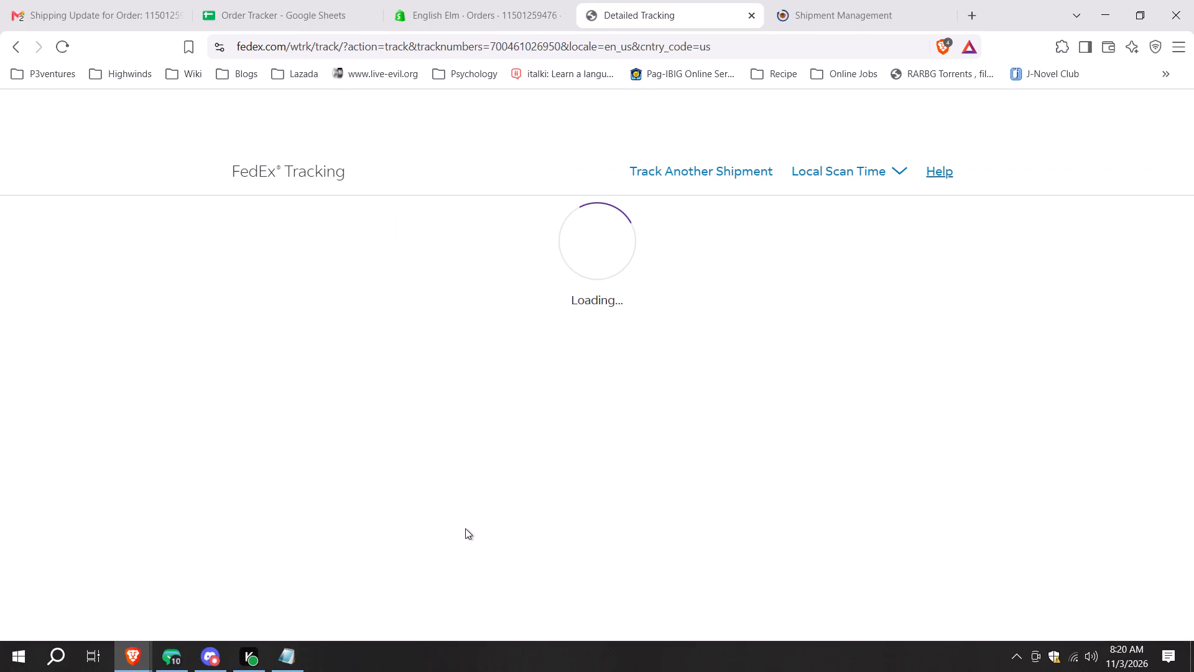
Switch to the Zendesk browser window and read the customer's new messages in ticket #5813589.
left_click(140, 660)
left_click(202, 614)
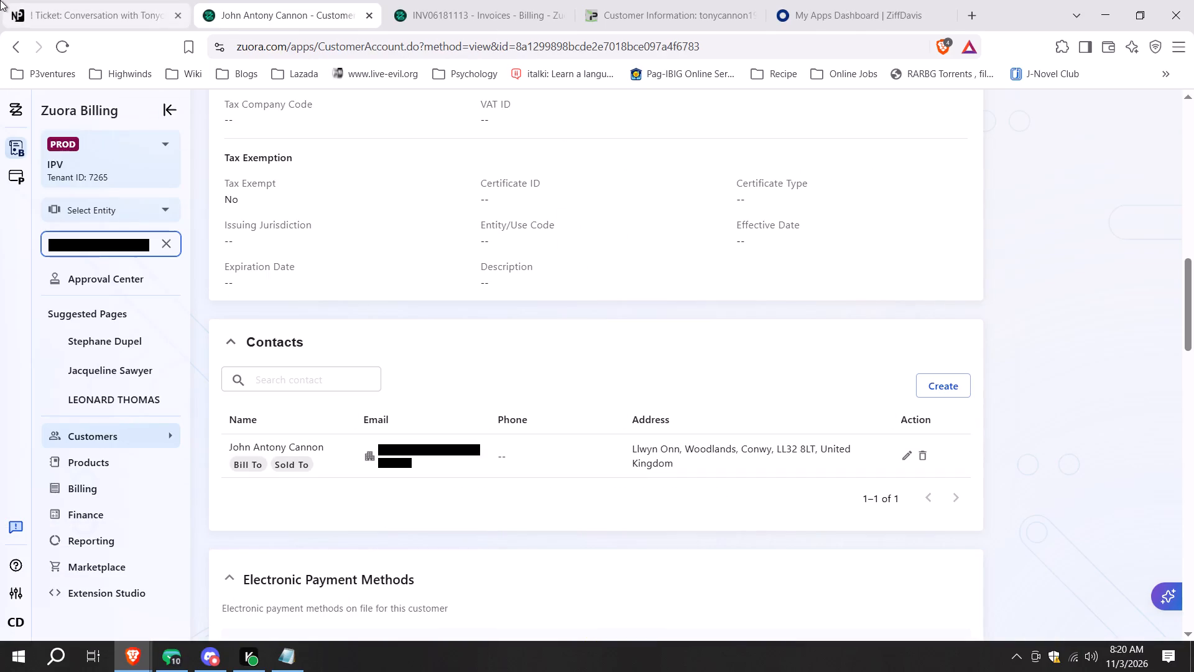
left_click(0, 0)
left_click(519, 511)
scroll(615, 329, "up", 1)
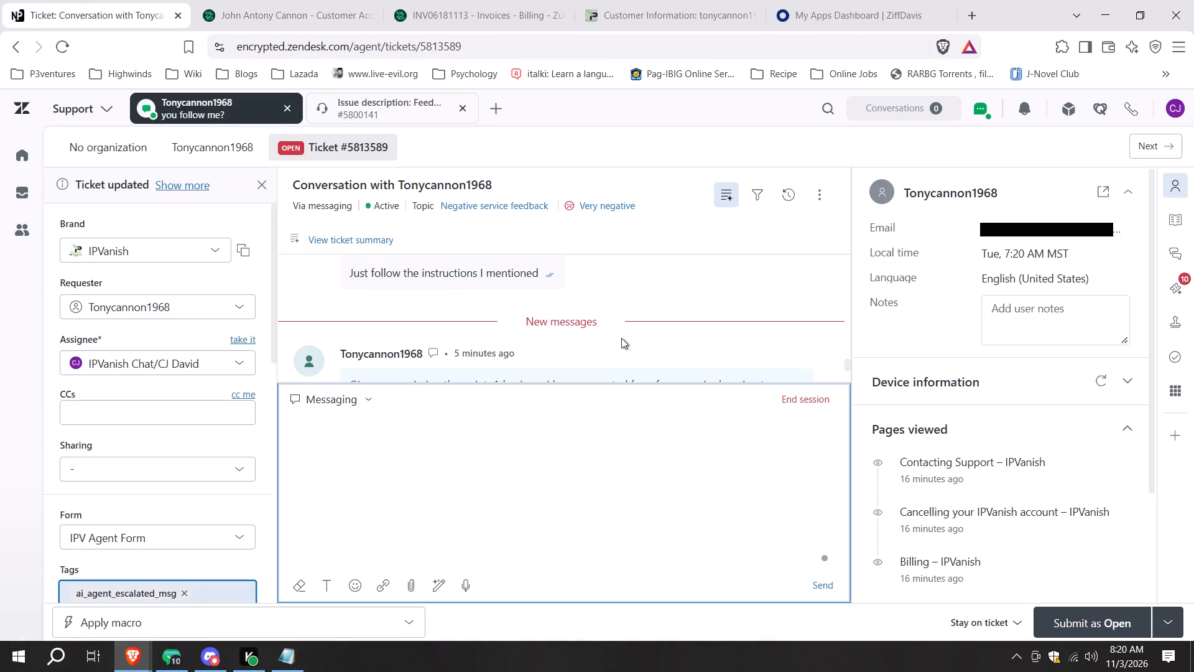
left_click(680, 325)
key("Down")
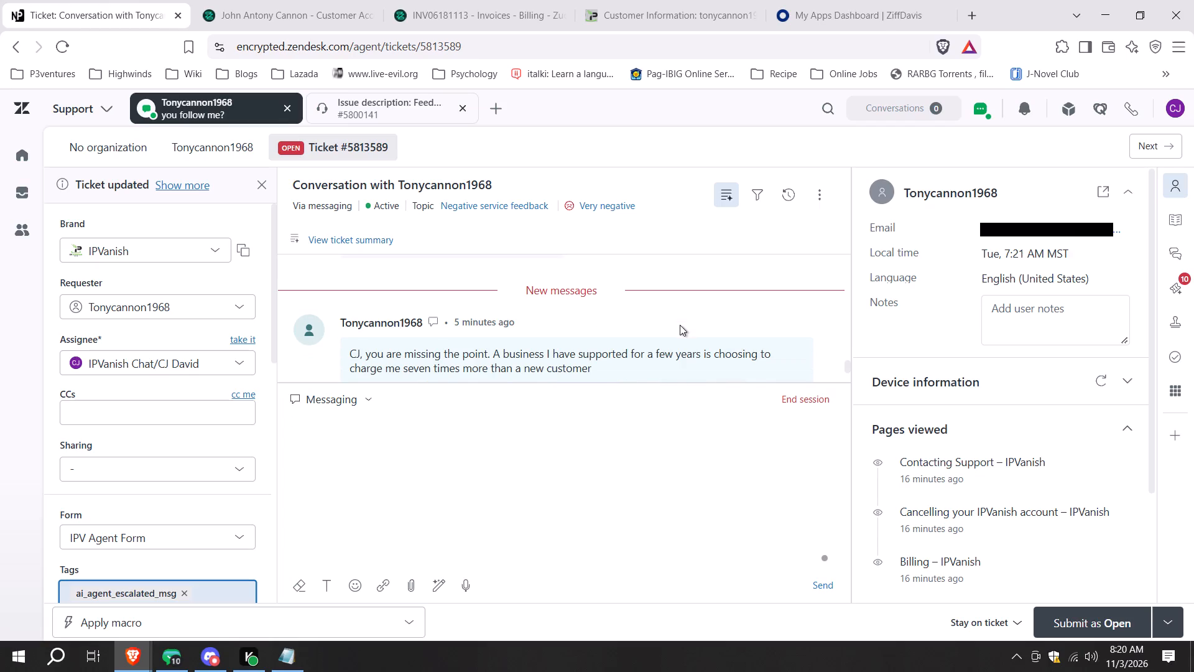
key("Down")
key("Down")
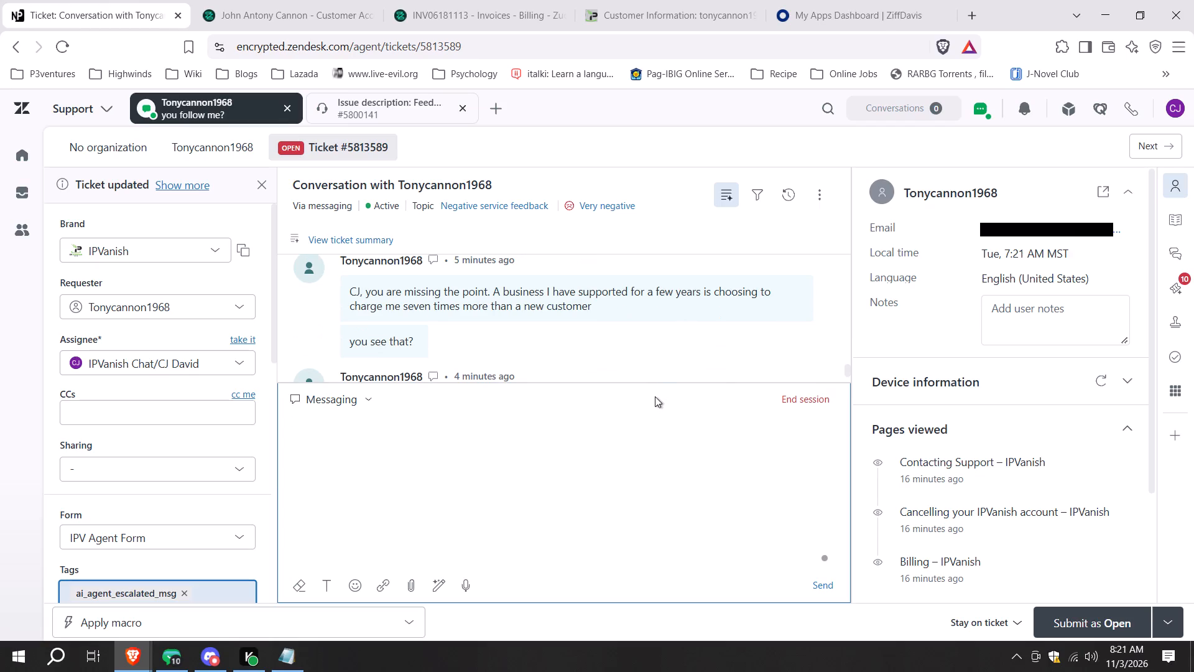
key("Down")
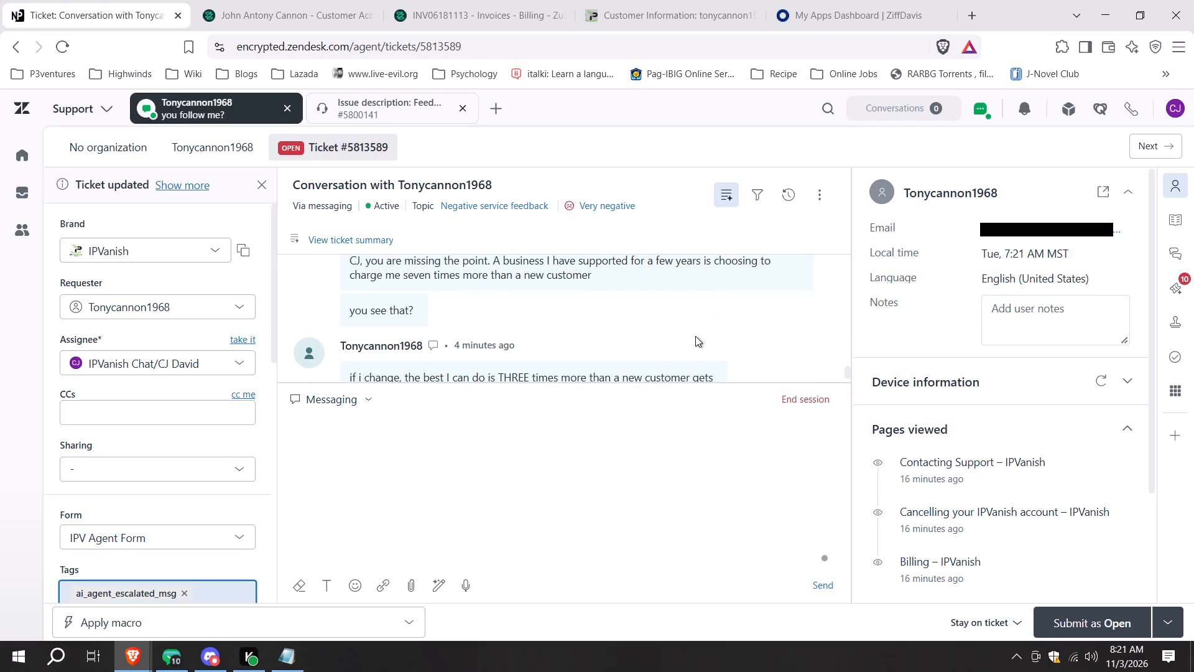
key("Down")
key("Up")
key("Down")
key("Down")
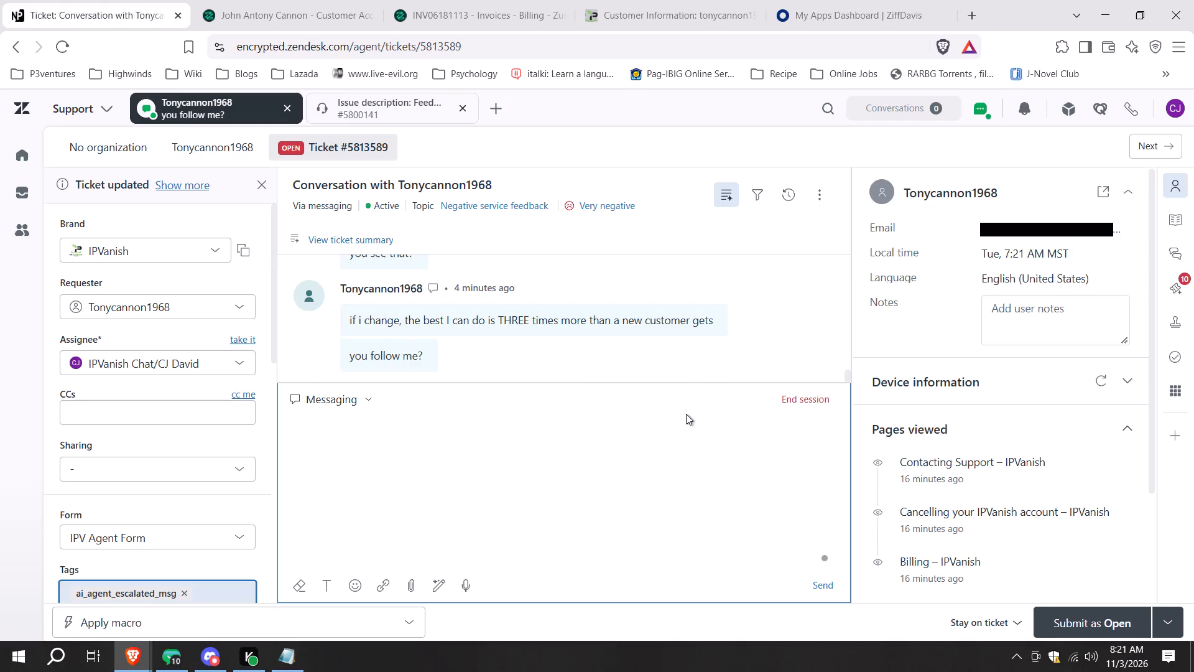
key("Down")
key("Down")
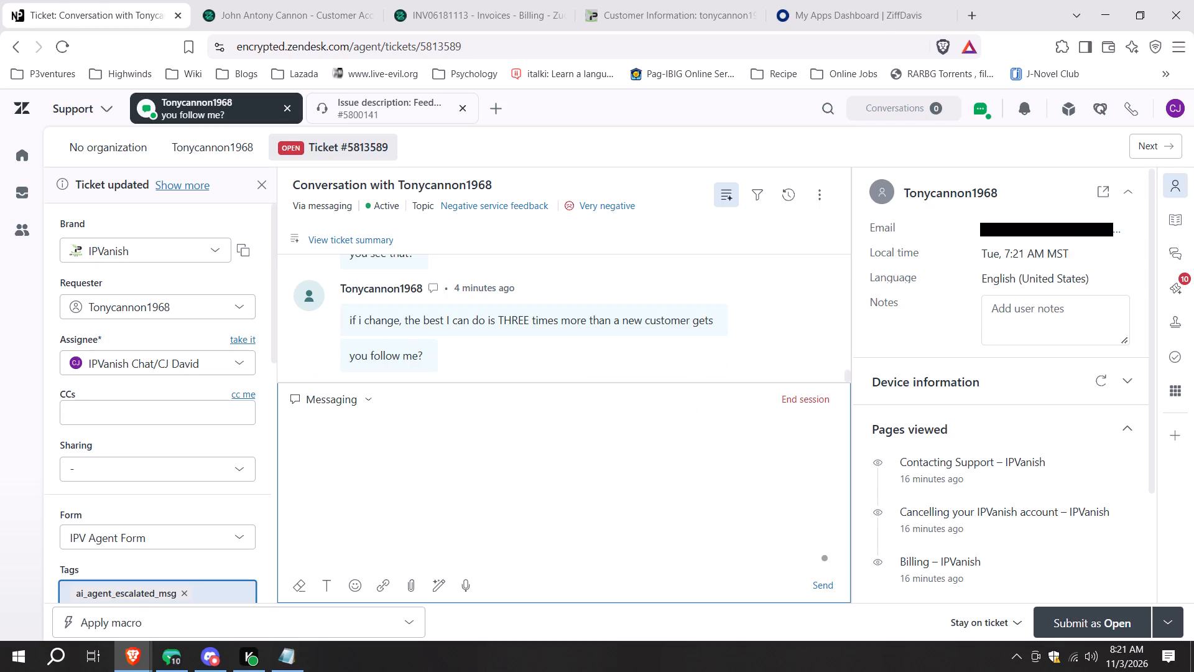
Send the customer the reply "Please kindly follow the instructions to change your subscription if you wish to change your plan".
left_click(649, 474)
key("Down")
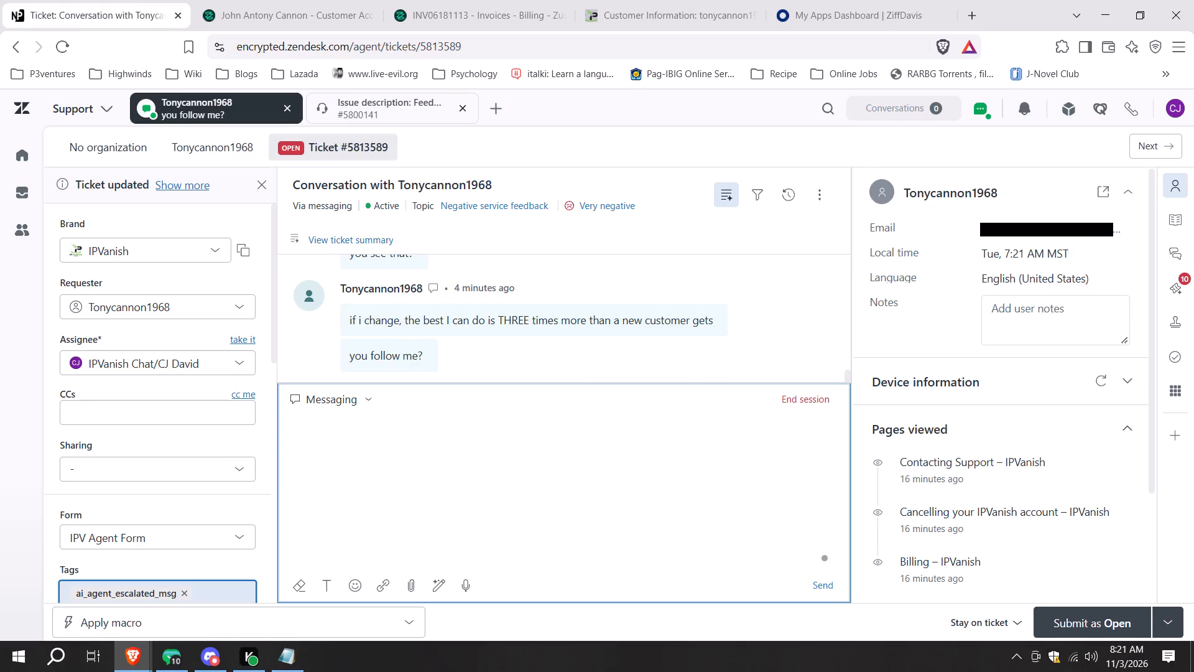
type("Please kindly follow the instructio")
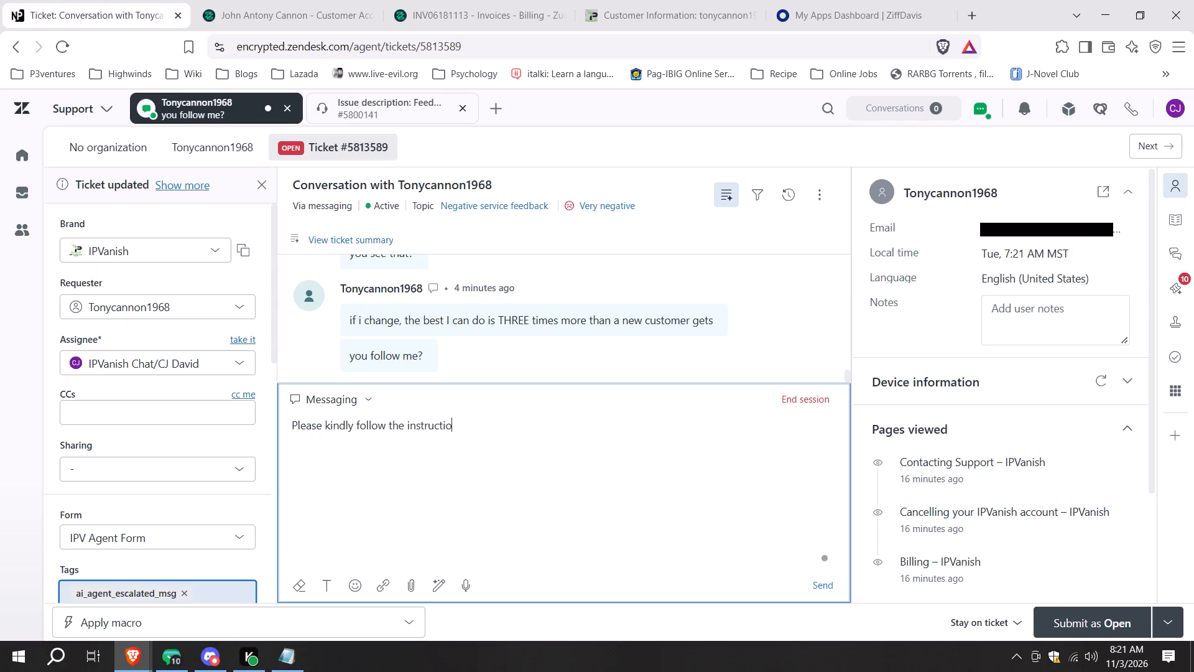
type("ns to change yuour")
key("BackSpace")
key("BackSpace")
key("BackSpace")
key("BackSpace")
type("our")
key("space")
type("syubsc")
key("BackSpace")
key("BackSpace")
key("BackSpace")
key("BackSpace")
key("BackSpace")
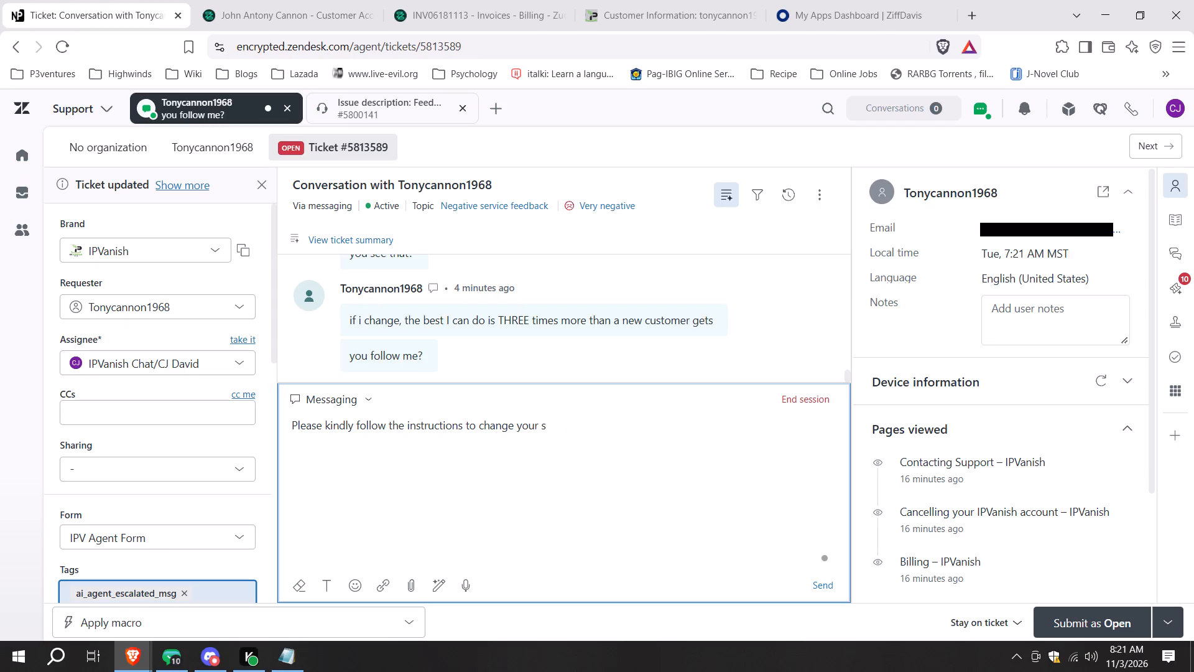
type("ubscriptuions")
key("BackSpace")
key("BackSpace")
key("BackSpace")
key("BackSpace")
key("BackSpace")
type("ion if you wish to change")
key("space")
key("BackSpace")
key("BackSpace")
key("BackSpace")
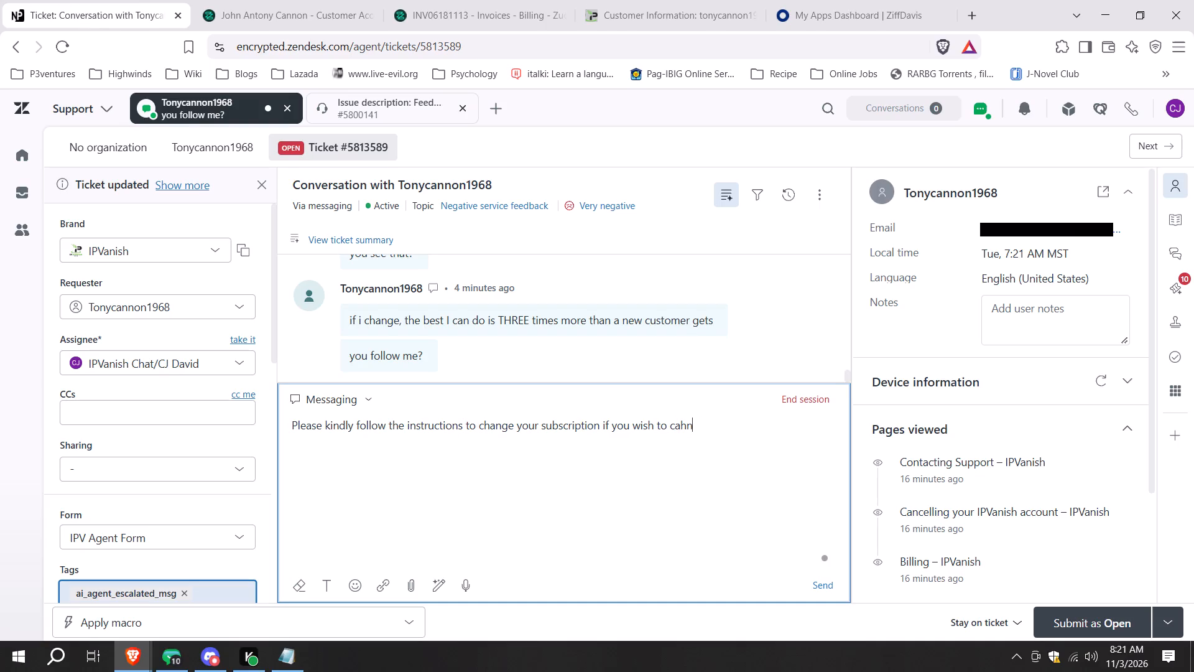
key("BackSpace")
key("BackSpace")
key("BackSpace")
type("hange your plan")
key("Return")
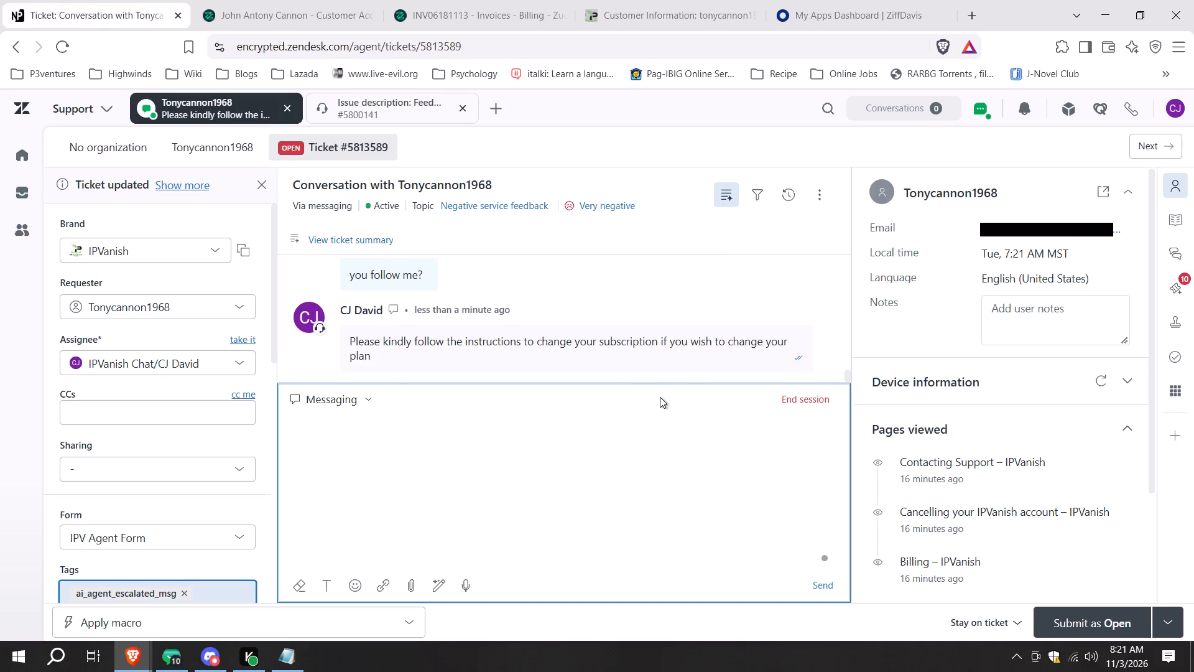
Shrink the message composer to enlarge the conversation area and reread the earlier exchange about plan rates.
left_click_drag(682, 383, 674, 437)
left_click(685, 360)
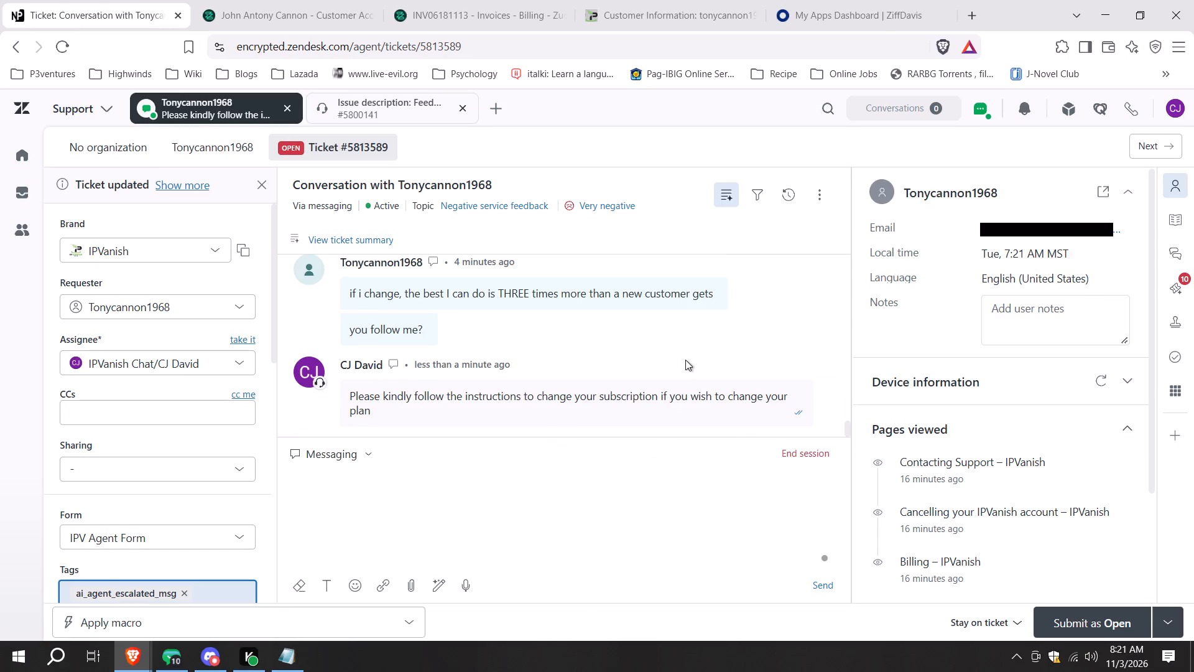
scroll(687, 358, "up", 1)
key("Up")
key("Up")
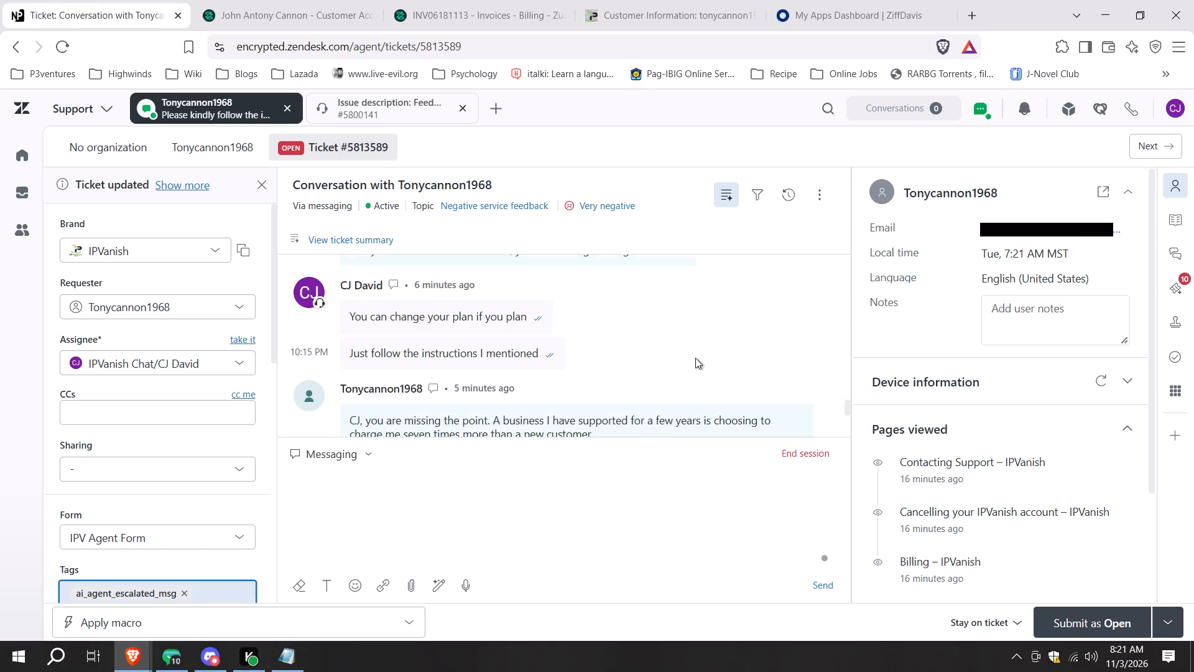
key("Up")
key("Up")
key("Up")
key("Up")
key("Up")
key("Up")
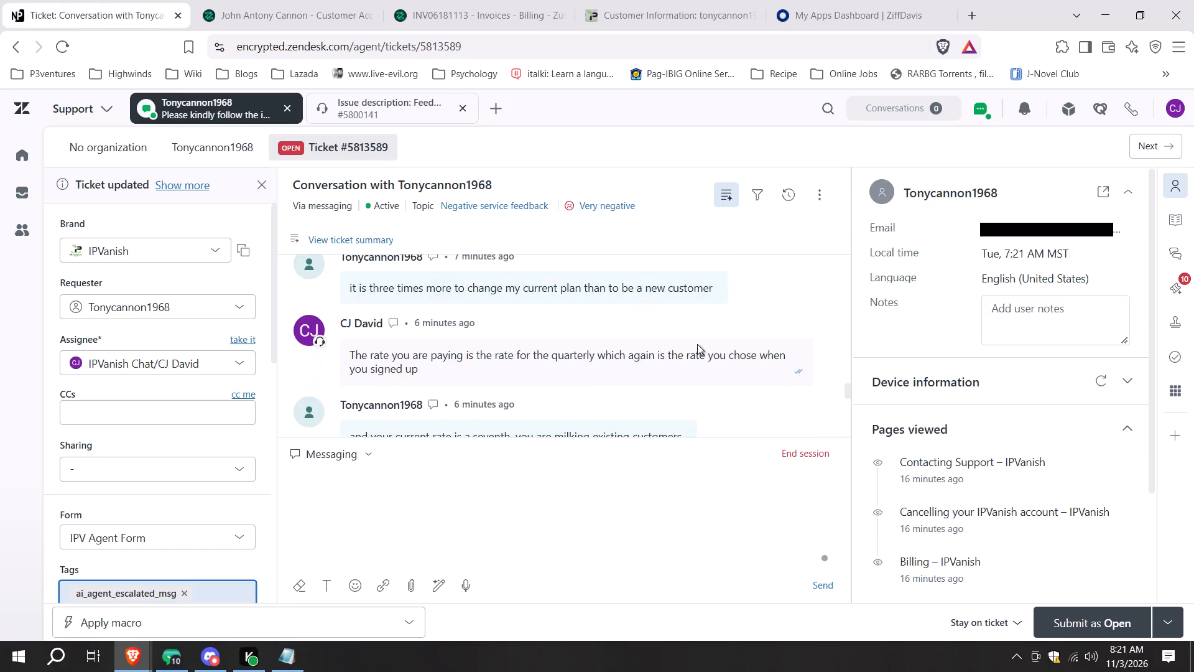
scroll(720, 336, "down", 13)
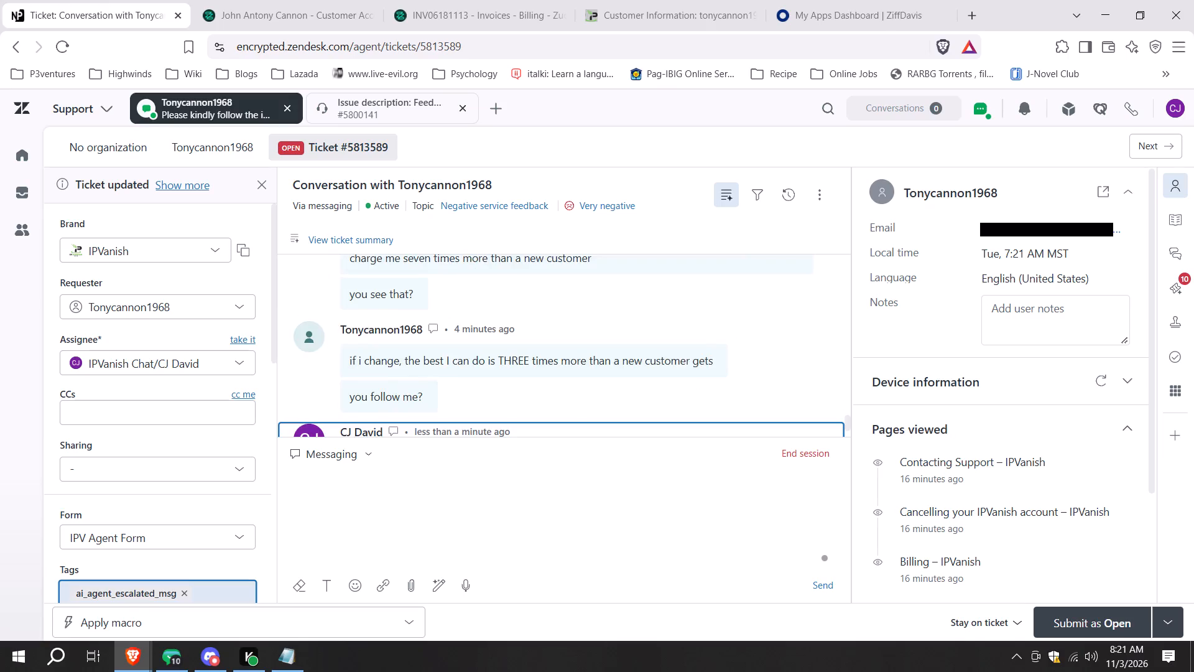
Open the IPVanish pricing page (ipvanish.com/pricing) in a new tab and review the 2-year plan prices for new customers.
left_click(642, 0)
left_click(843, 0)
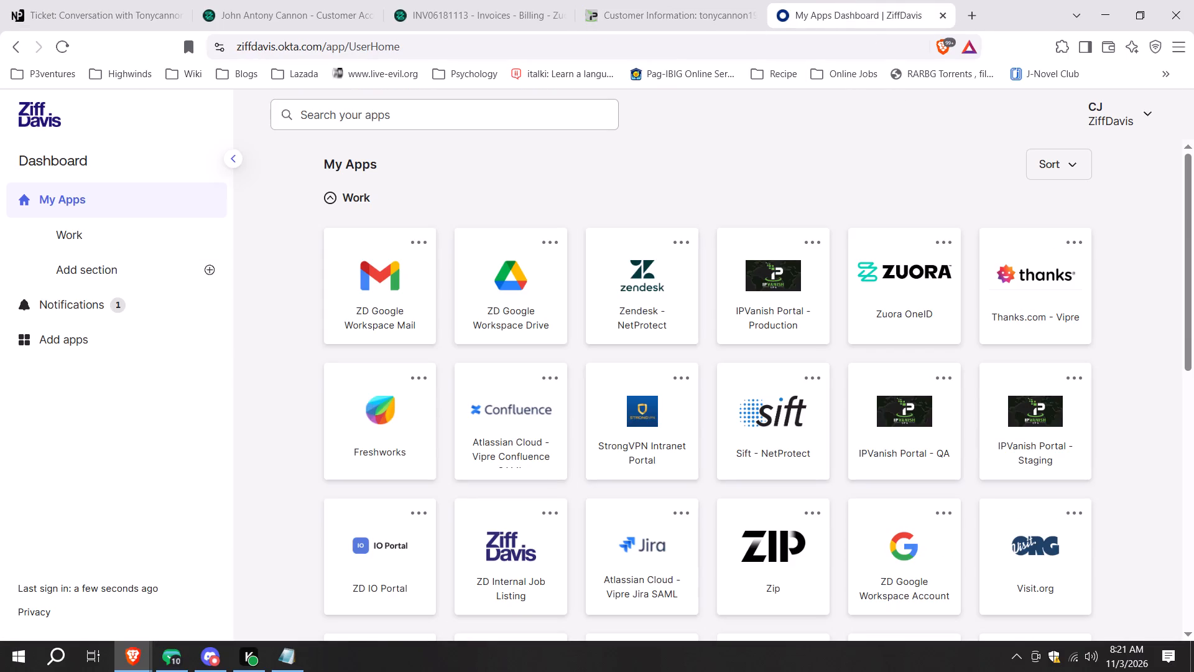
left_click(975, 17)
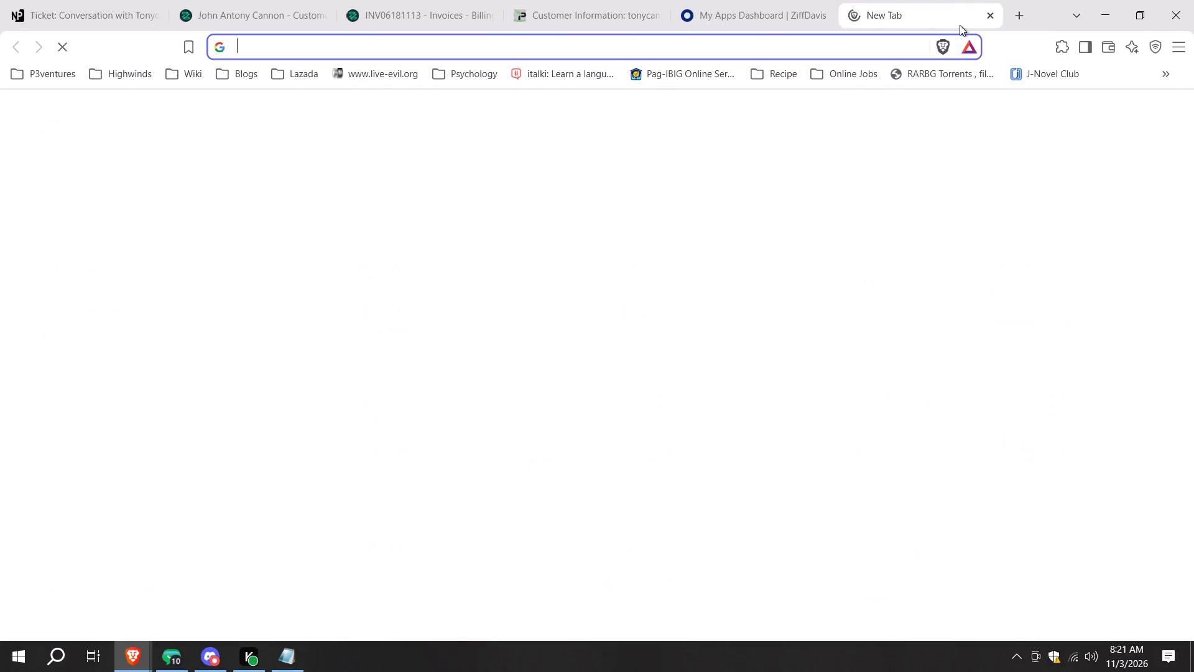
type("pri")
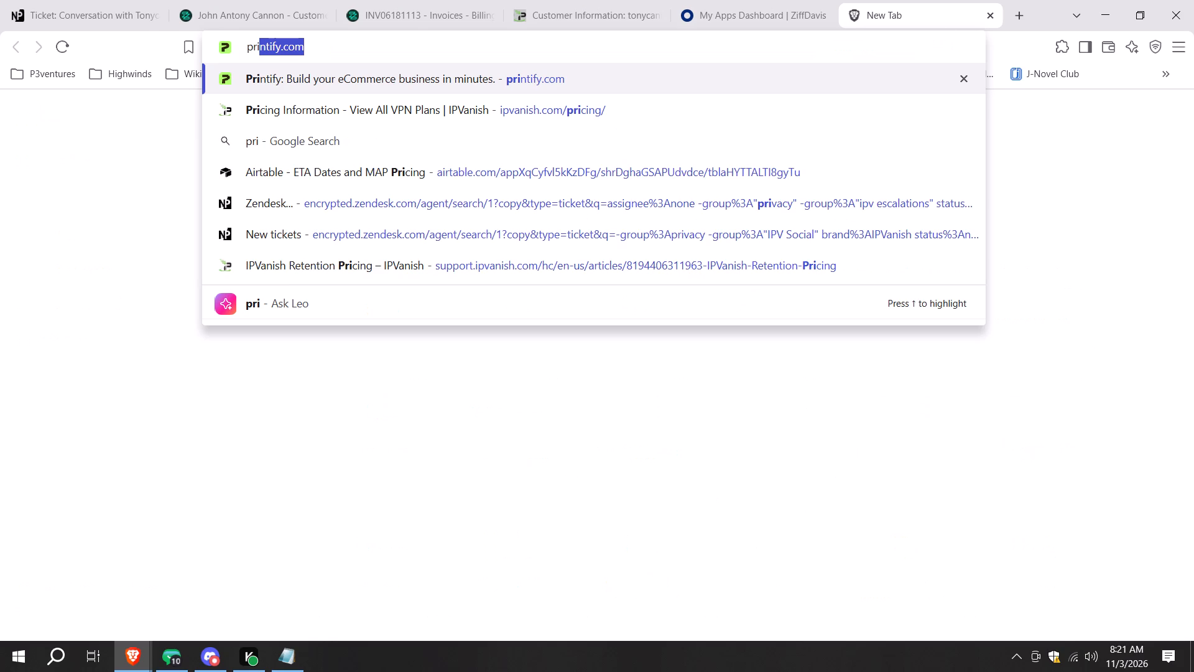
left_click(705, 128)
left_click(715, 47)
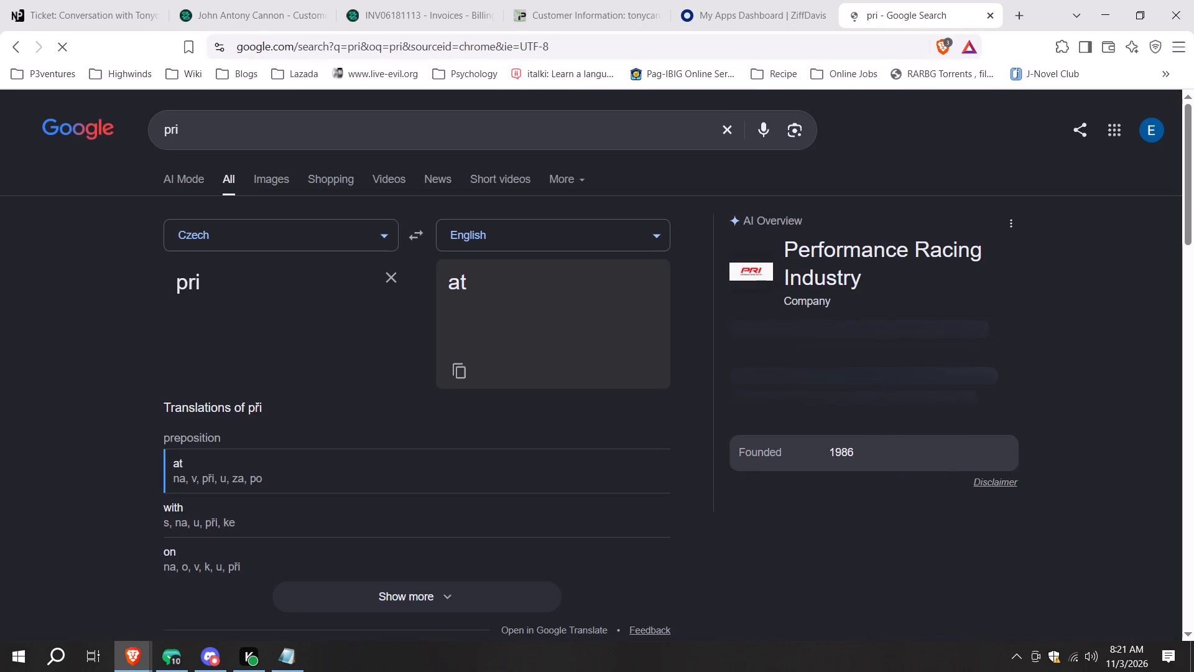
type("pri")
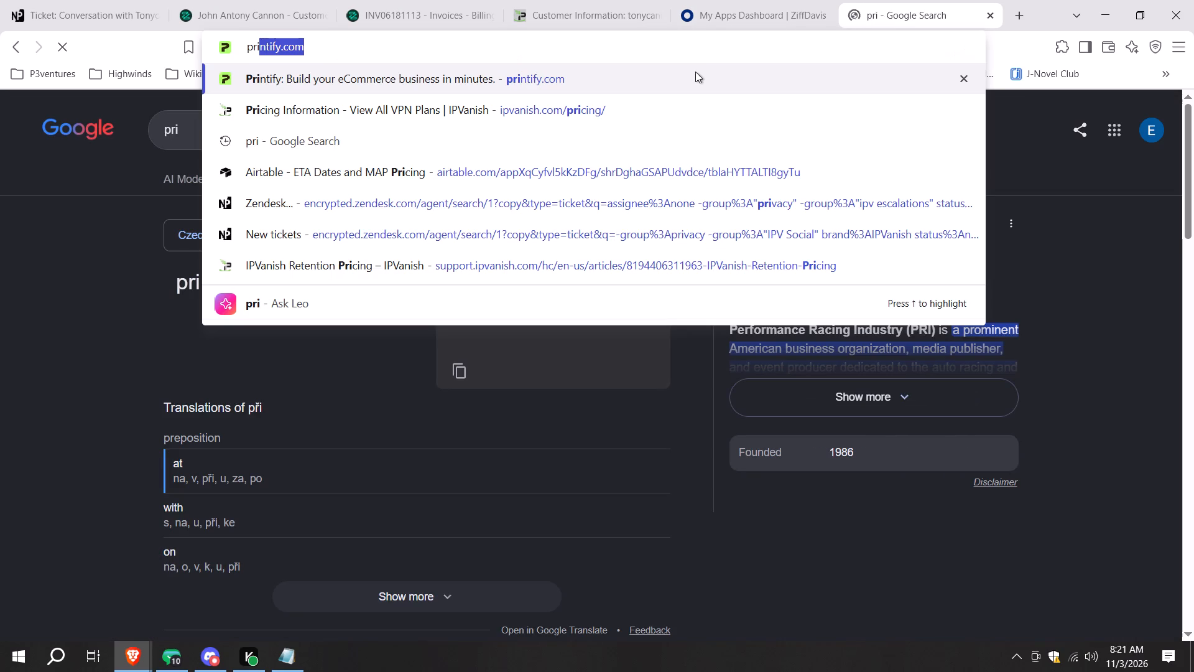
left_click(680, 113)
left_click(294, 0)
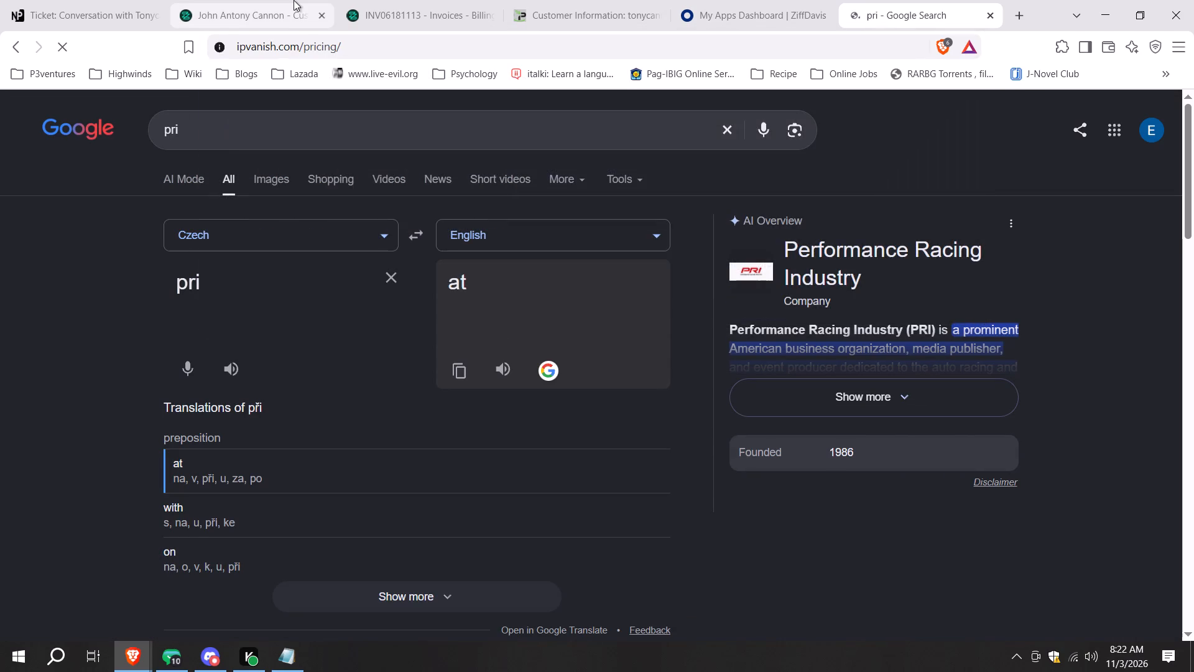
left_click(886, 0)
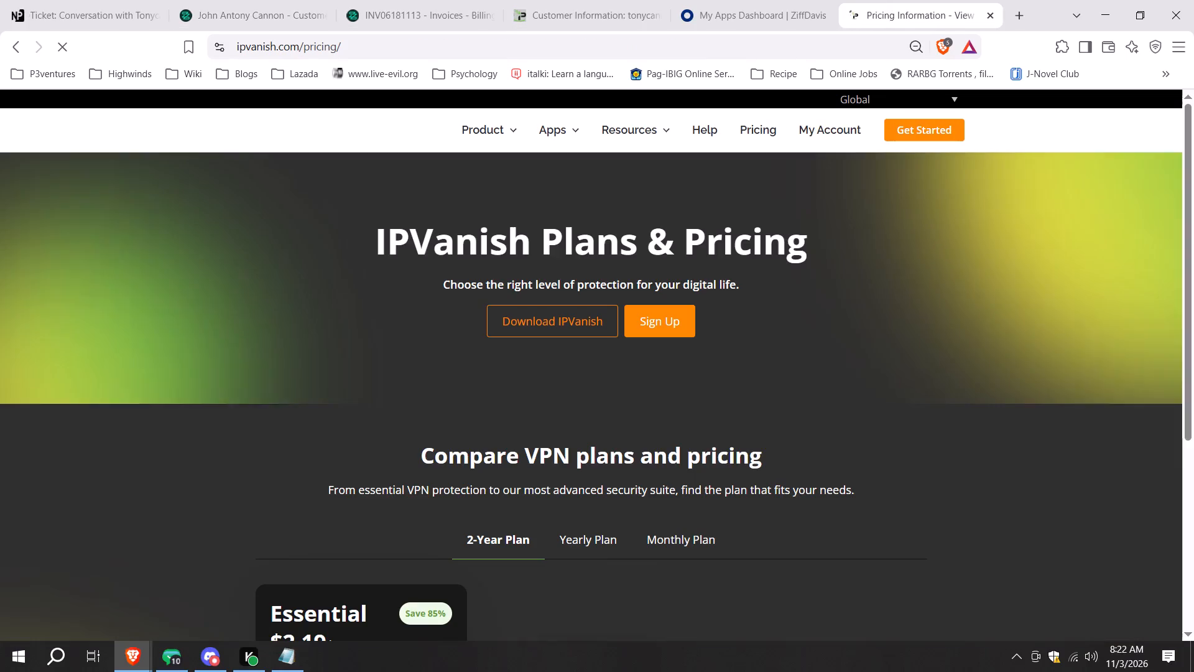
scroll(965, 326, "down", 2)
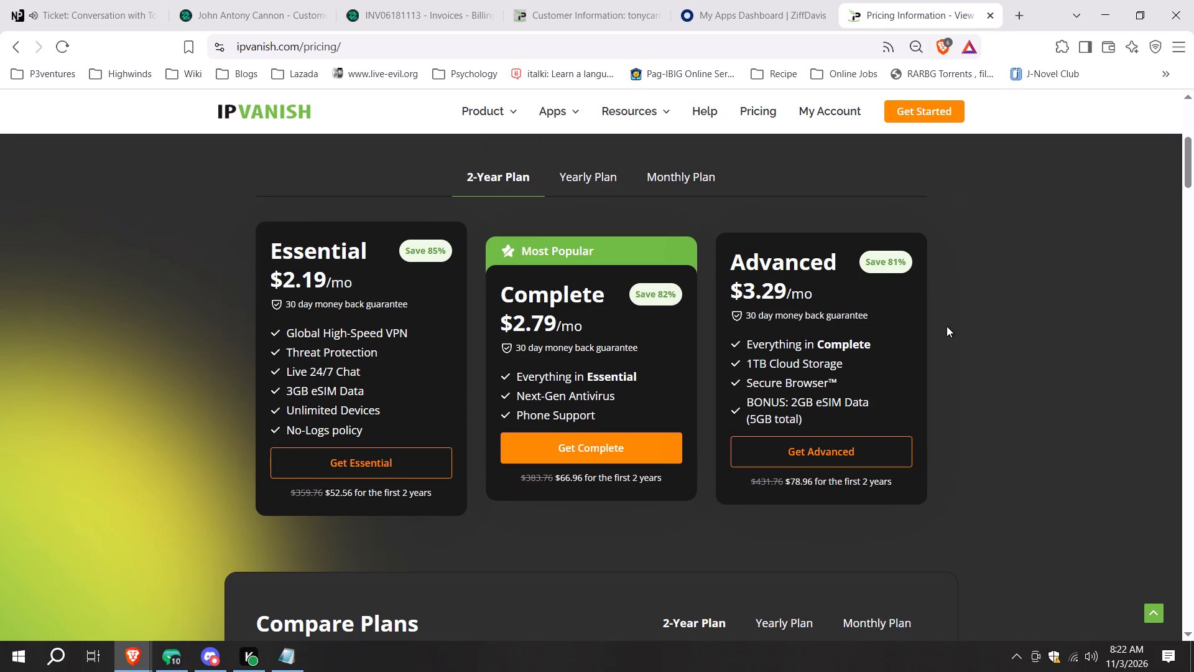
left_click(147, 647)
left_click(151, 628)
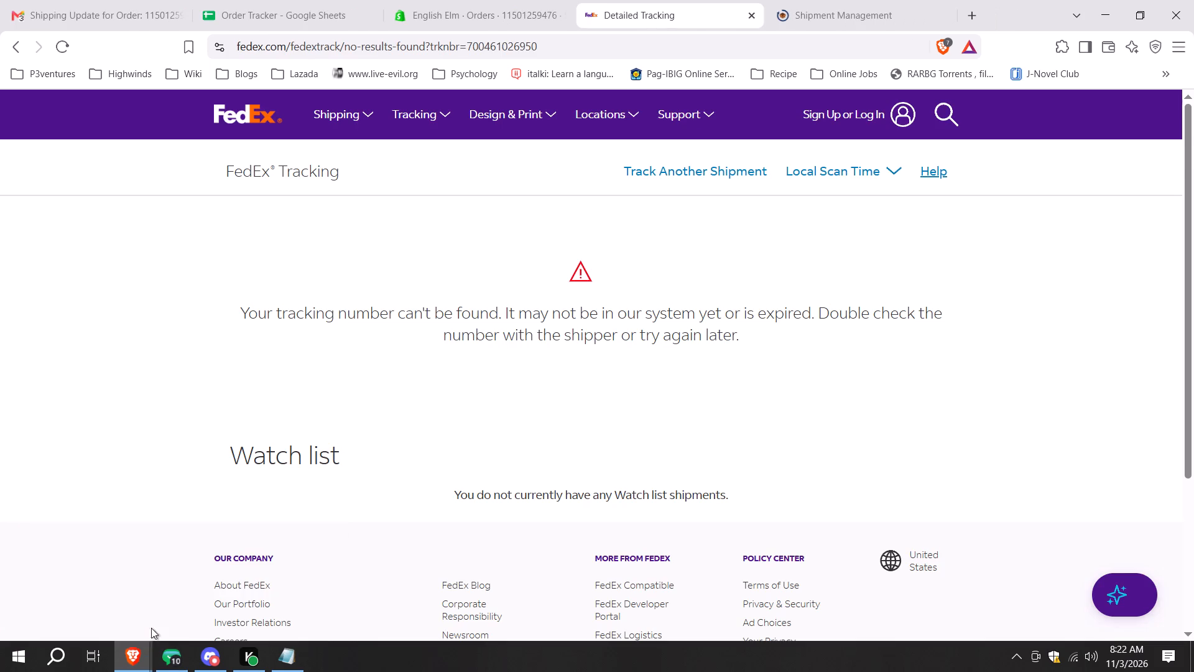
left_click(291, 0)
left_click(106, 432)
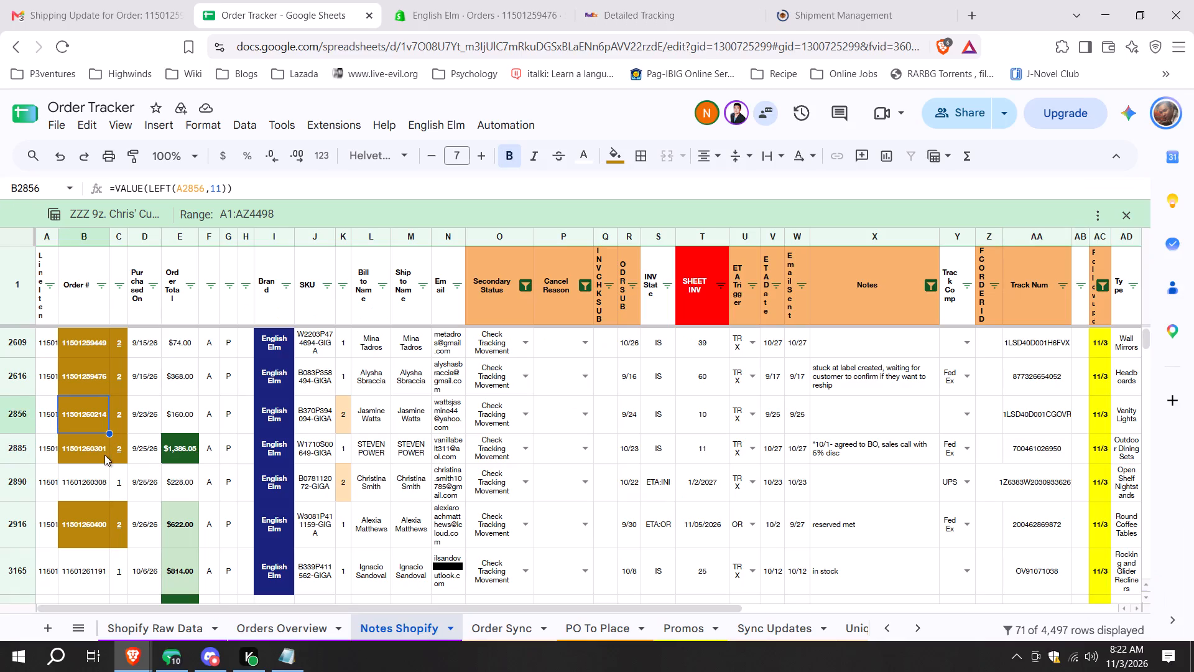
left_click(101, 457)
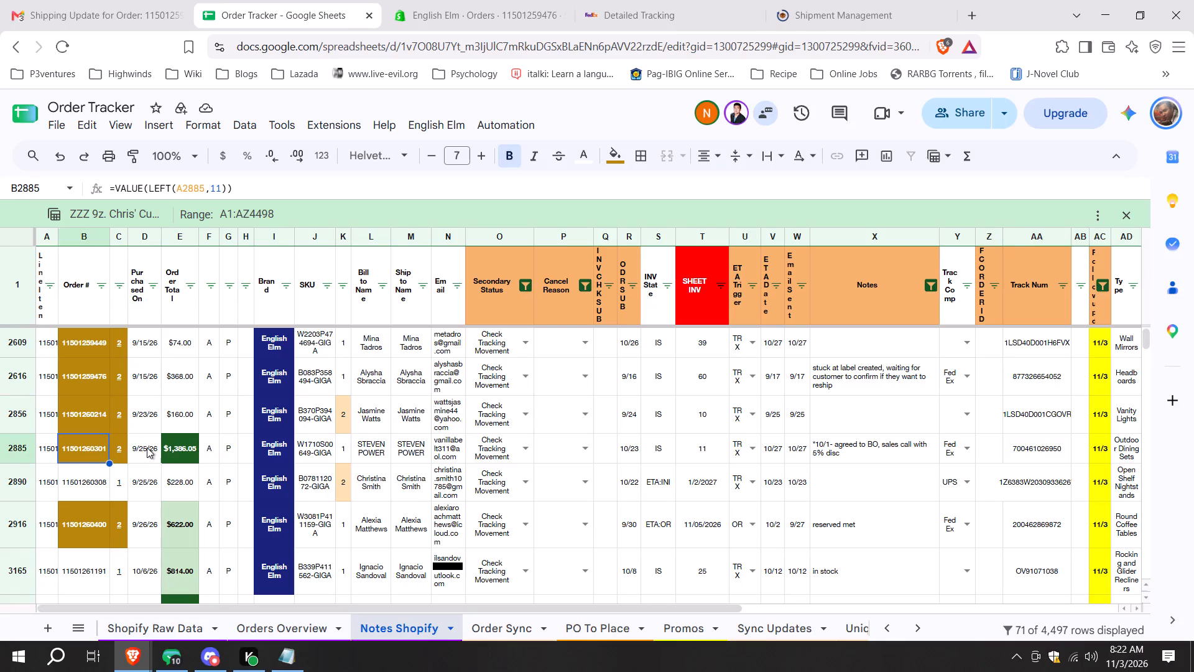
key("ctrl+c")
left_click(843, 0)
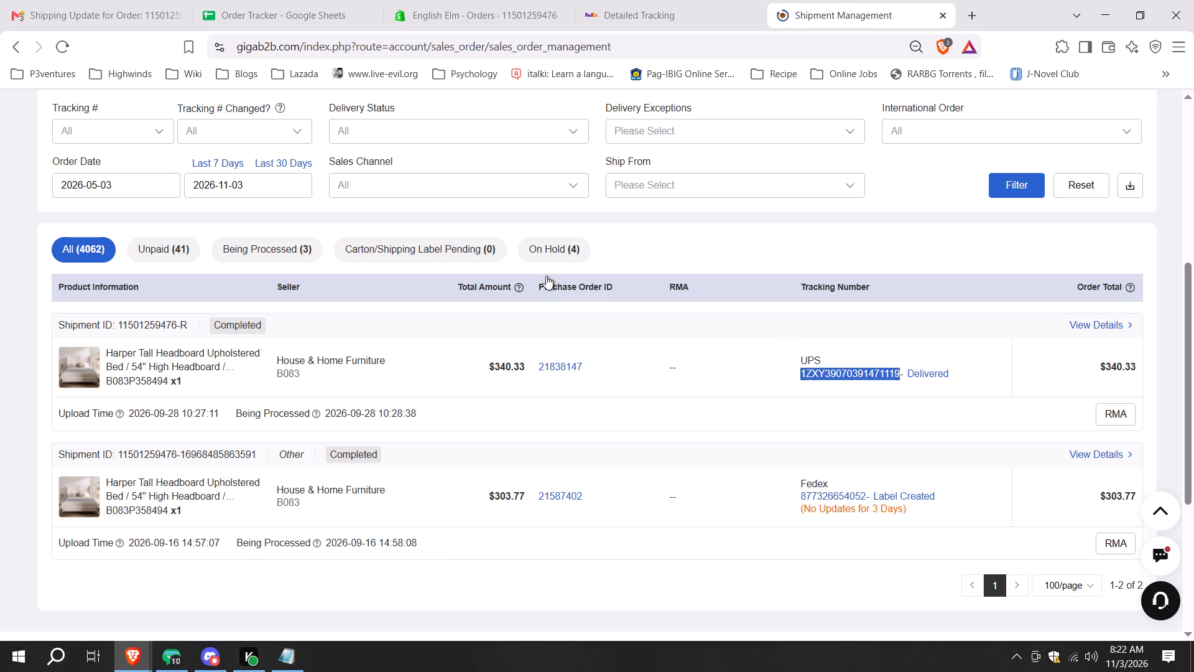
scroll(116, 276, "up", 1)
left_click(157, 243)
left_click(155, 250)
key("ctrl+a")
key("ctrl+v")
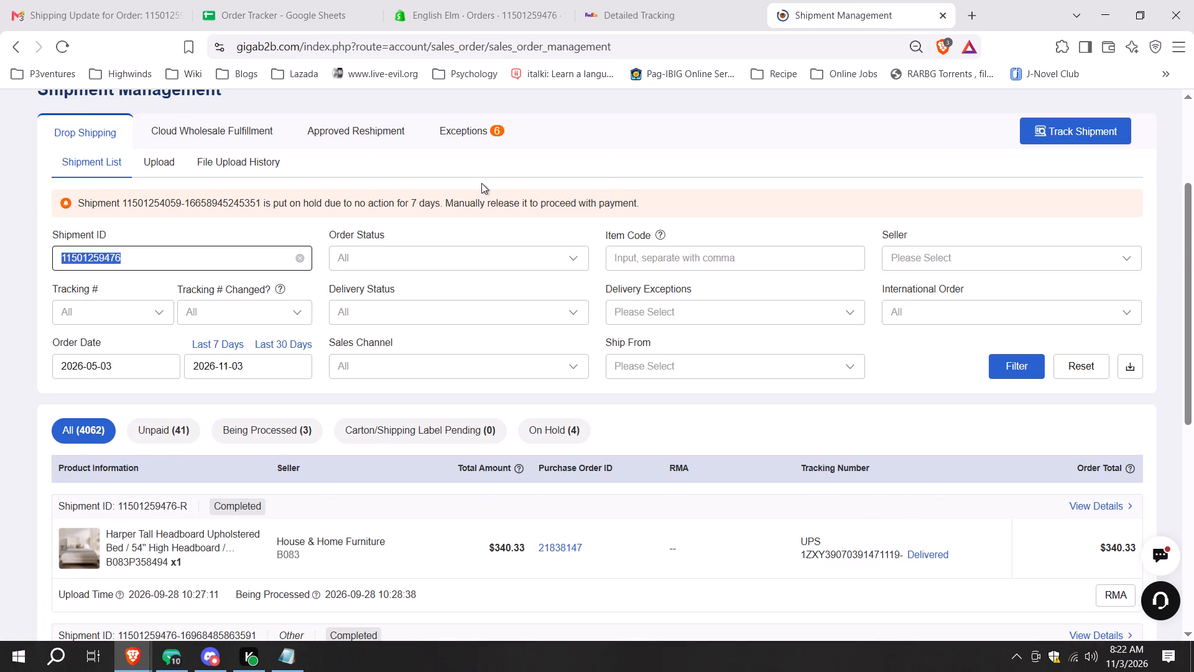
scroll(485, 181, "down", 1)
left_click(996, 198)
left_click(1002, 195)
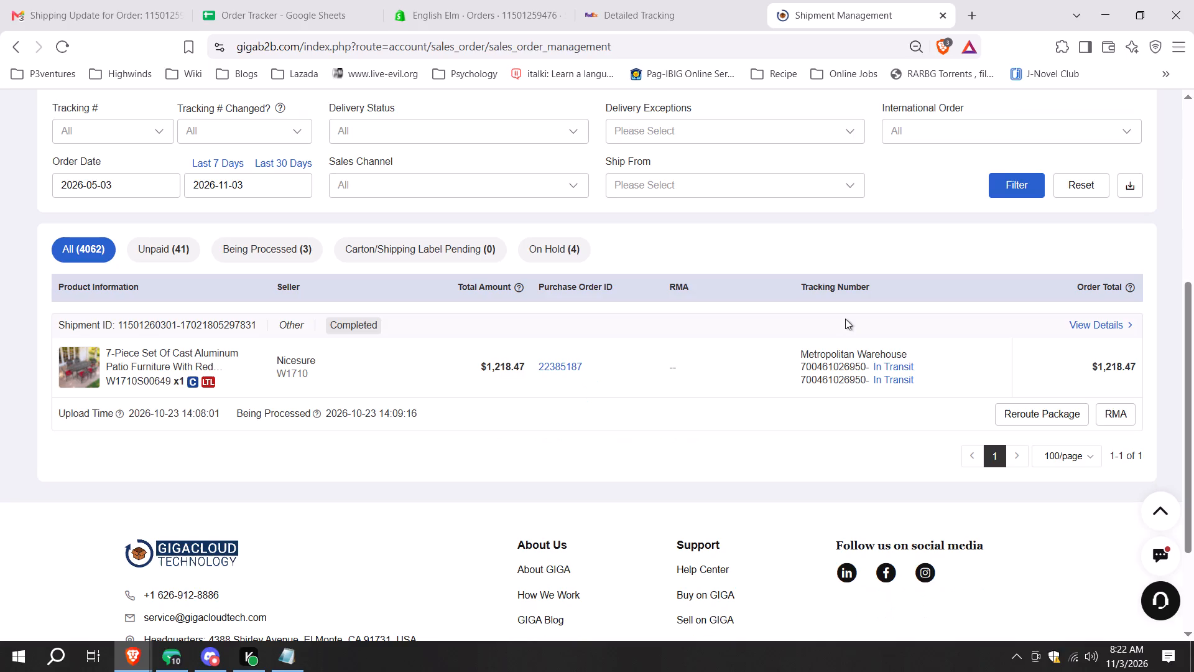
left_click(493, 0)
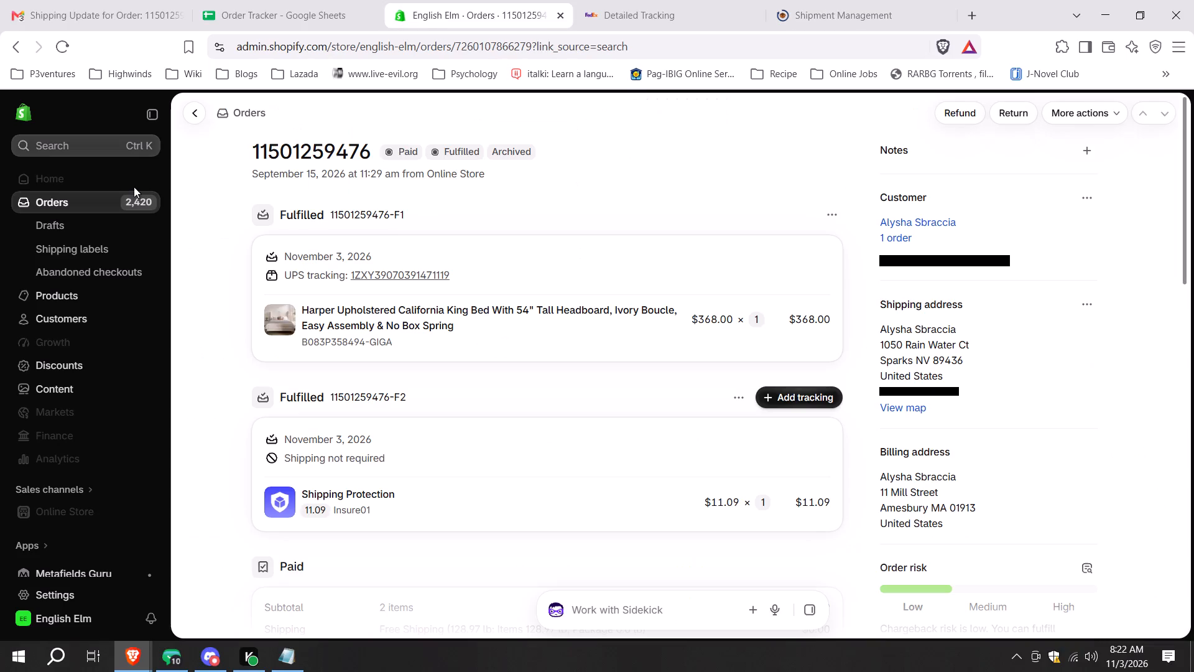
left_click(80, 152)
key("ctrl+v")
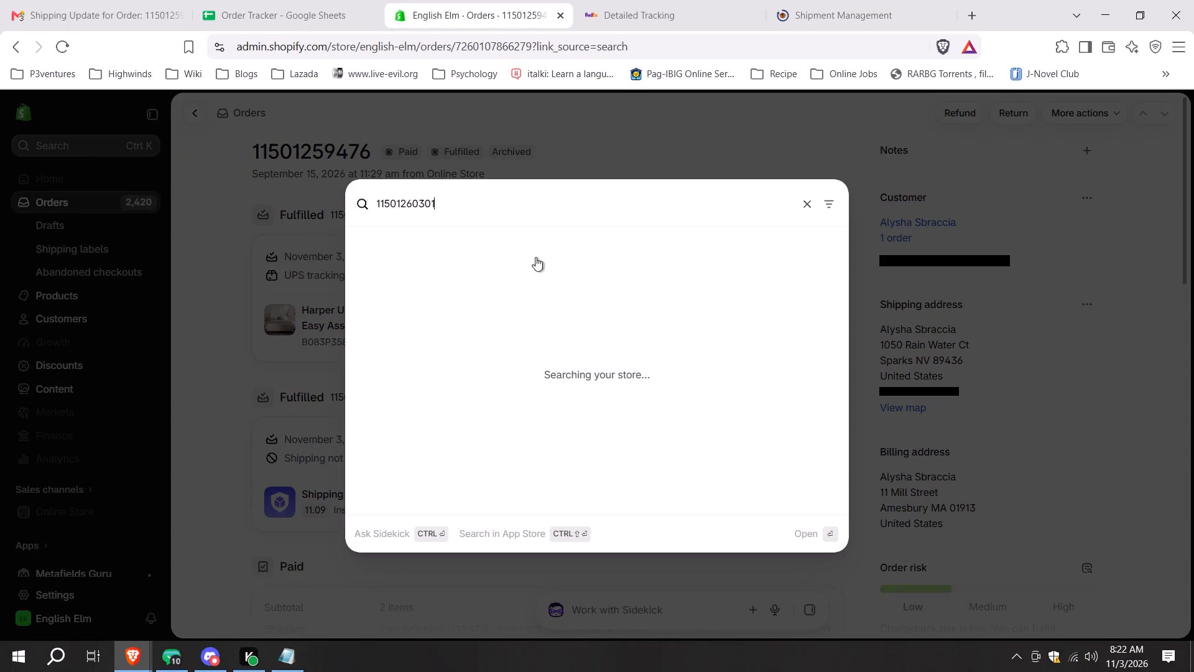
left_click(545, 281)
left_click(835, 0)
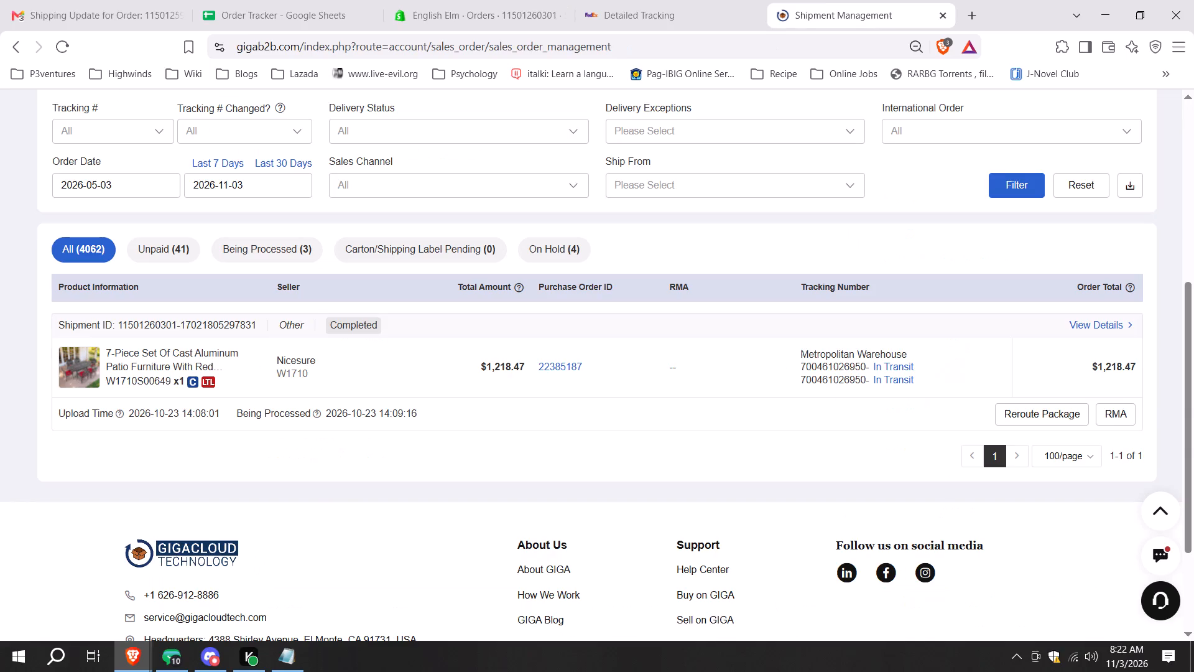
double_click(810, 370)
key("ctrl+c")
left_click(415, 0)
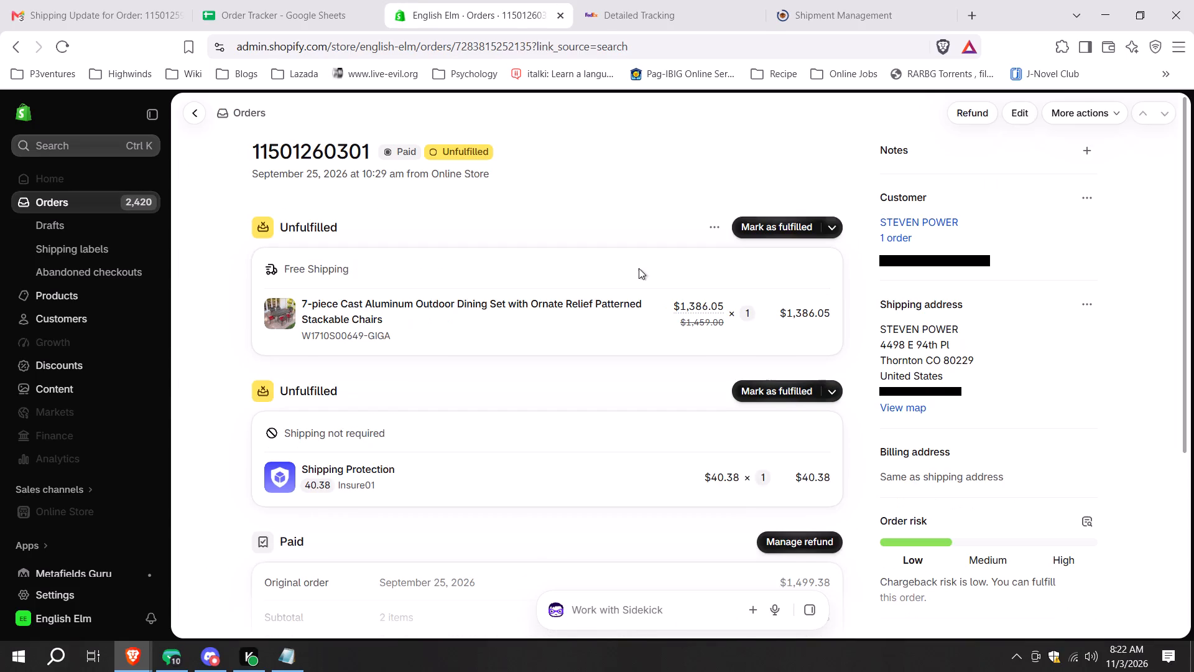
left_click(753, 230)
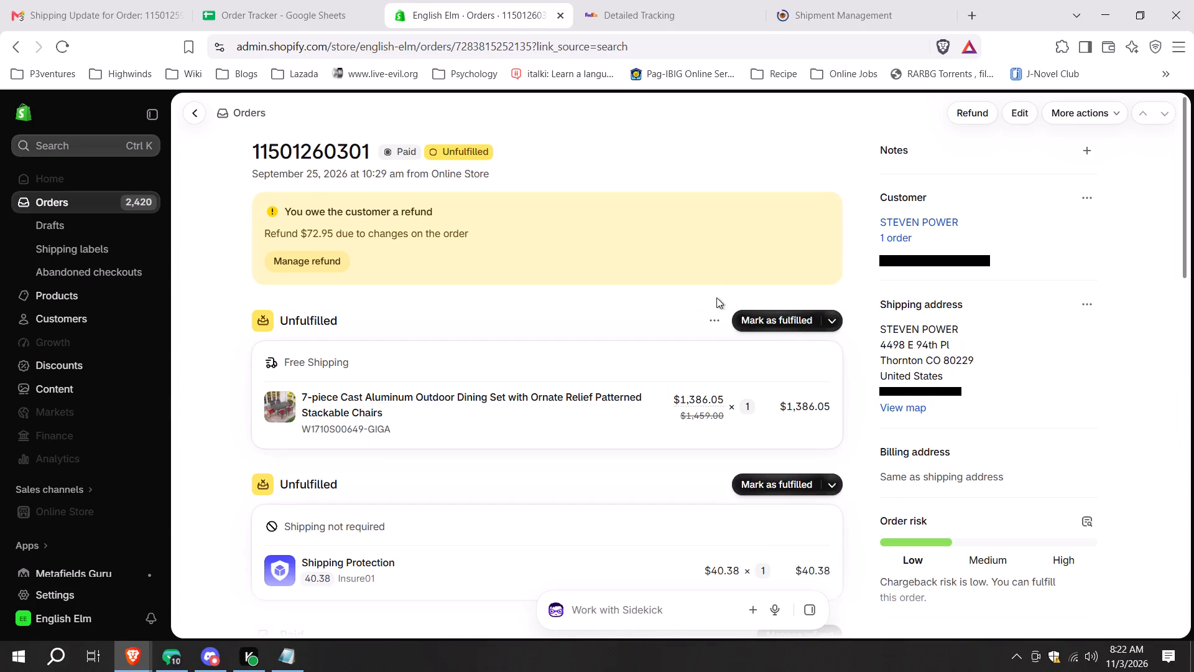
left_click(783, 324)
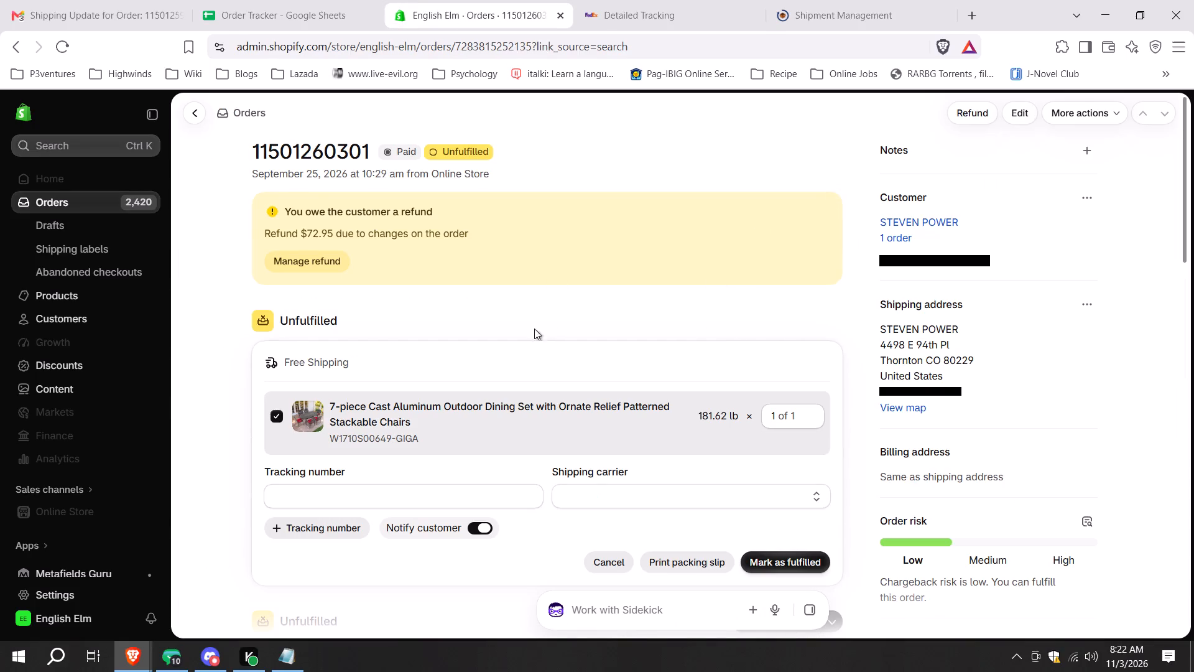
left_click_drag(453, 472, 456, 495)
left_click(466, 507)
left_click(503, 495)
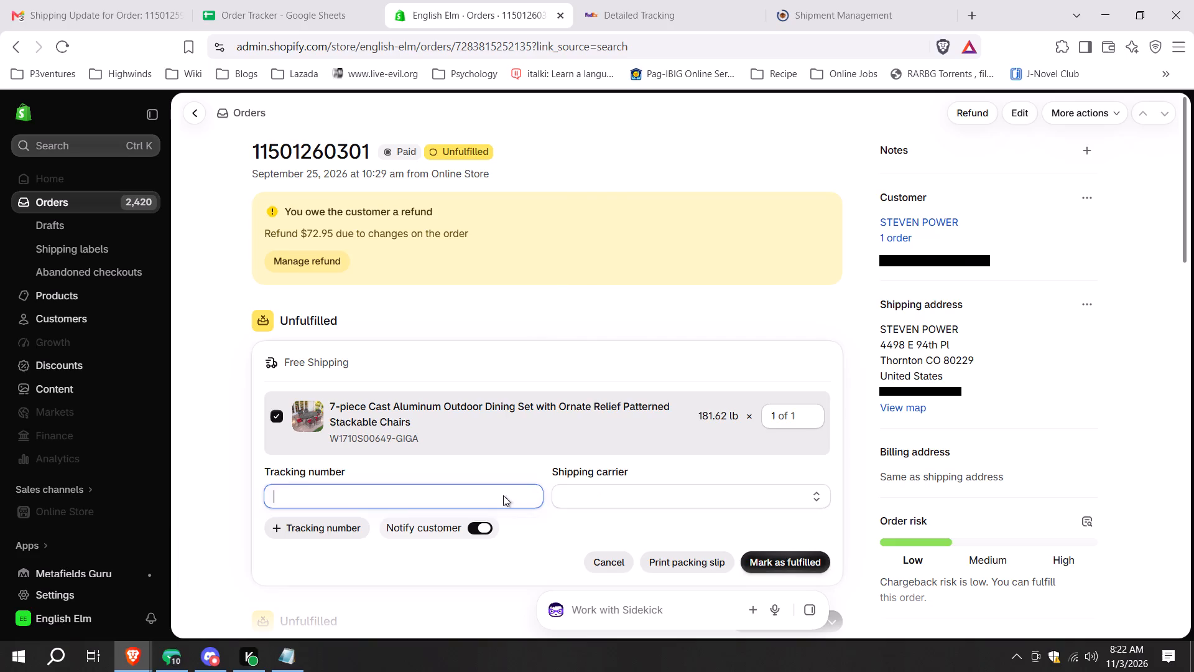
key("ctrl+v")
left_click(625, 495)
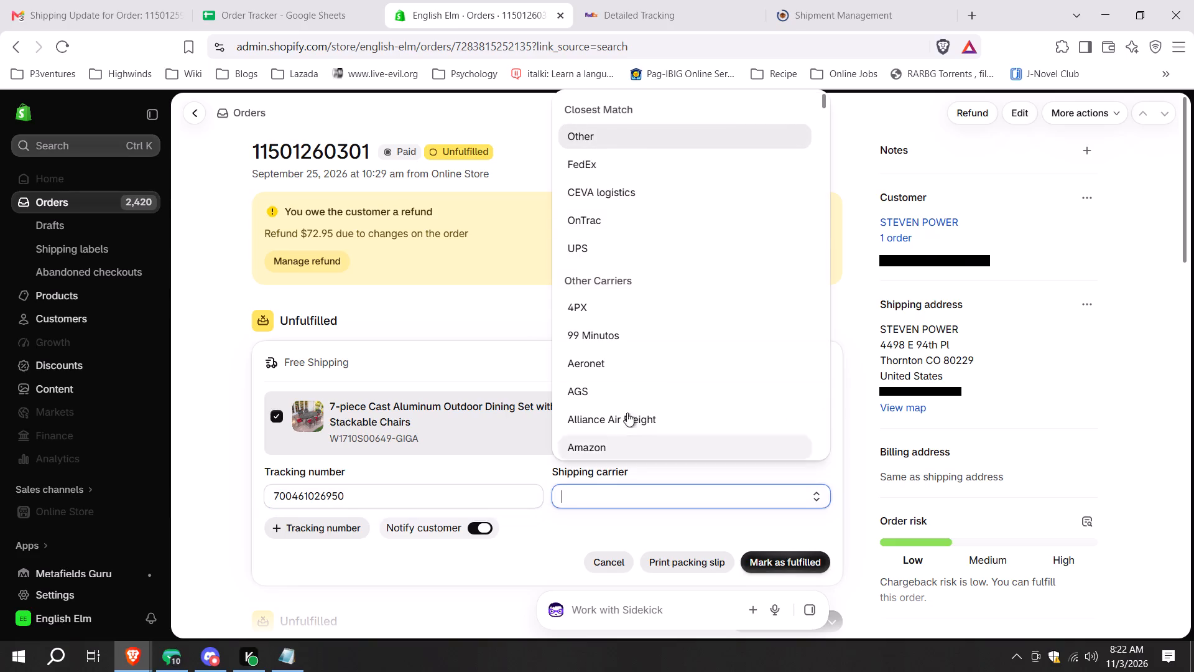
left_click(639, 133)
Add the carrier's gomwd.com/track-a-shipment page address as the tracking URL and mark the dining set as fulfilled.
left_click(852, 0)
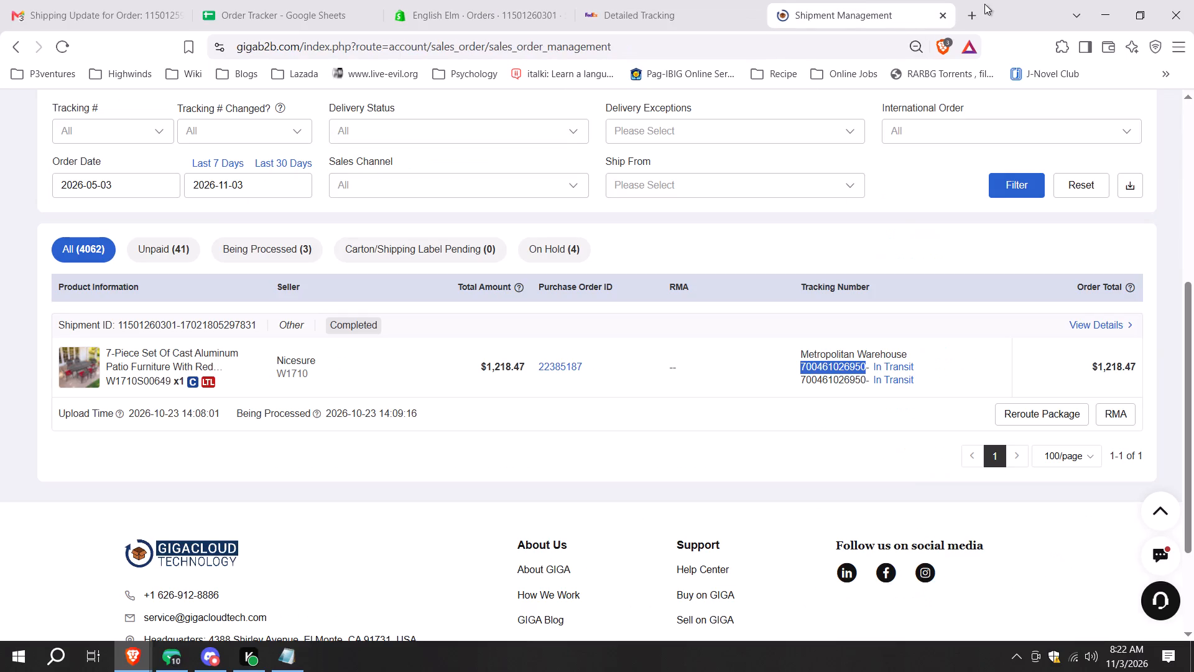
left_click(986, 2)
left_click(960, 7)
left_click(973, 9)
key("g")
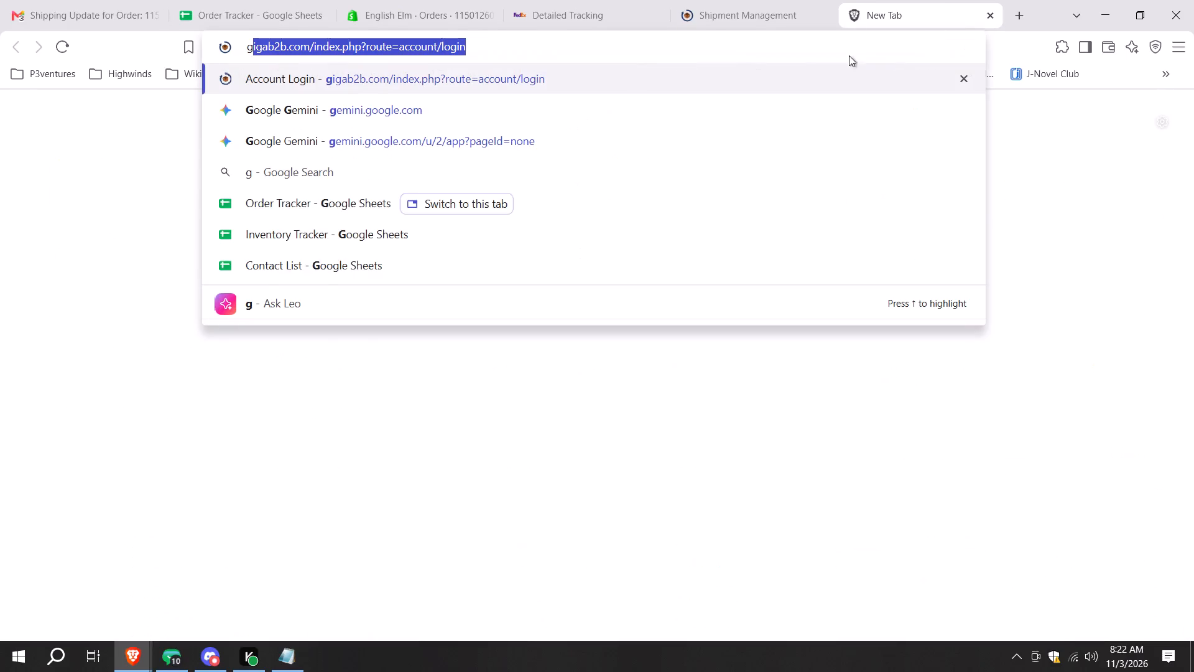
type("ow")
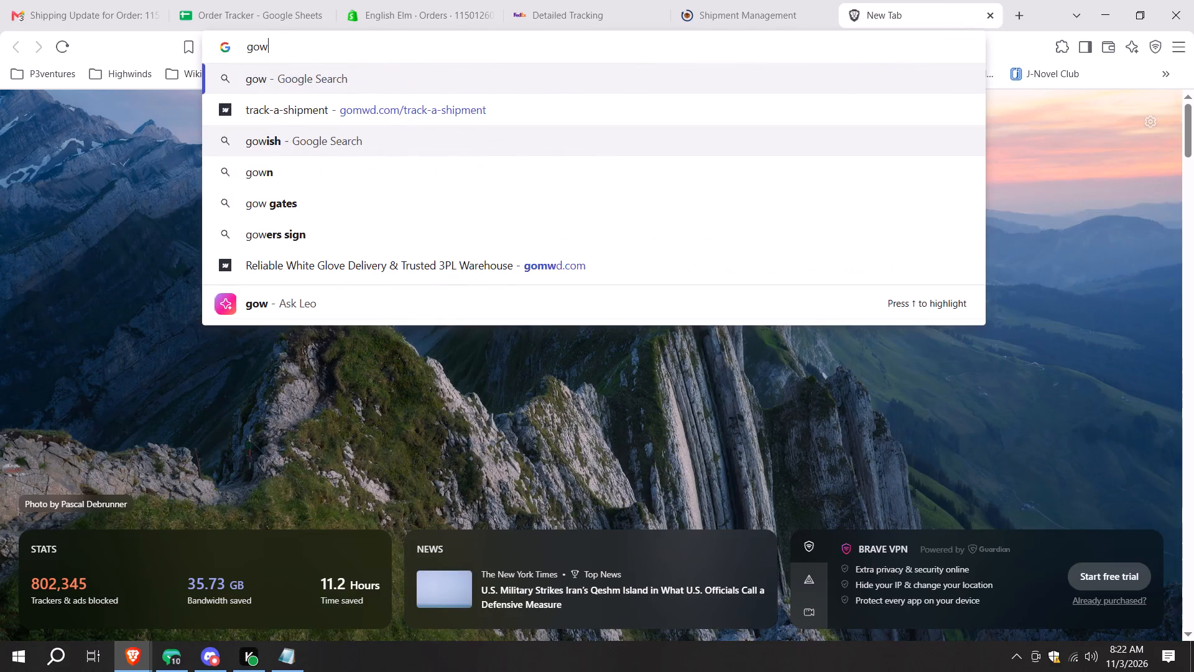
left_click(528, 118)
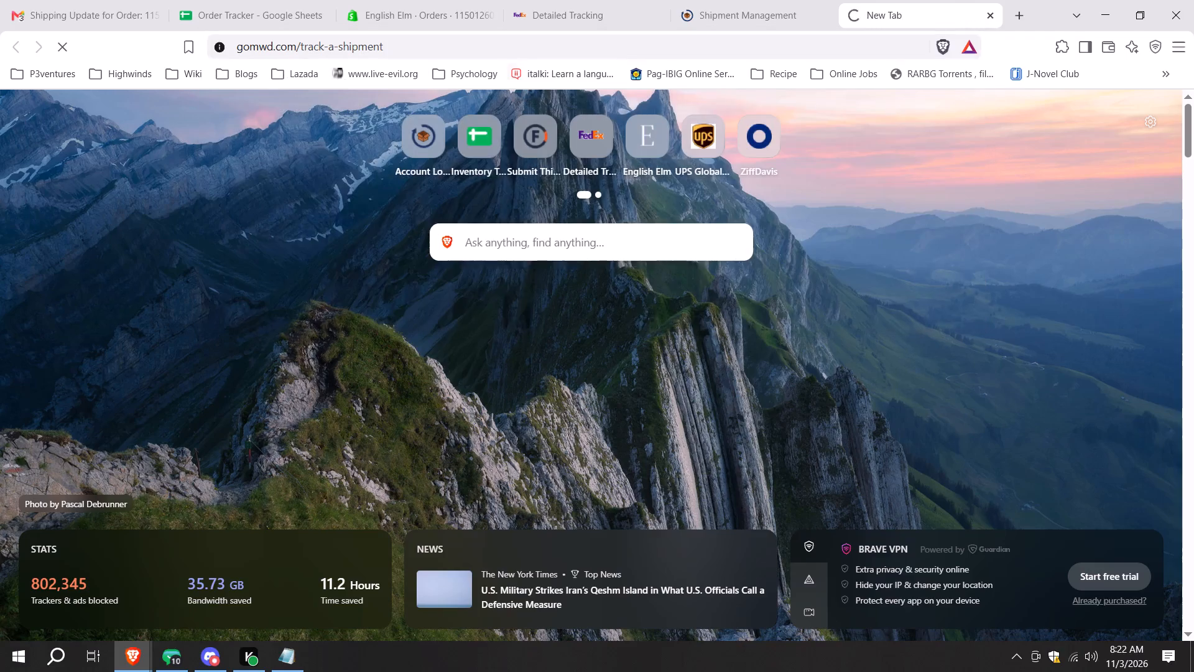
left_click(519, 42)
key("ctrl+c")
left_click(419, 0)
left_click(726, 494)
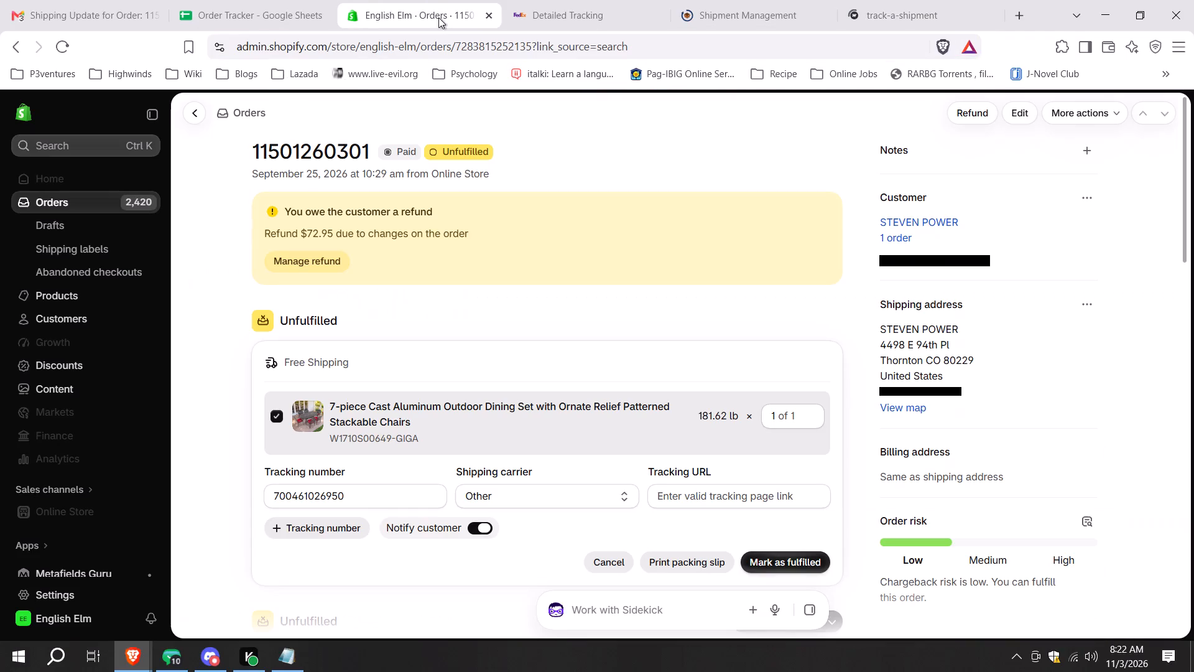
key("ctrl+v")
left_click(796, 546)
left_click(798, 562)
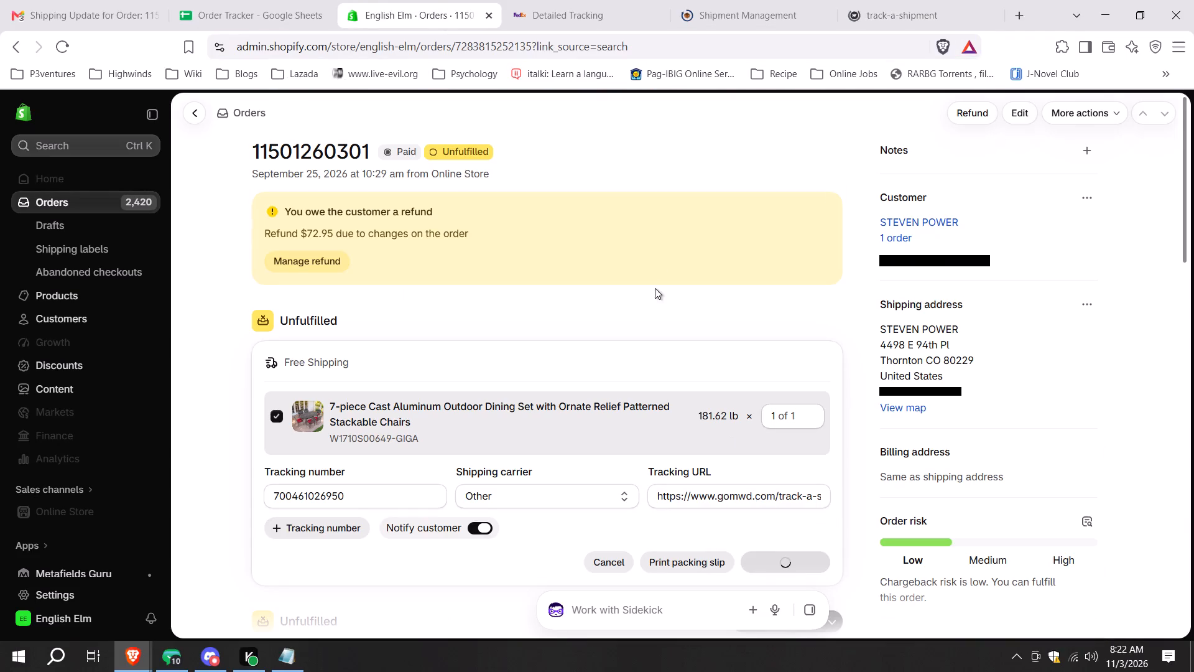
scroll(759, 311, "down", 2)
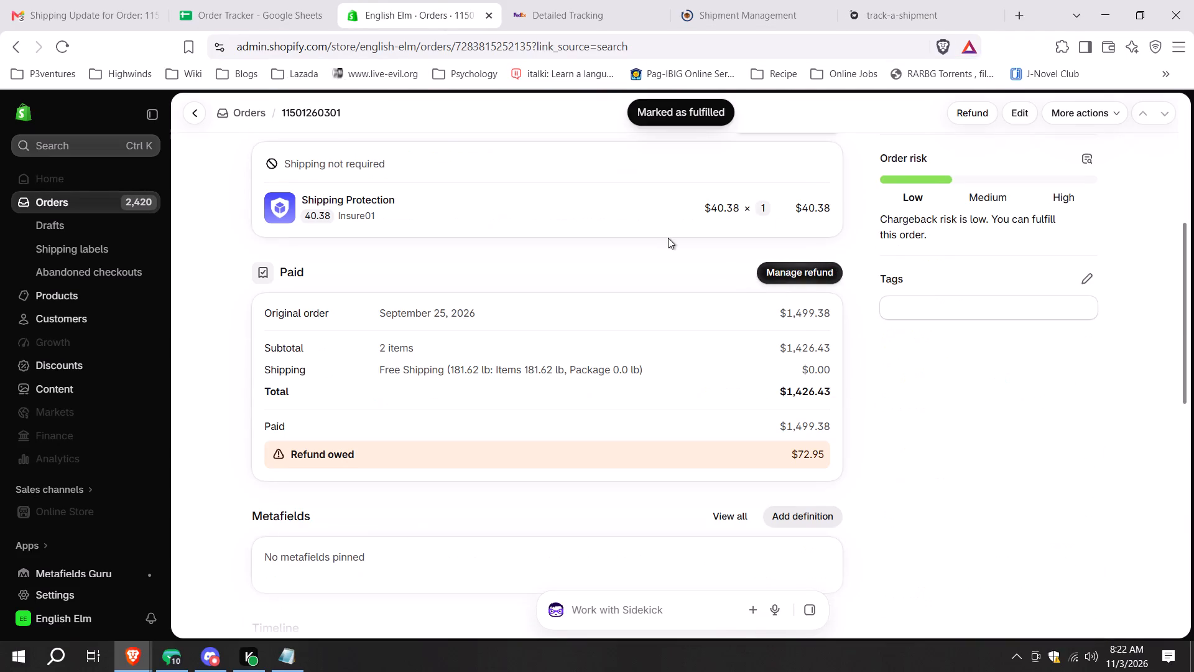
scroll(660, 238, "down", 3)
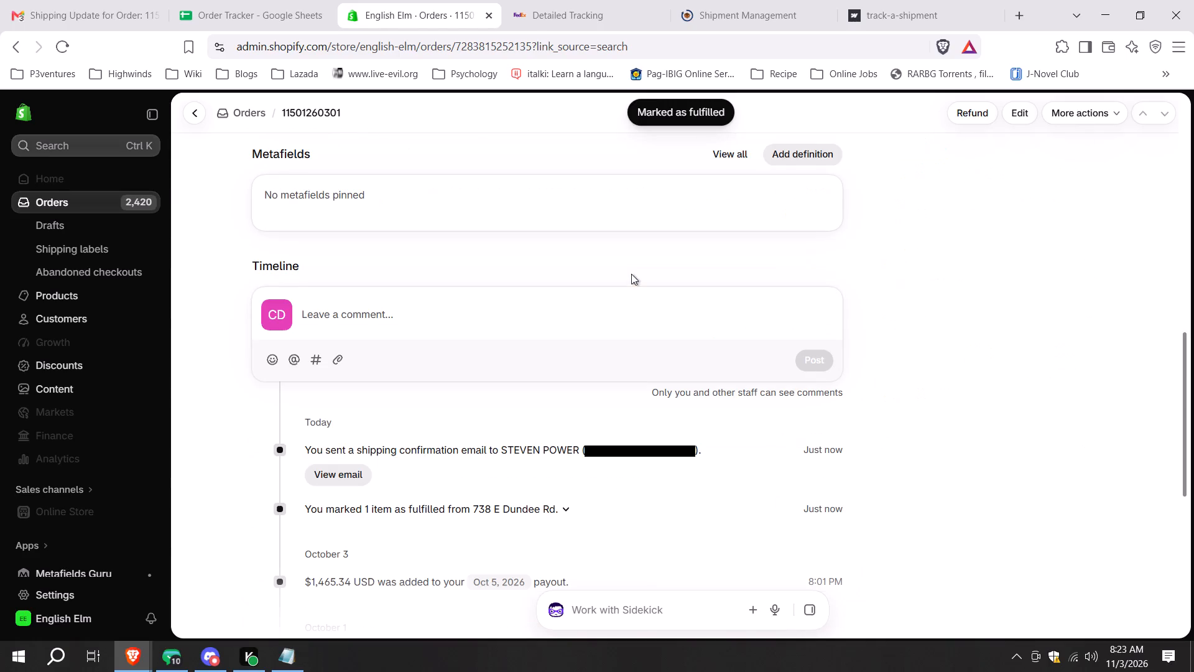
scroll(631, 274, "down", 2)
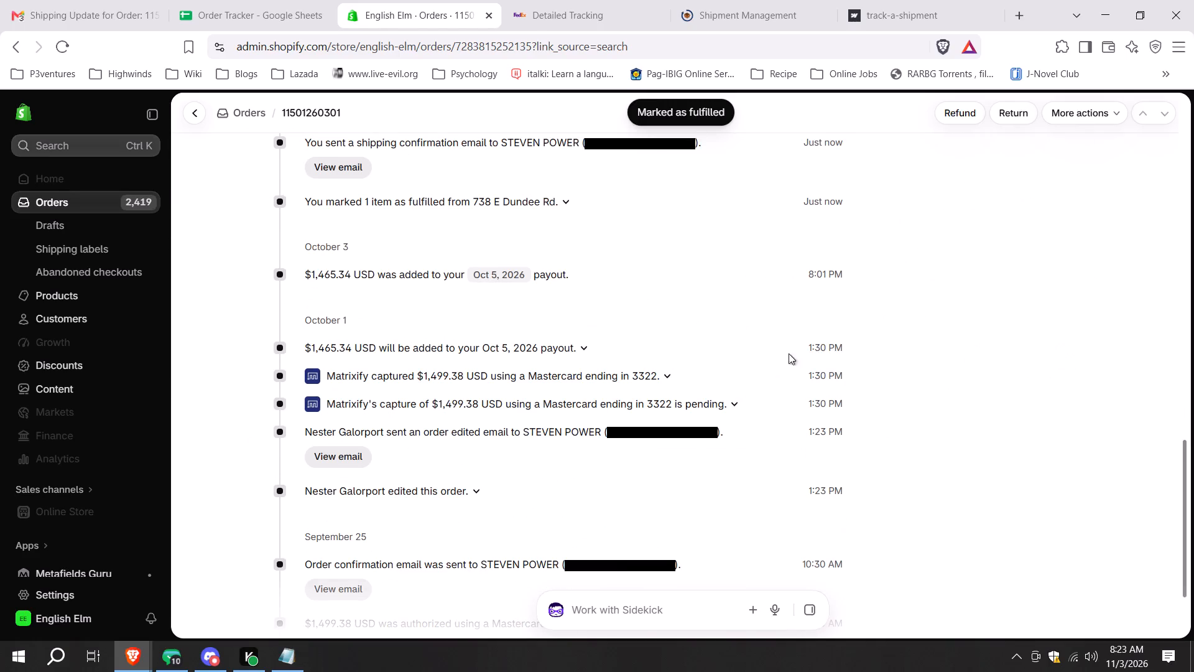
scroll(775, 377, "up", 3)
scroll(764, 449, "up", 3)
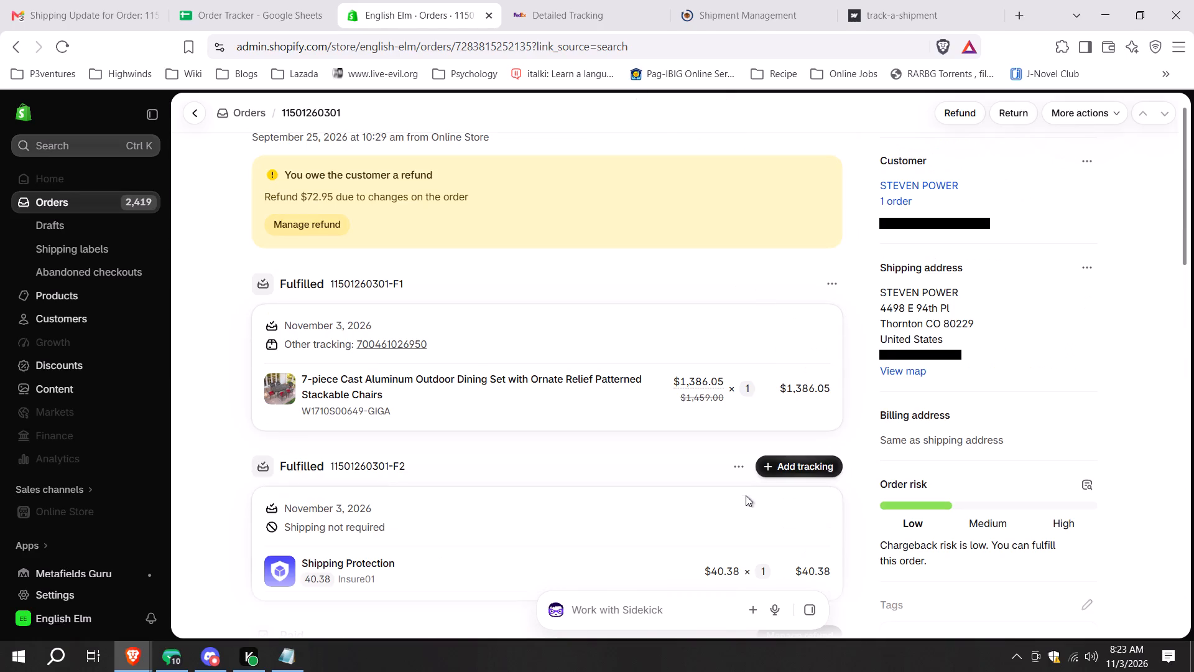
scroll(633, 506, "down", 1)
left_click(772, 0)
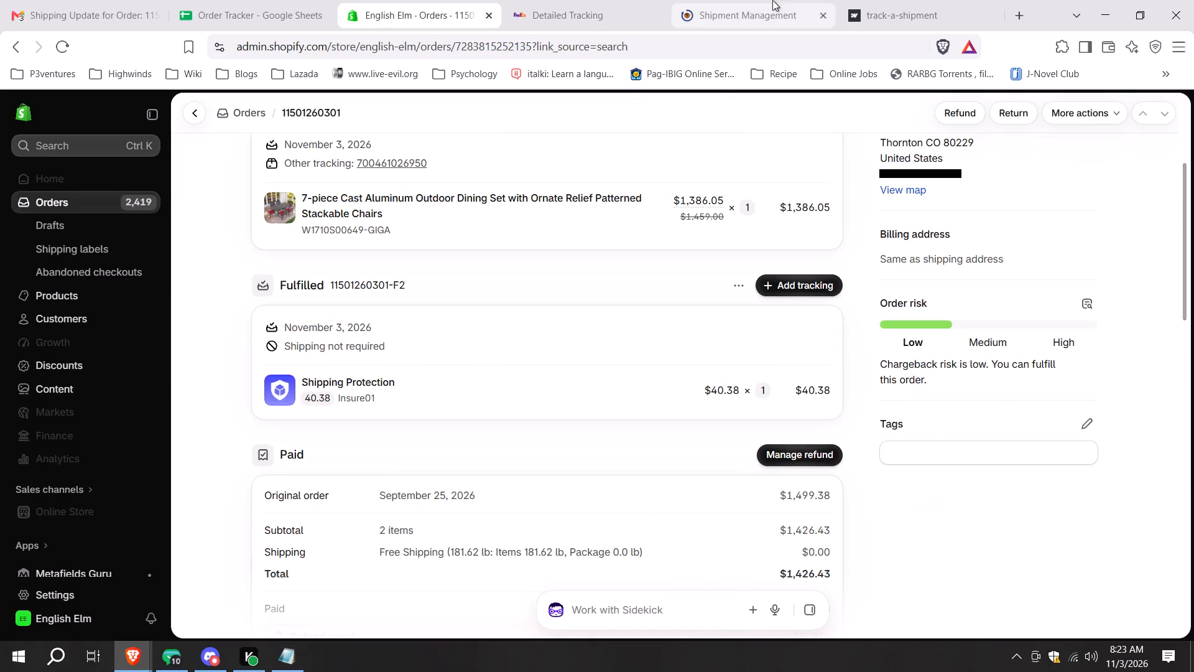
left_click(379, 0)
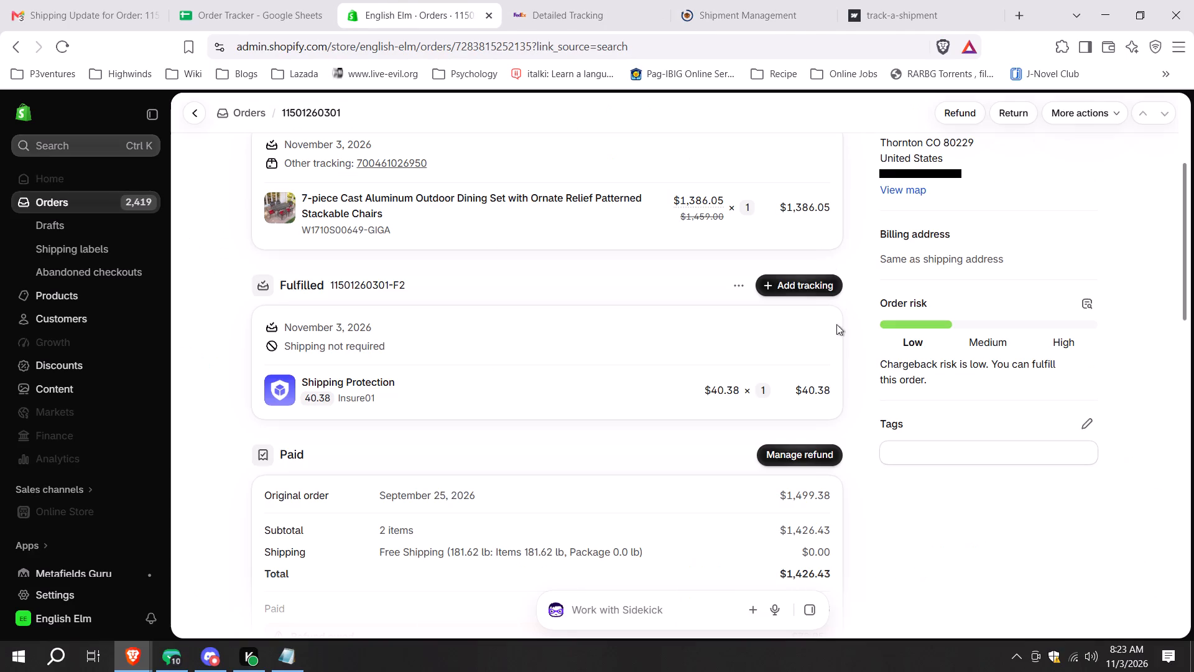
left_click(792, 466)
scroll(820, 443, "down", 1)
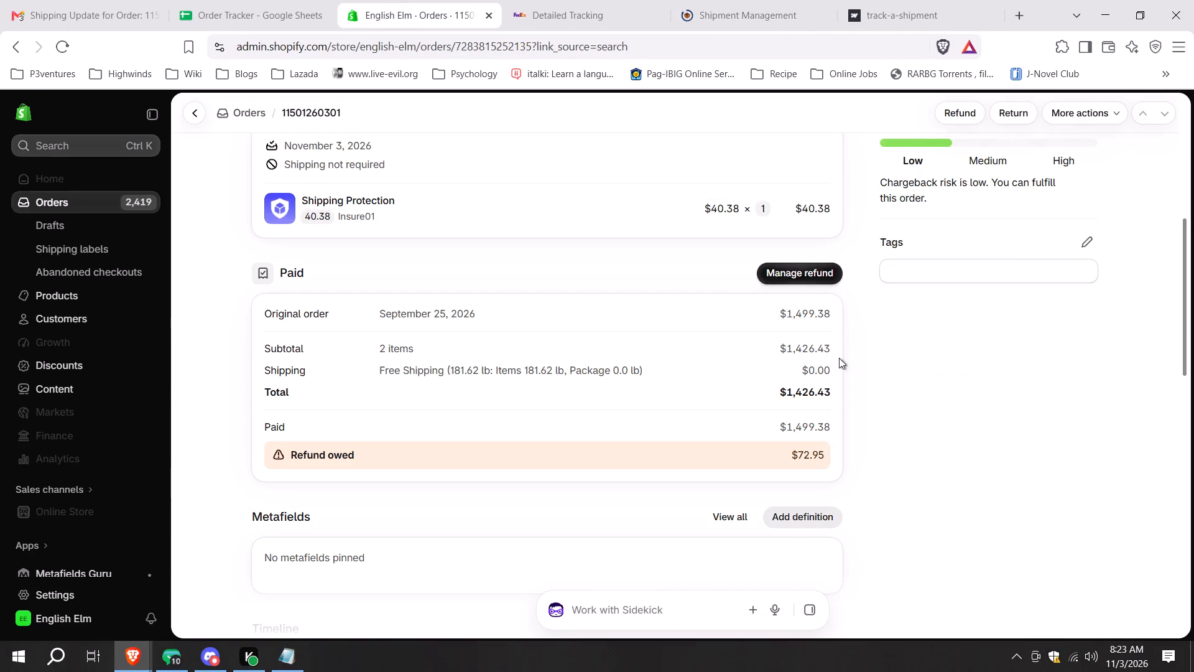
left_click(823, 268)
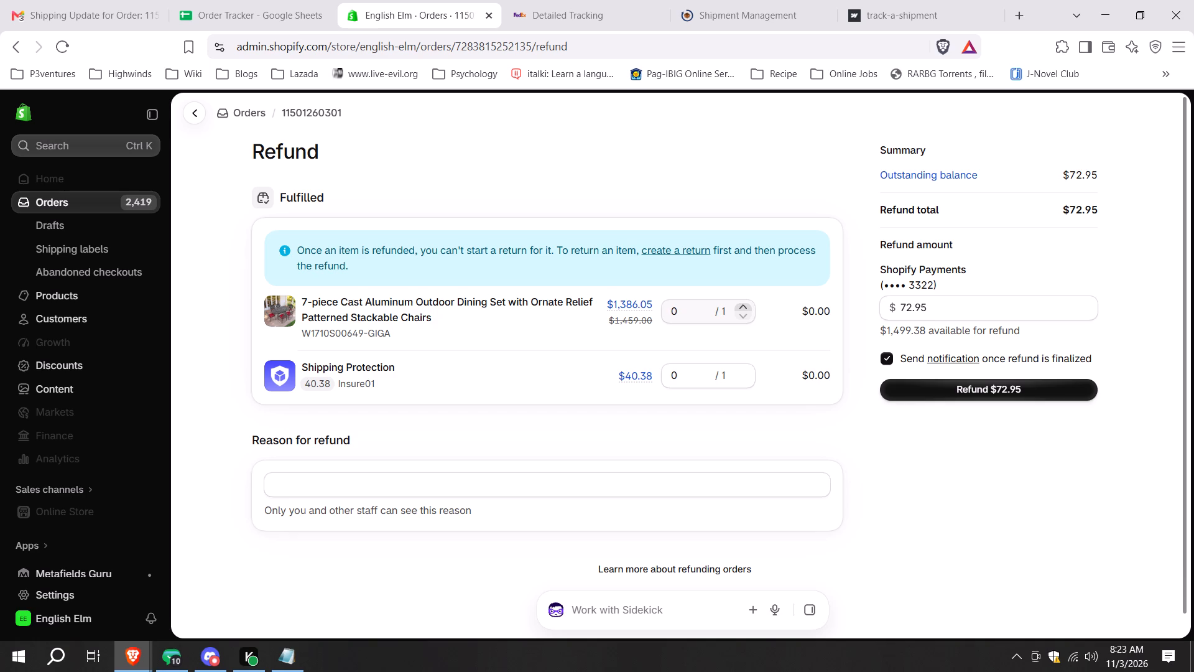
left_click(1024, 390)
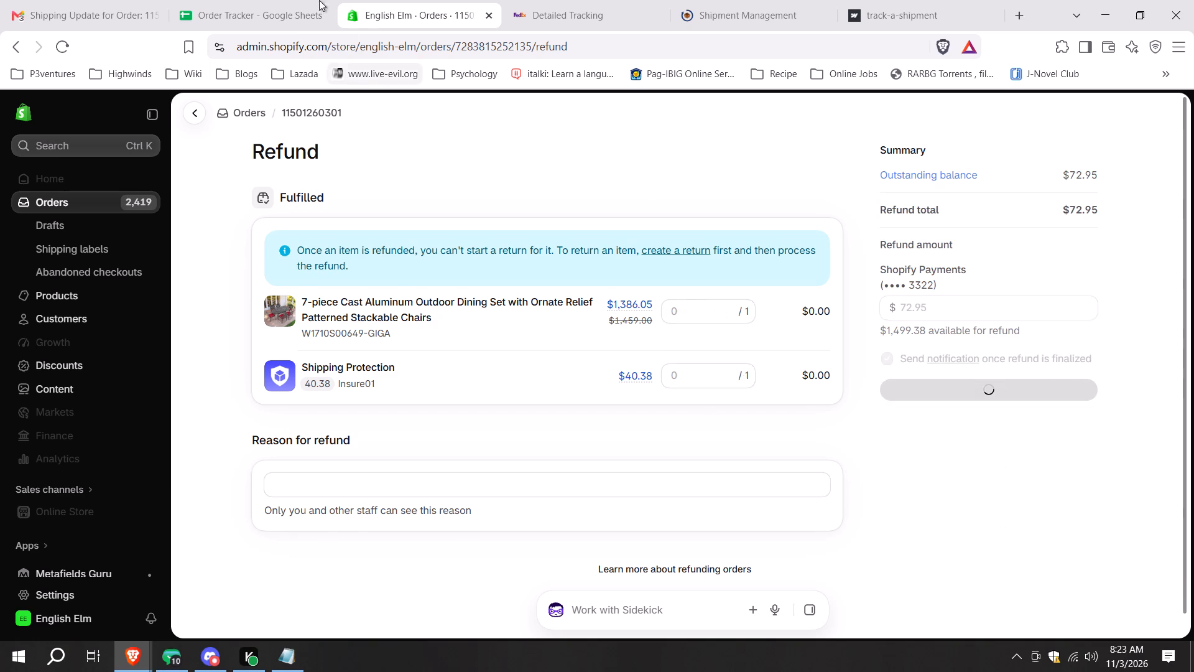
left_click(305, 0)
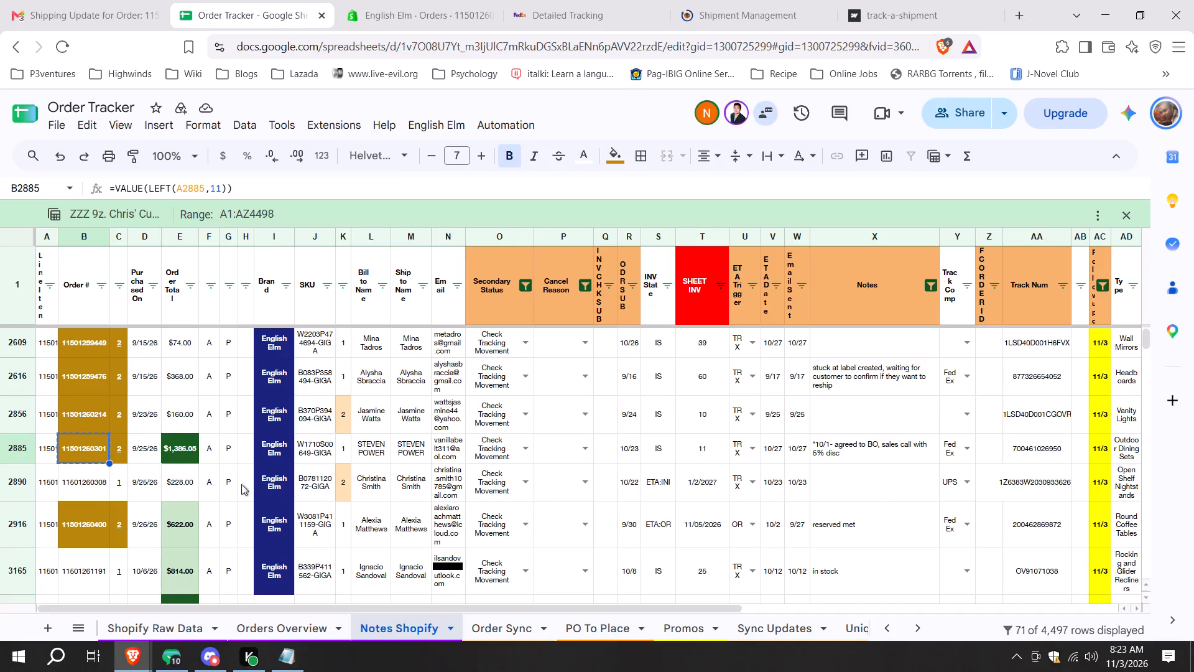
left_click(94, 500)
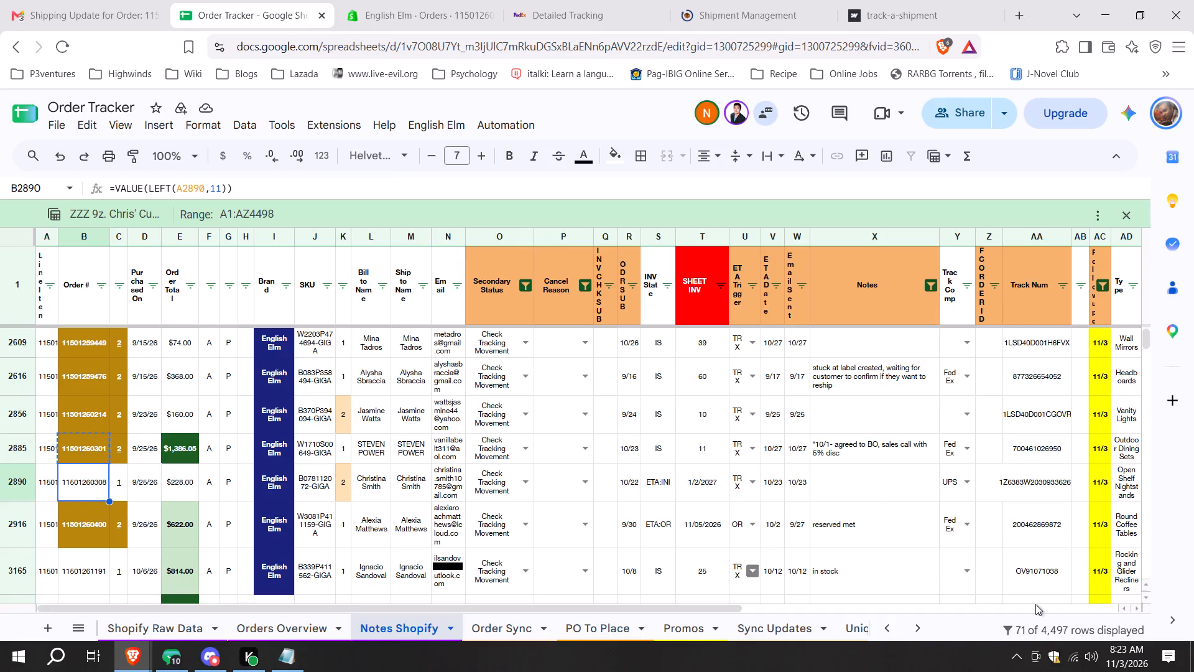
left_click(1044, 499)
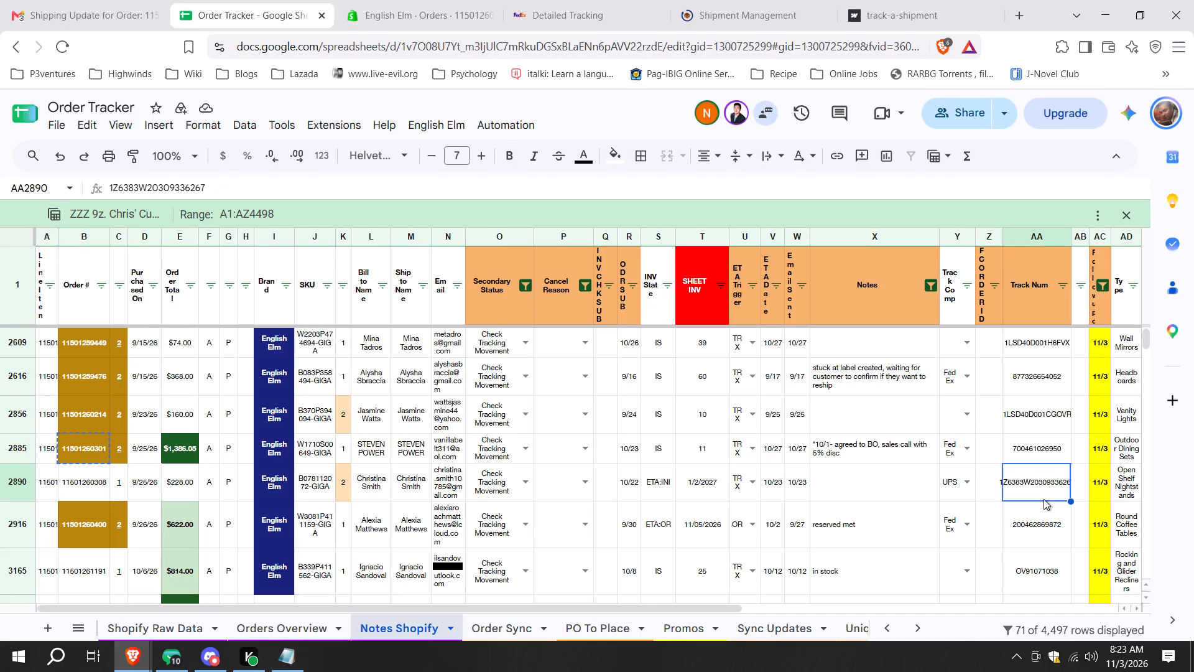
key("ctrl+c")
left_click(638, 0)
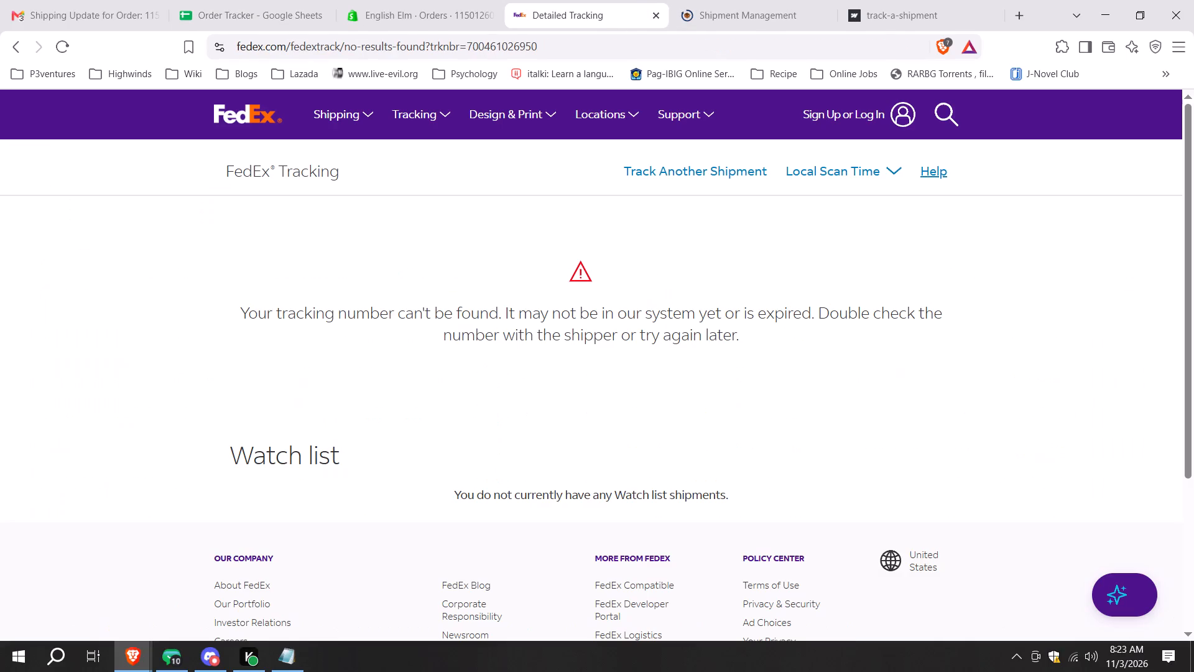
left_click(634, 40)
key("i")
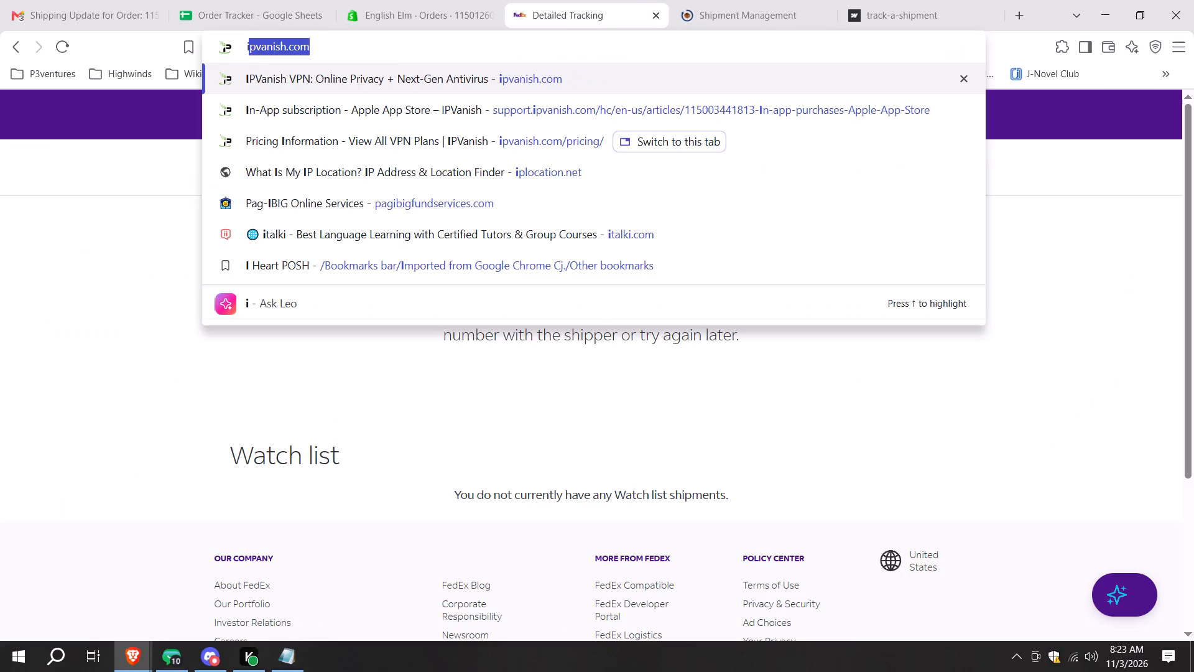
key("BackSpace")
key("BackSpace")
type("u[")
key("BackSpace")
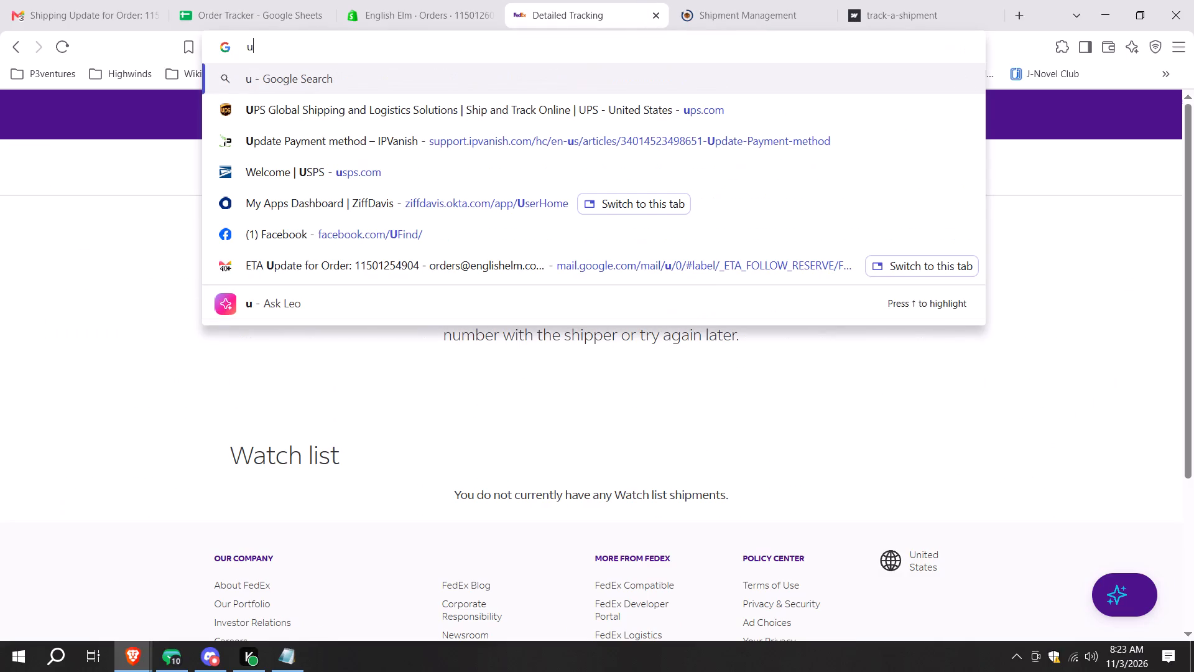
key("Down")
key("Return")
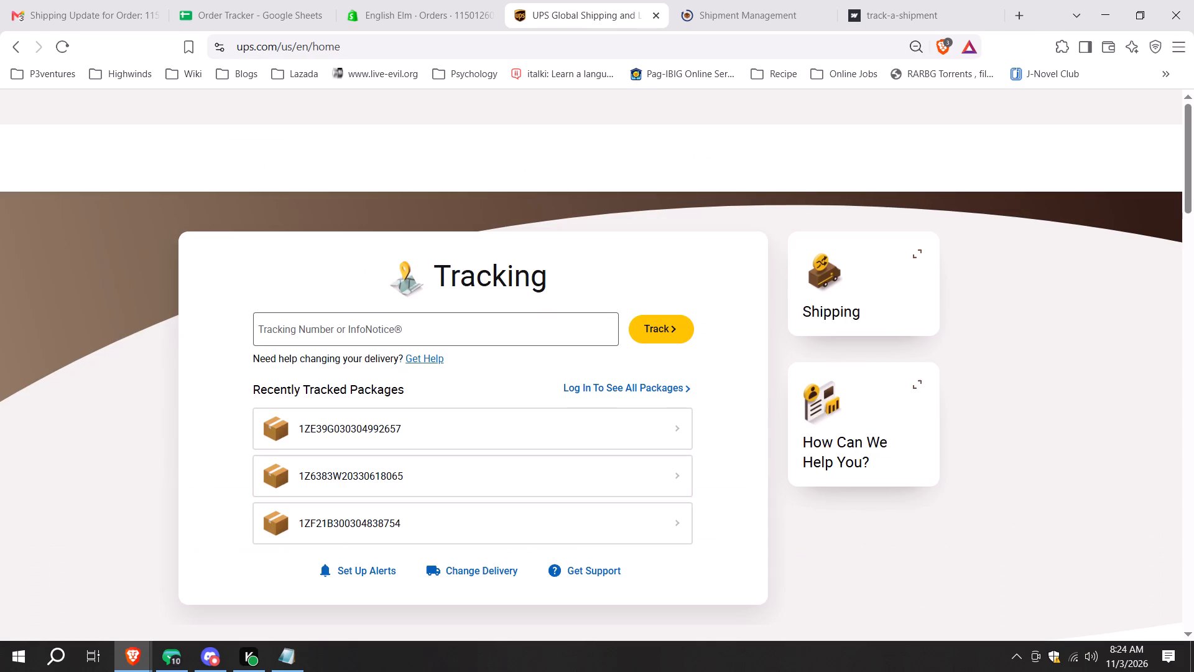
left_click(429, 334)
key("ctrl+v")
left_click(569, 332)
left_click(647, 347)
left_click(667, 327)
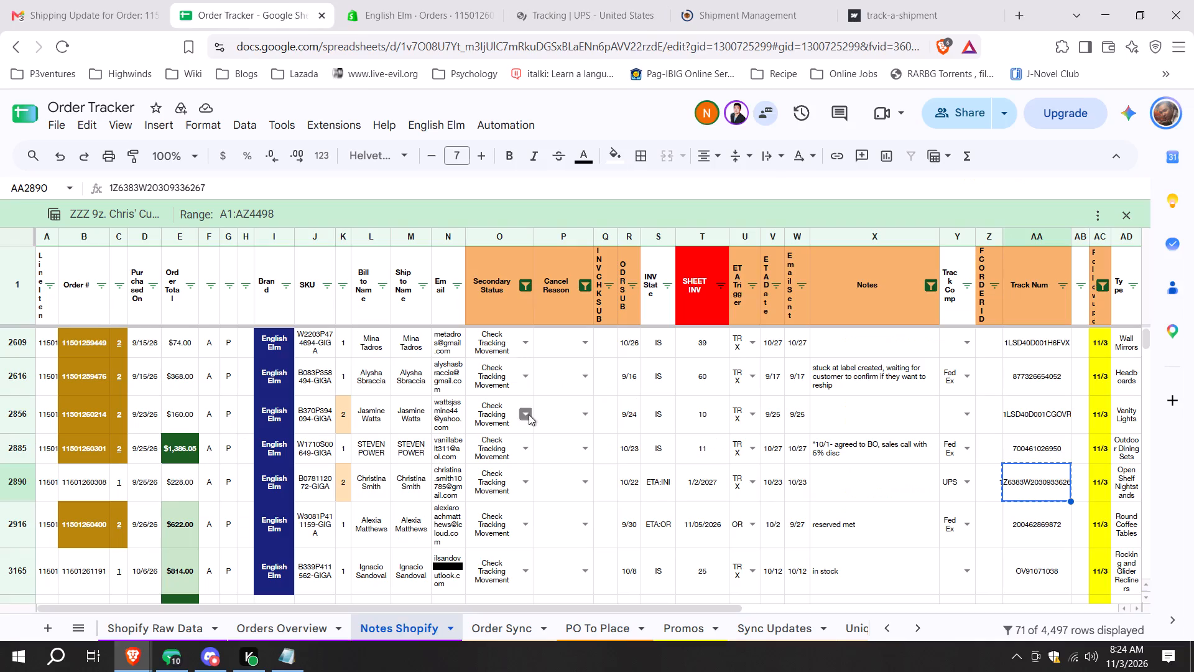
left_click(101, 501)
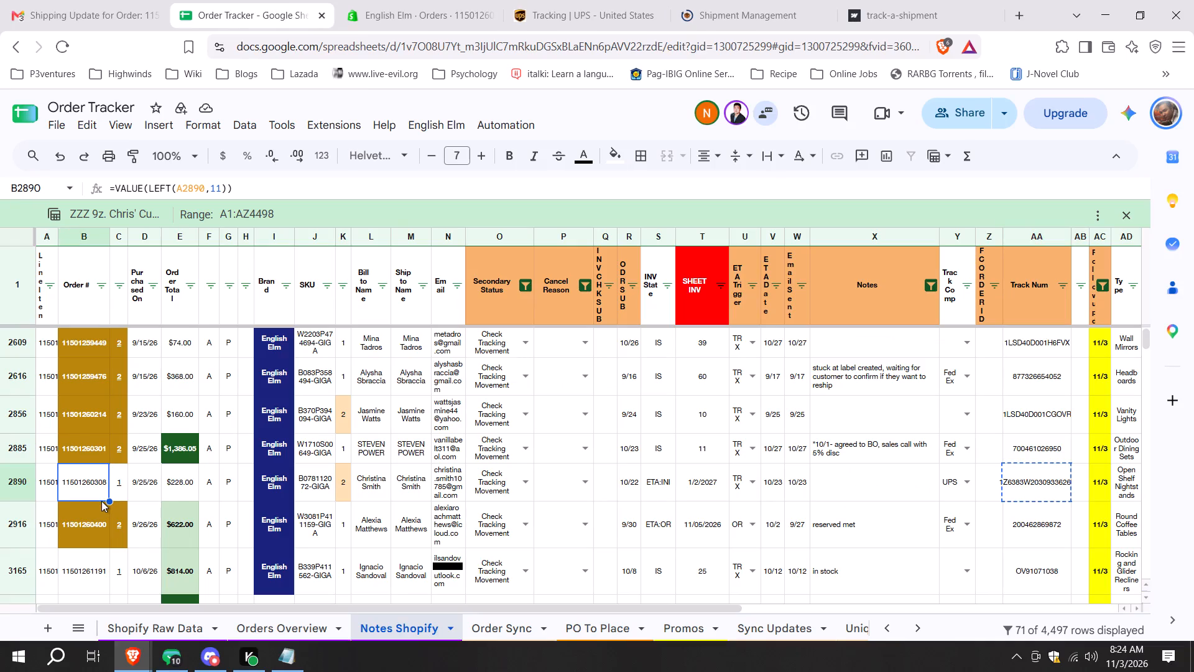
key("ctrl+c")
left_click(530, 0)
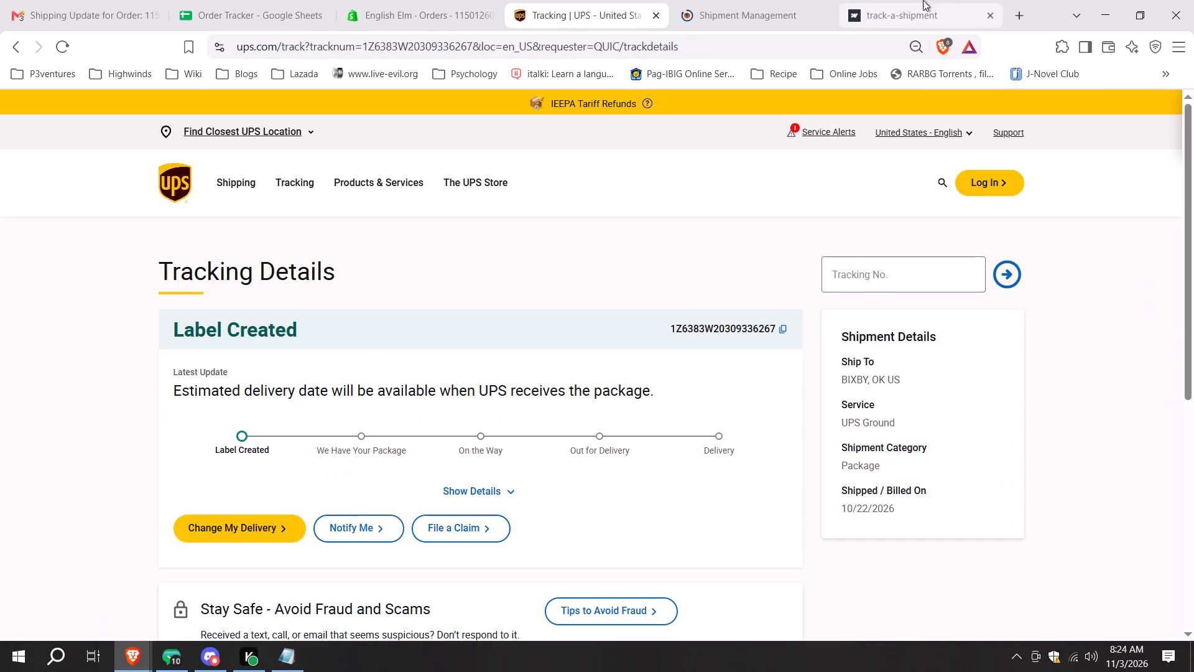
left_click(747, 0)
scroll(245, 243, "up", 1)
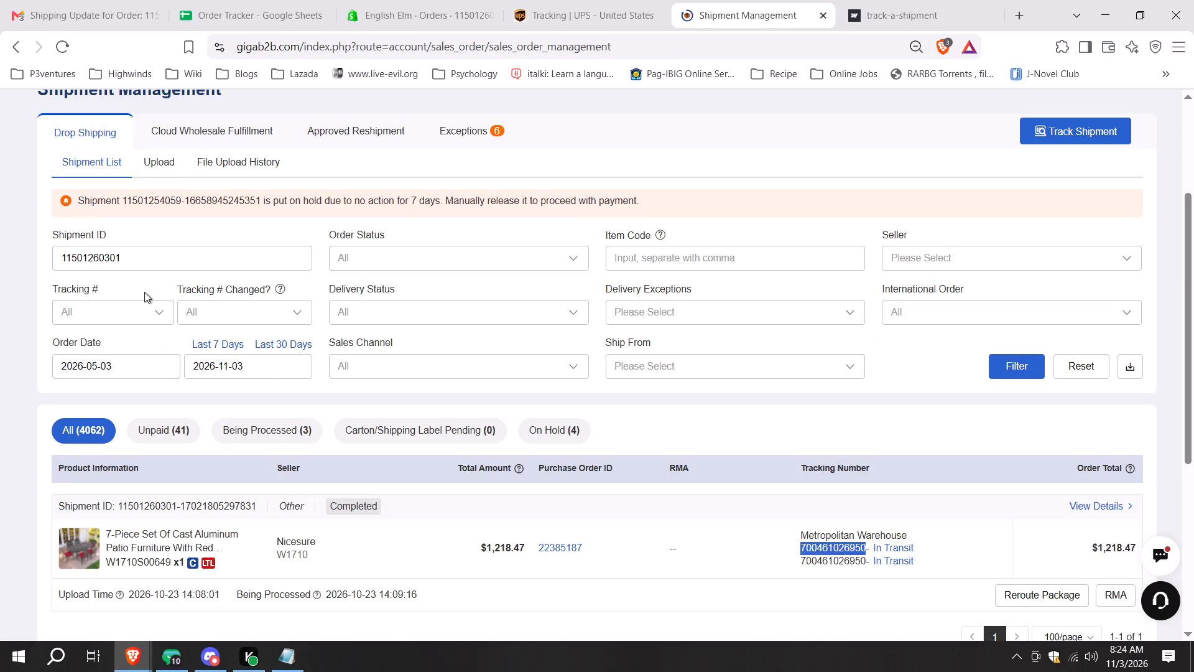
left_click(146, 266)
key("ctrl+a")
key("ctrl+v")
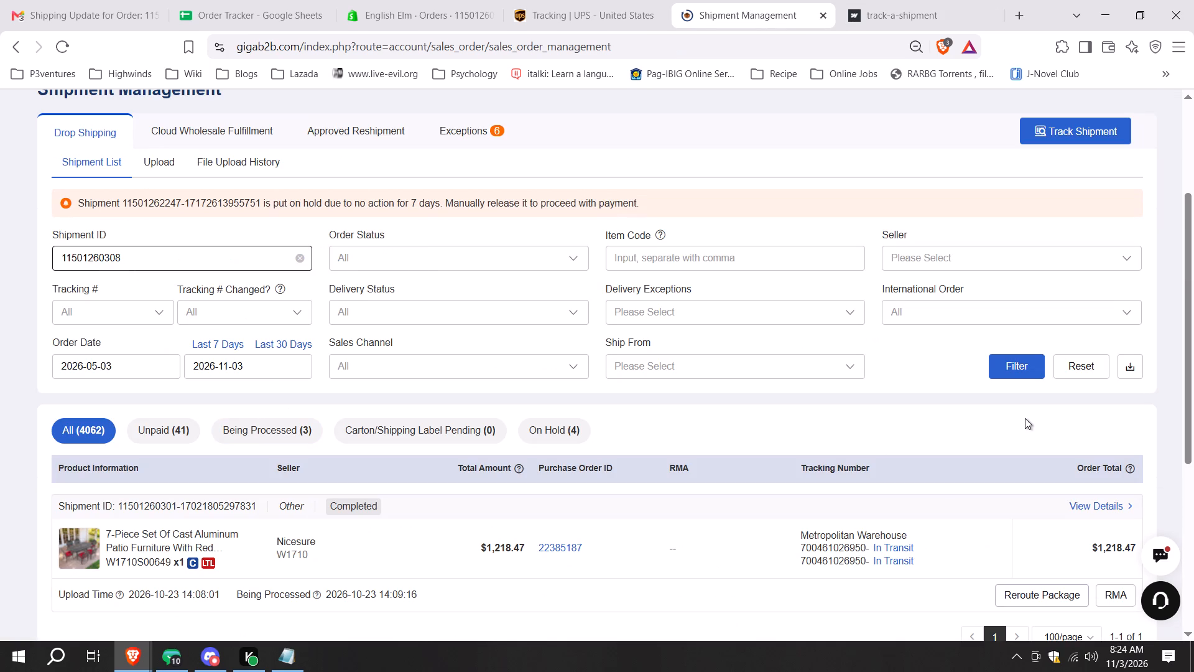
left_click(1013, 344)
left_click(1013, 365)
scroll(954, 411, "down", 1)
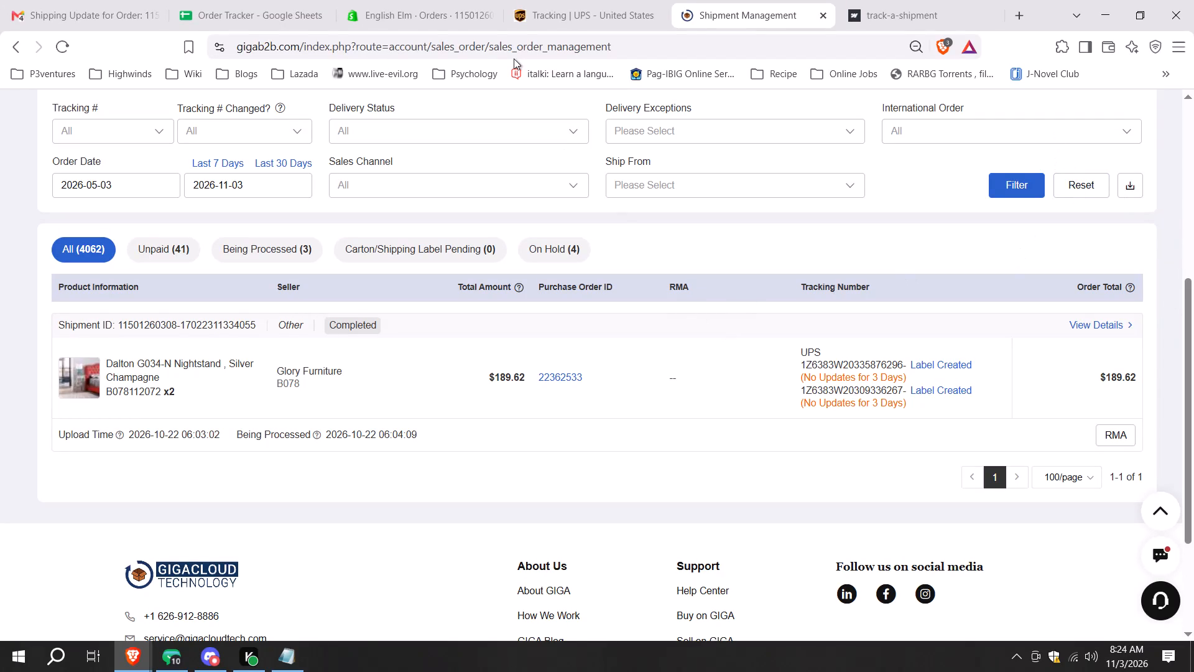
left_click(626, 0)
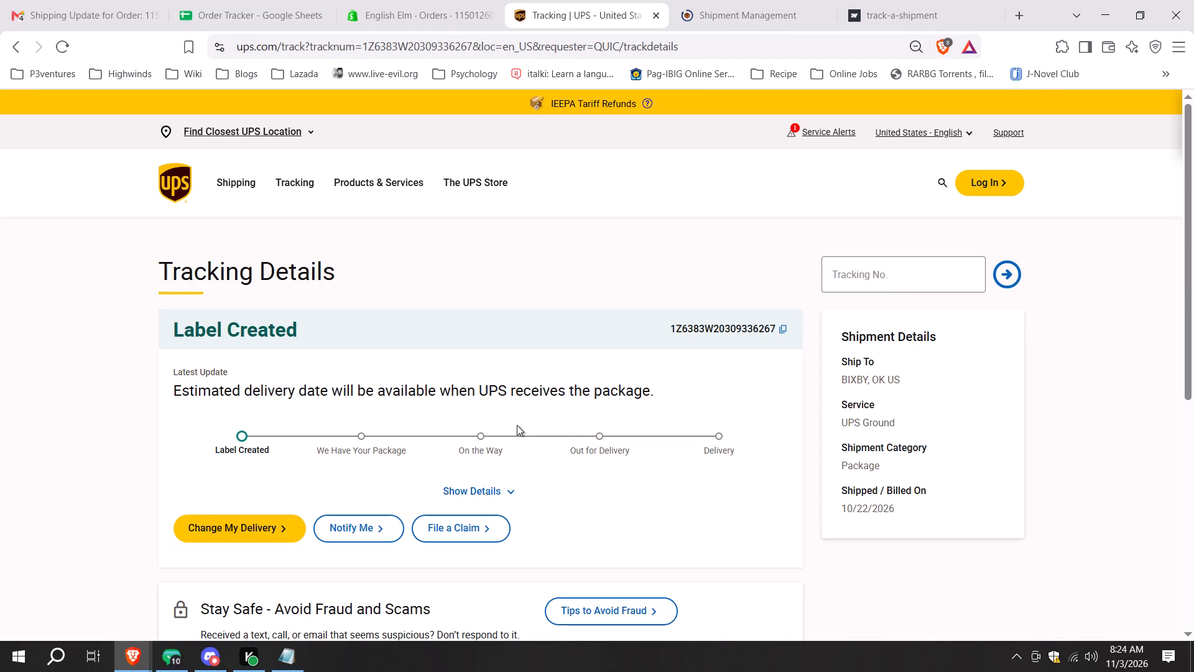
scroll(523, 389, "up", 1)
Open the Message Center on the GIGA supplier site.
left_click(741, 0)
scroll(917, 188, "up", 2)
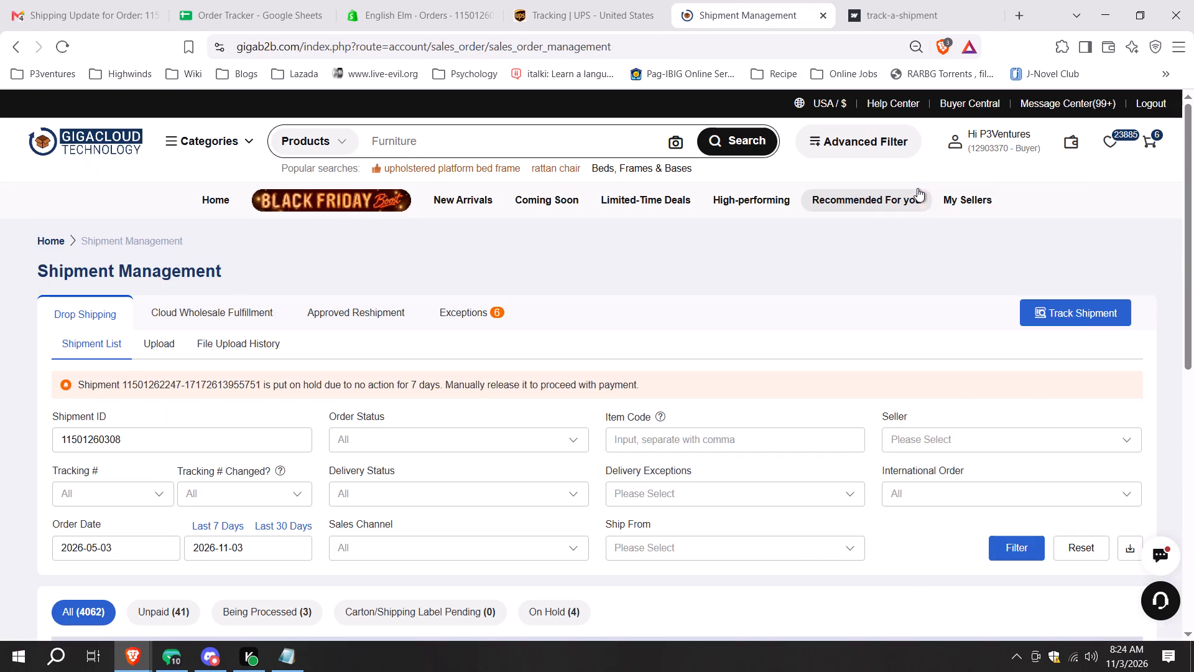
scroll(917, 188, "up", 6)
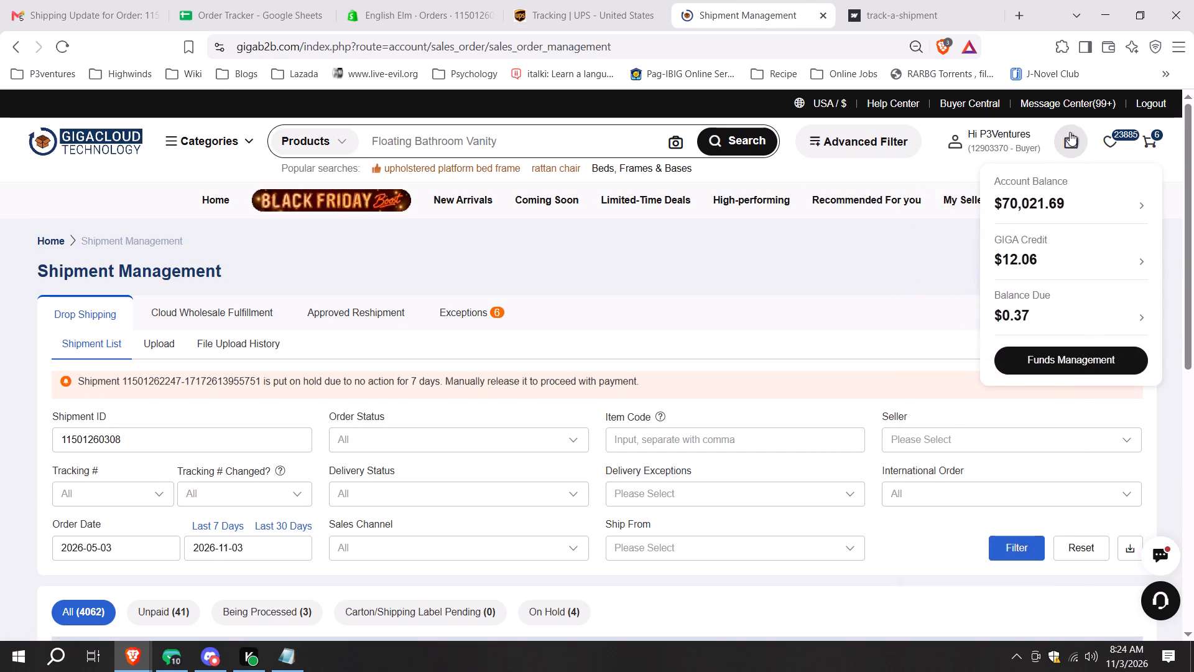
left_click(1044, 105)
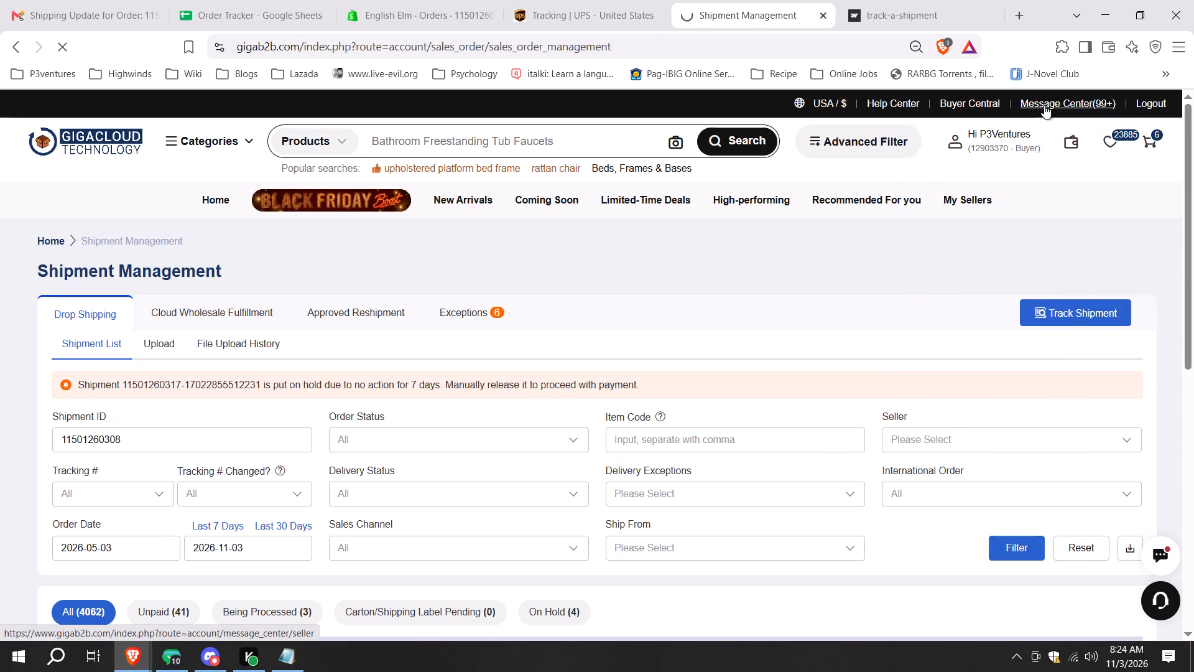
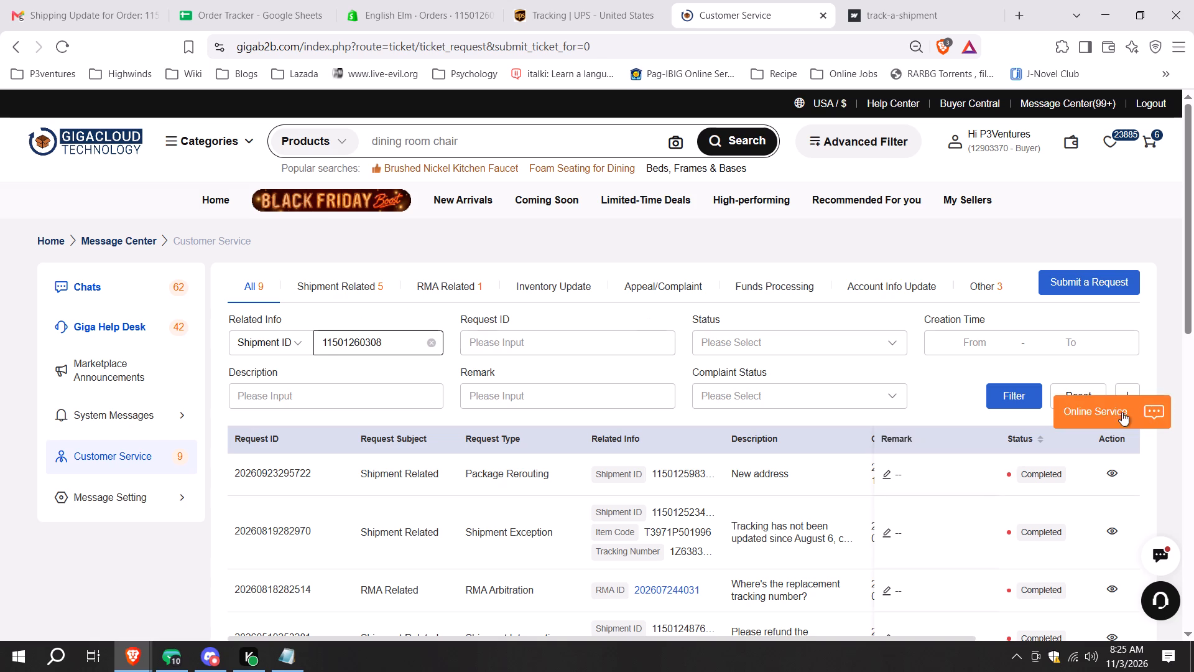
left_click(1006, 403)
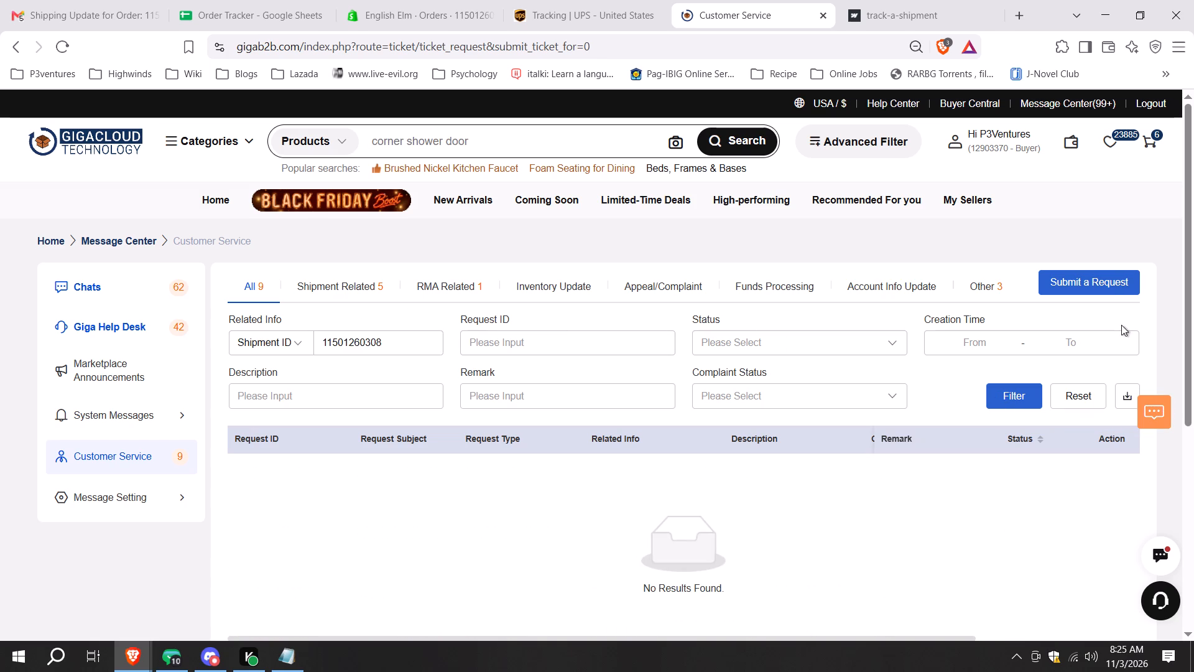
Start a new customer service request with subject Shipment Related and type Shipment Exception.
left_click(1110, 287)
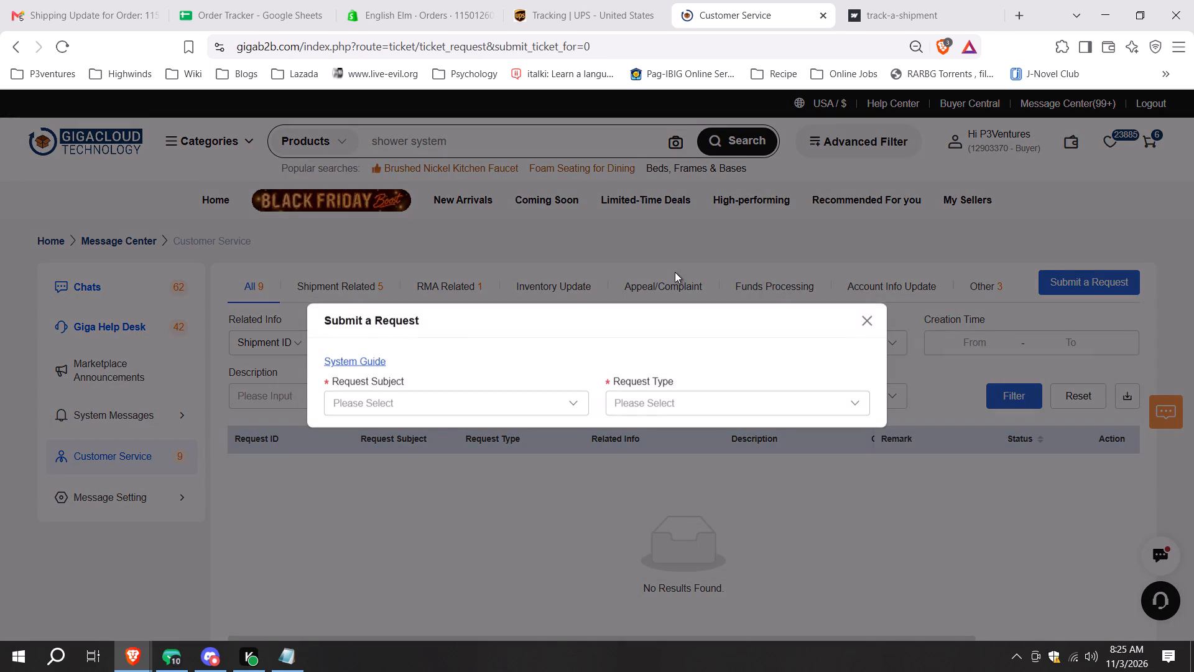
left_click(535, 391)
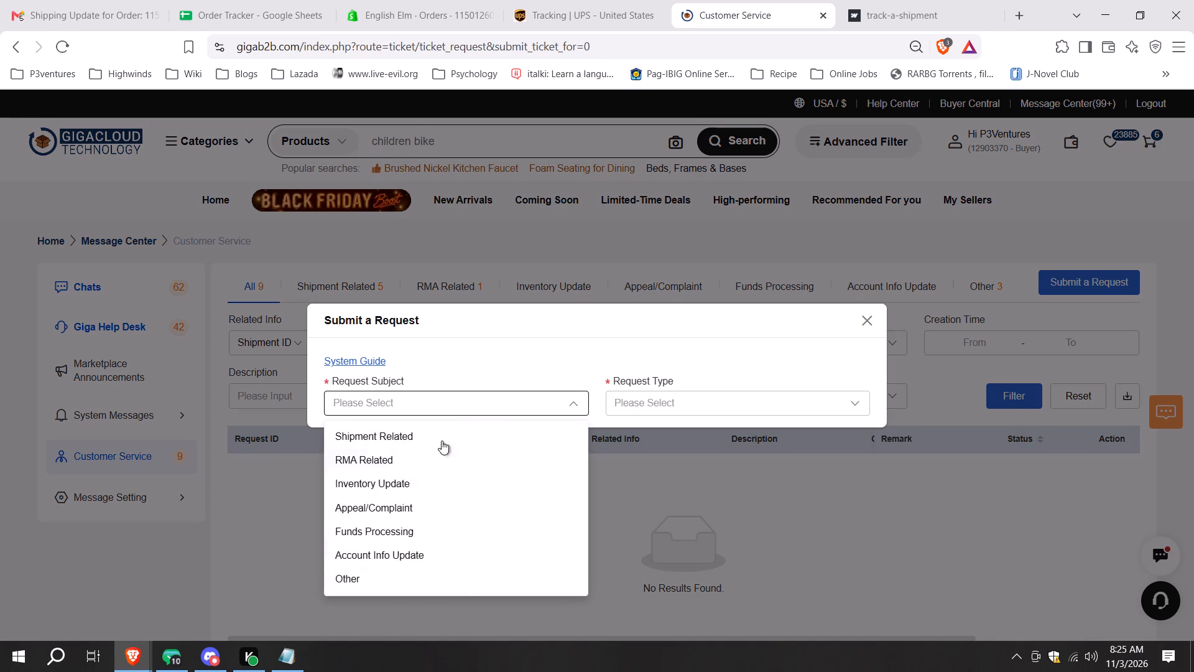
left_click(410, 443)
left_click(734, 416)
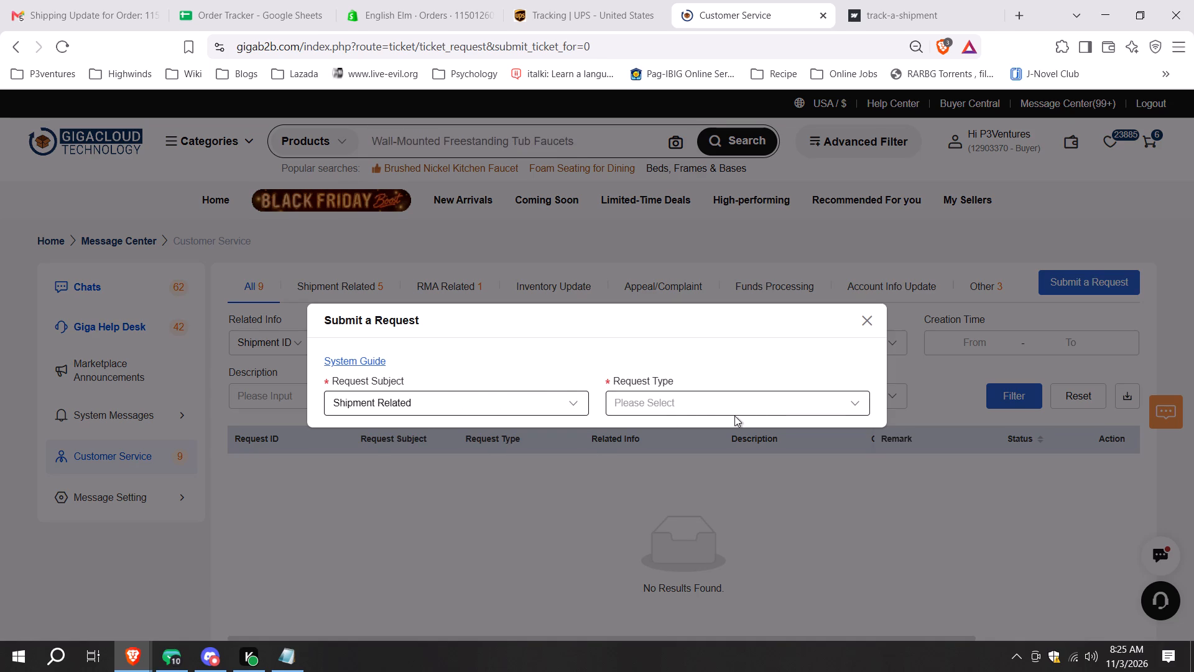
left_click(721, 456)
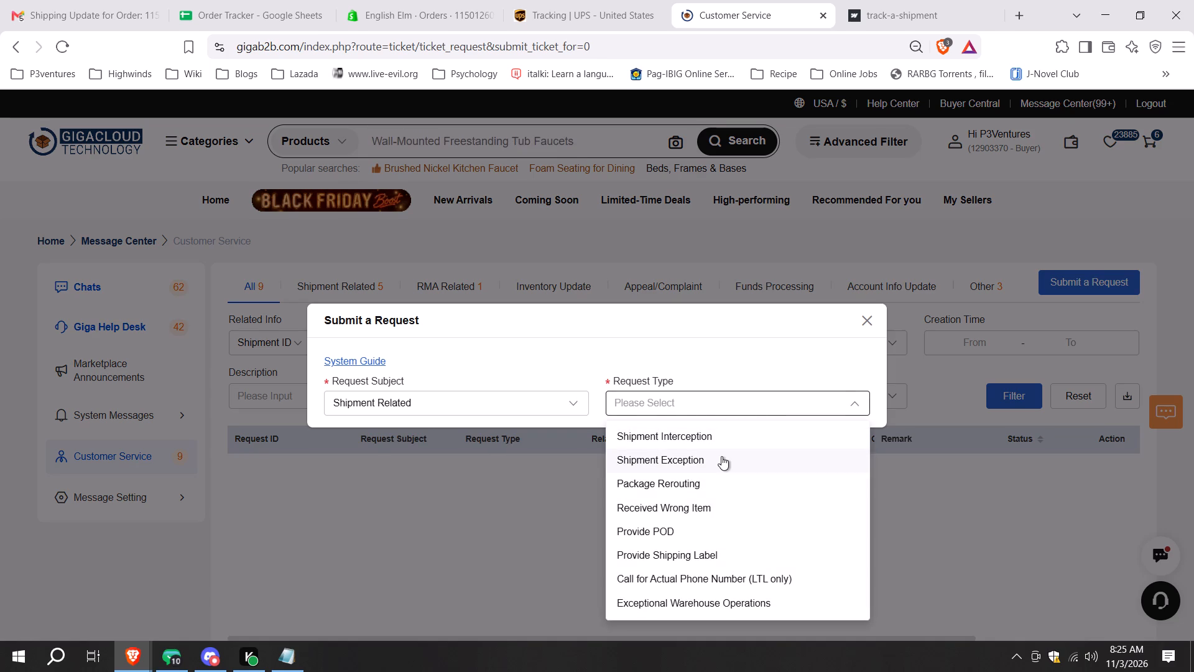
left_click(480, 270)
key("ctrl+v")
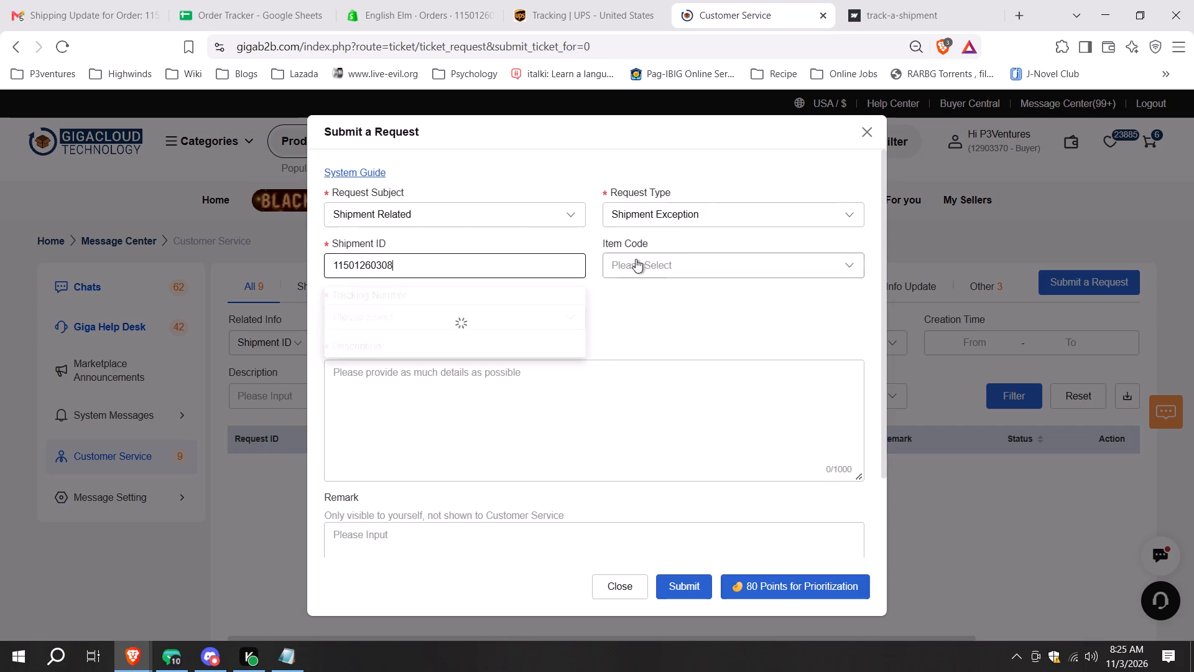
left_click(442, 295)
left_click(696, 272)
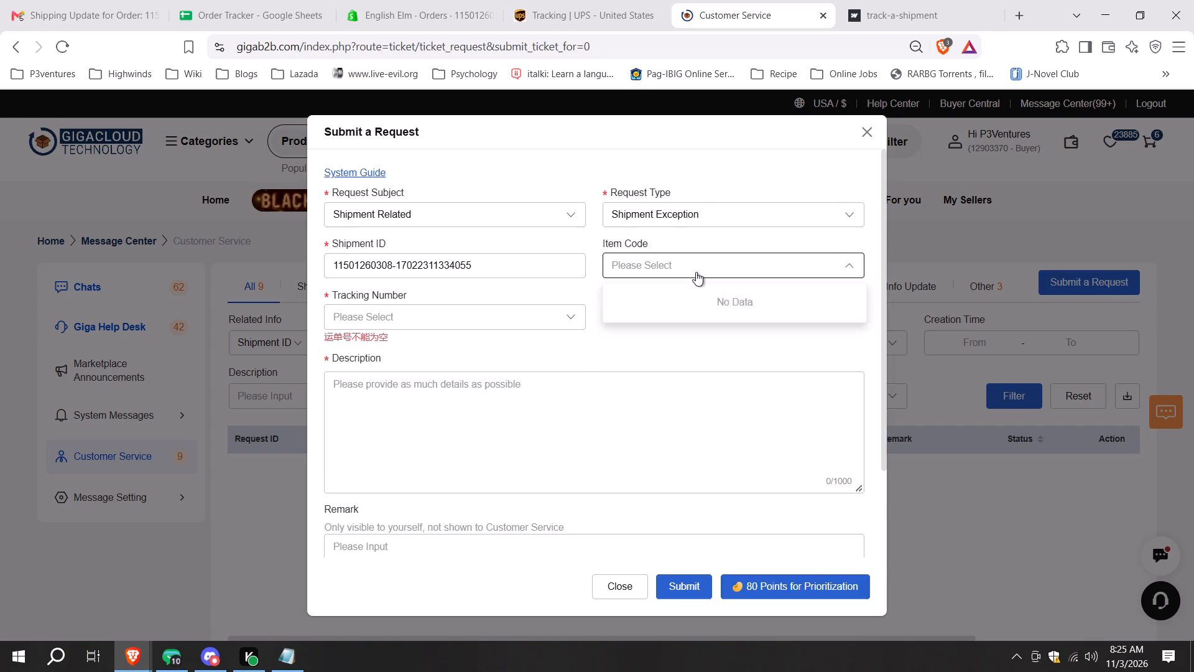
left_click(703, 299)
left_click(556, 313)
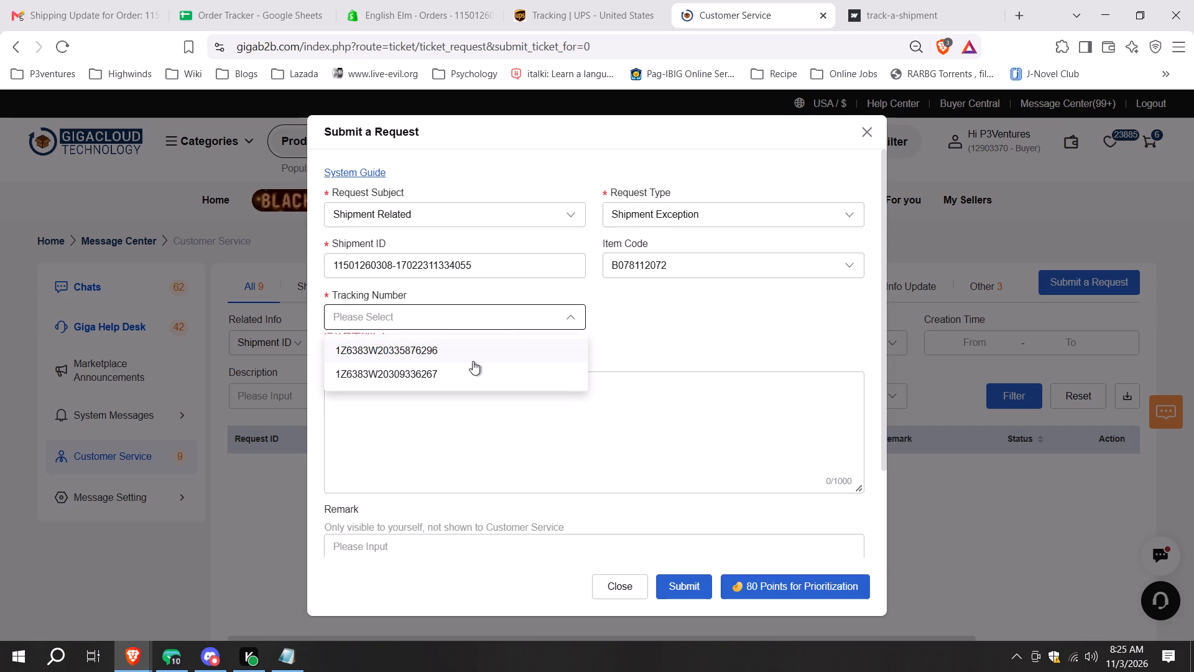
left_click(471, 361)
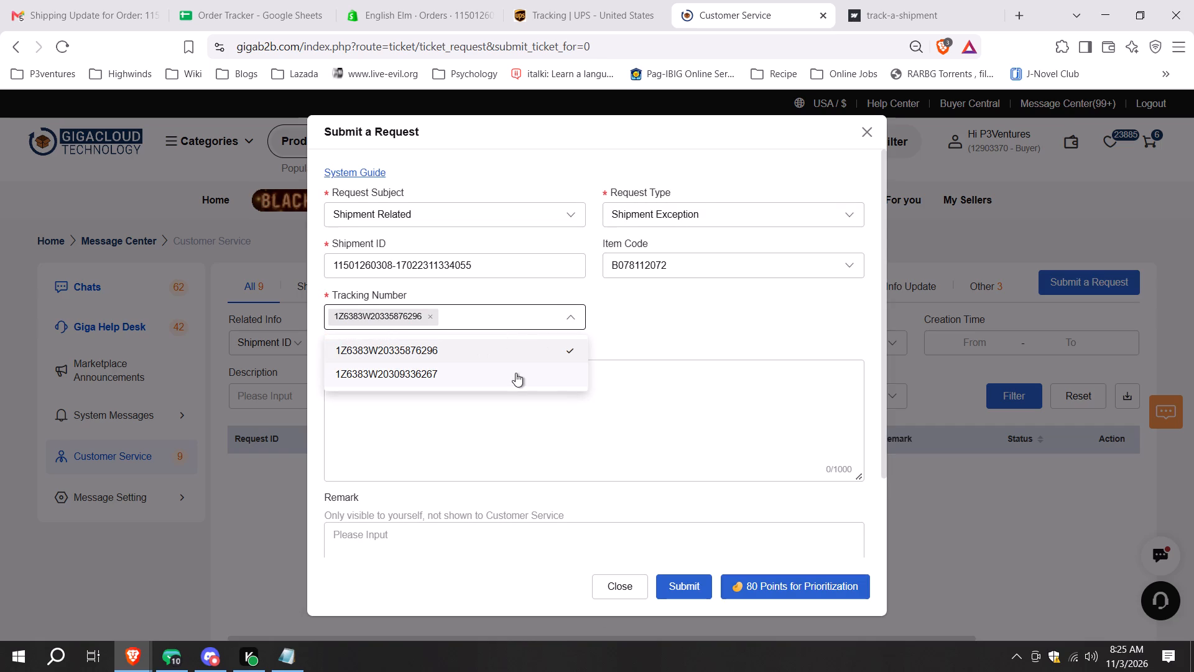
left_click(516, 373)
left_click(607, 421)
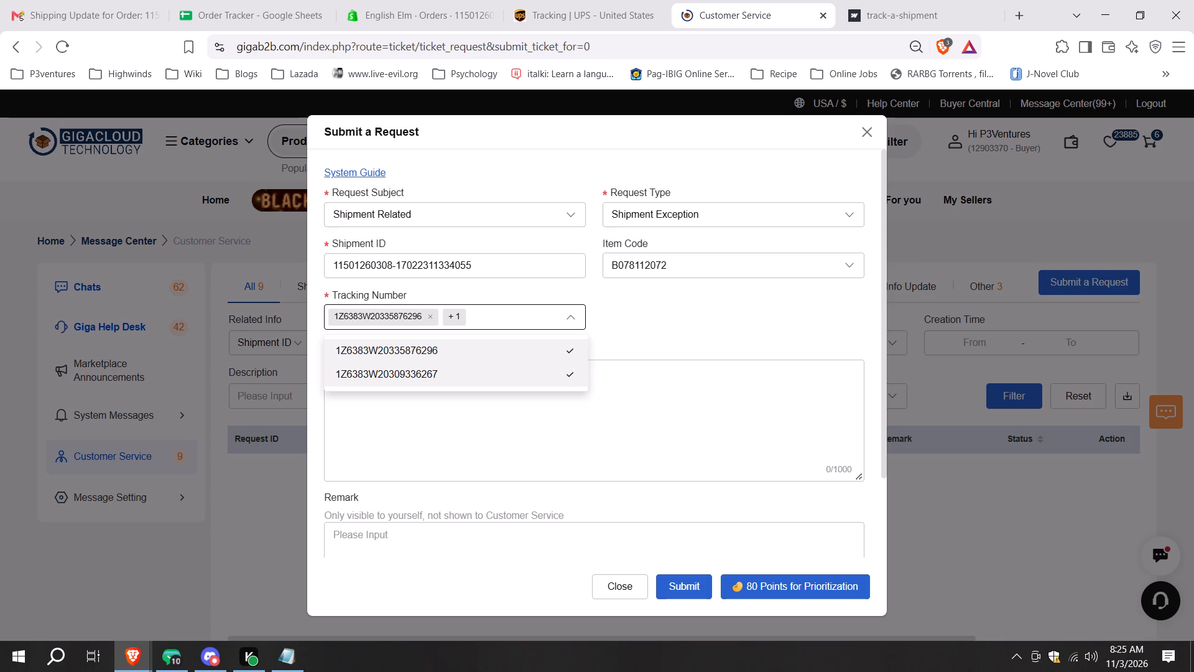
Enter the request description "Stuck at label created!" and submit the request.
left_click(603, 424)
type("St")
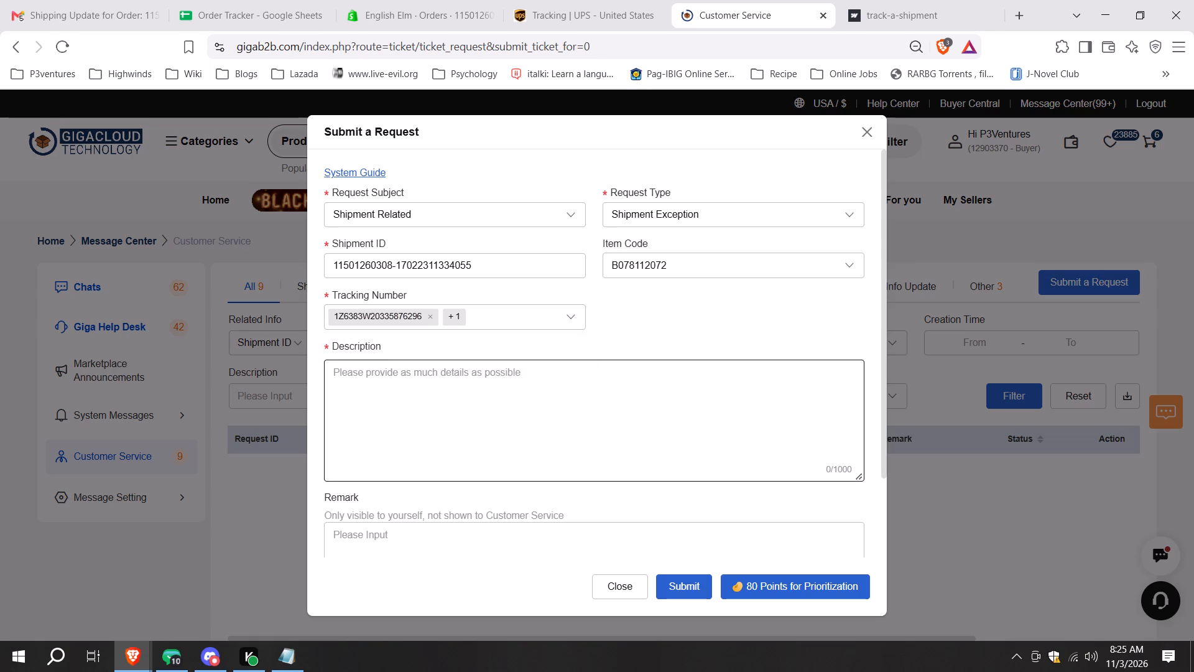
type("ui")
key("BackSpace")
type("cl")
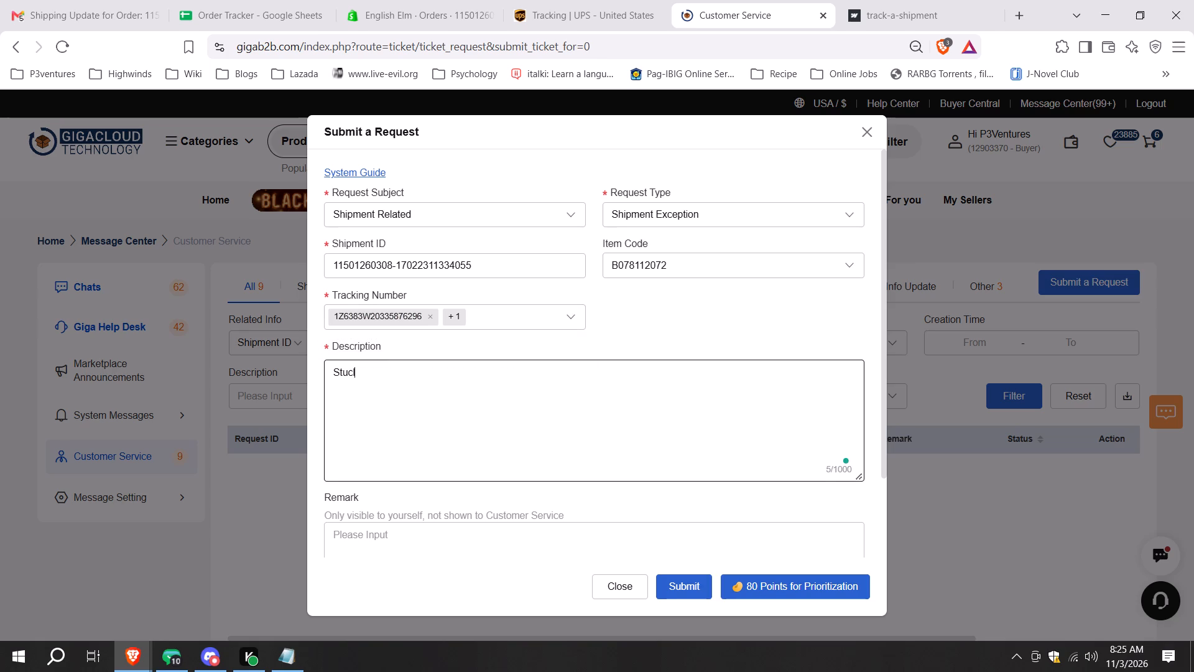
key("BackSpace")
type("kl")
key("BackSpace")
key("space")
type("sy ;s")
key("BackSpace")
key("BackSpace")
key("BackSpace")
key("BackSpace")
key("s")
key("BackSpace")
key("BackSpace")
key("s")
key("BackSpace")
type("sy")
key("BackSpace")
key("BackSpace")
type("at label r")
key("BackSpace")
type("created!")
scroll(167, 477, "down", 2)
scroll(548, 433, "down", 2)
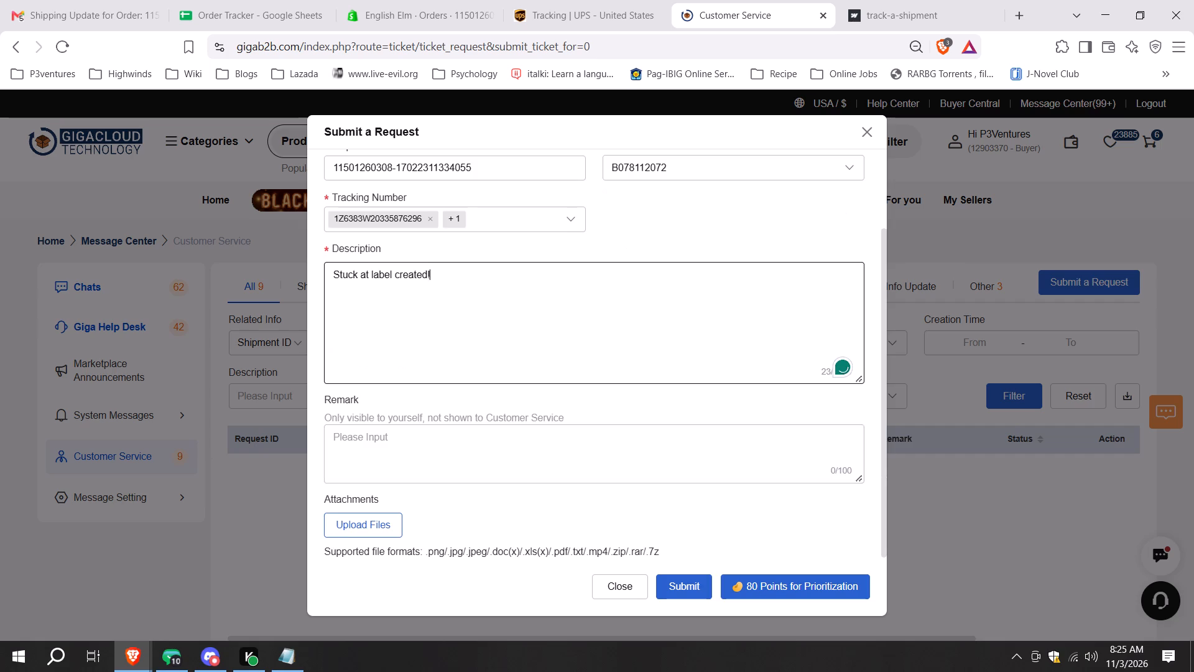
scroll(626, 472, "down", 2)
left_click(674, 586)
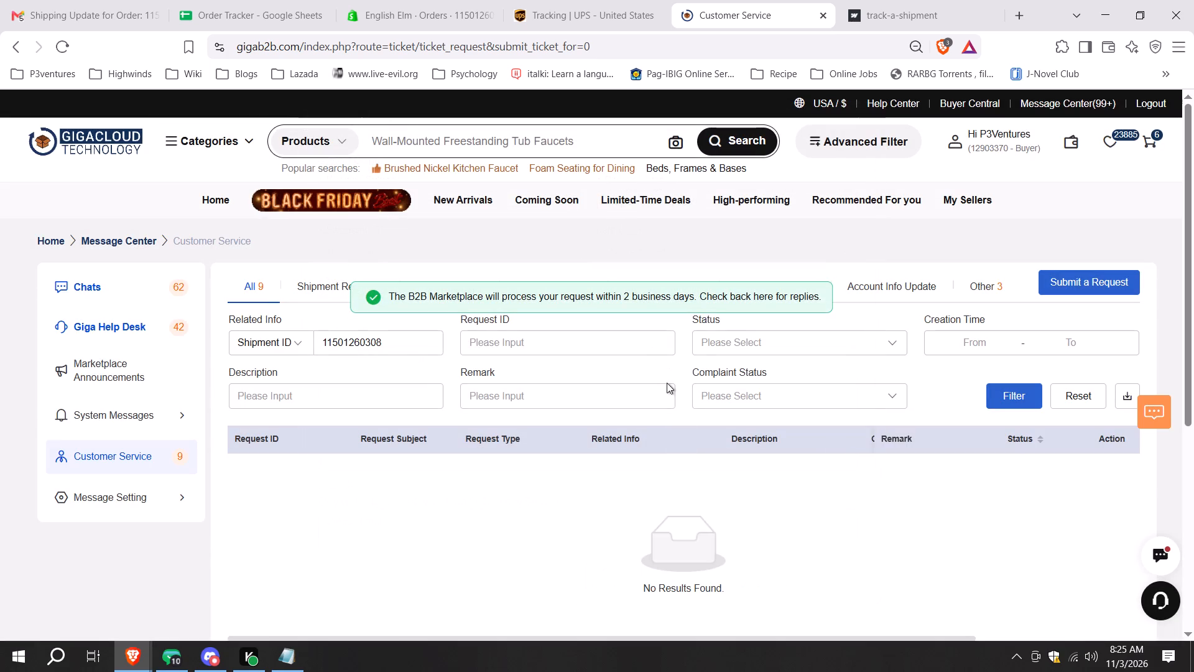
left_click(556, 0)
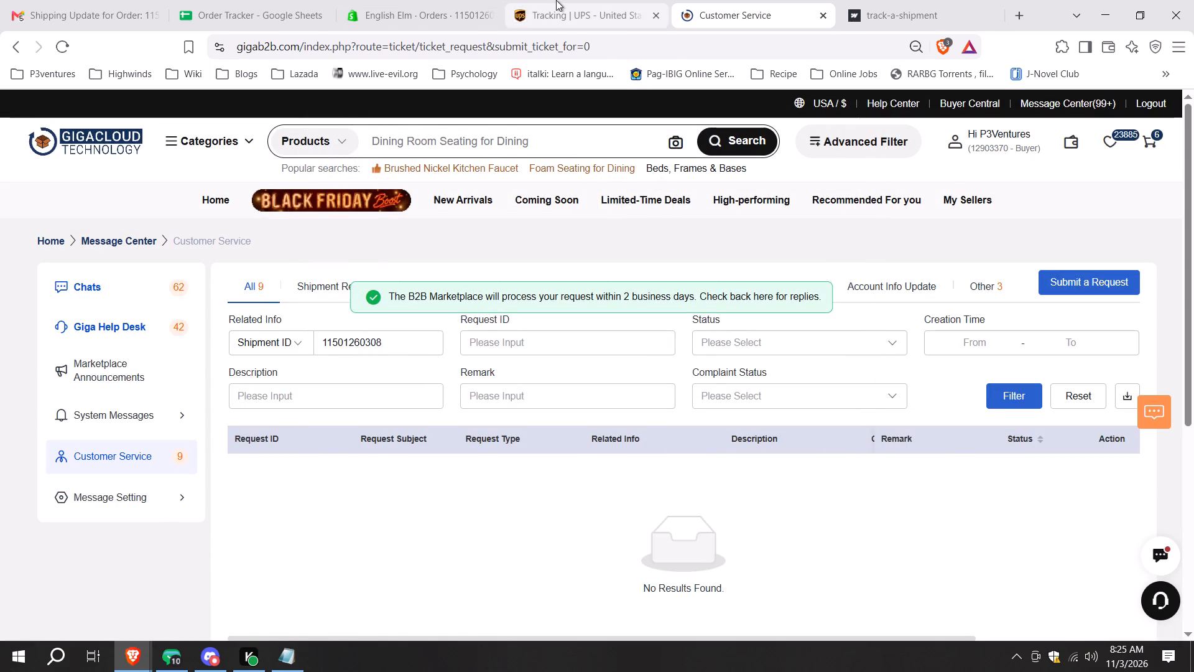
left_click(251, 0)
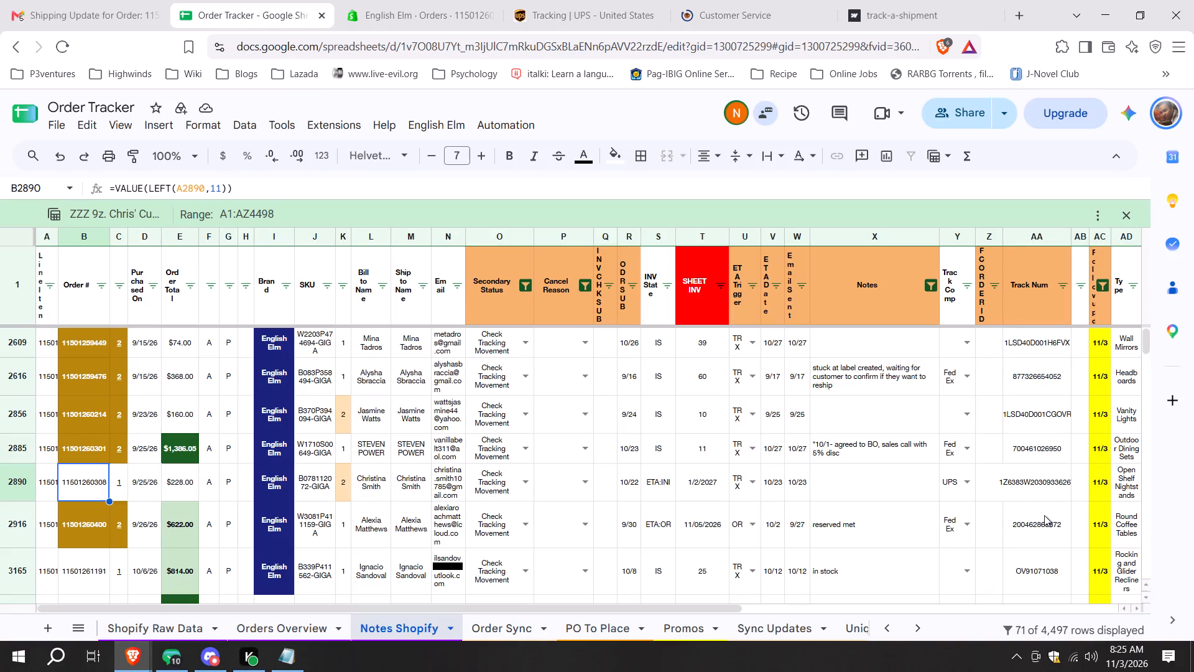
left_click(1042, 532)
key("ctrl+c")
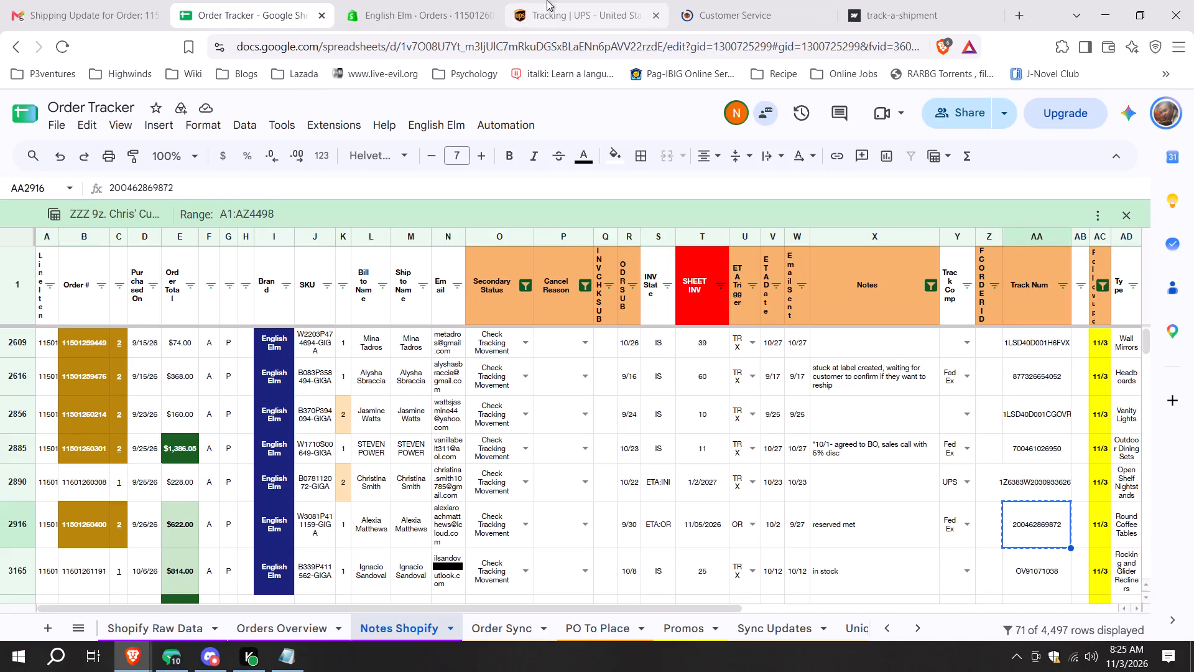
left_click(547, 0)
left_click(547, 50)
type("fe")
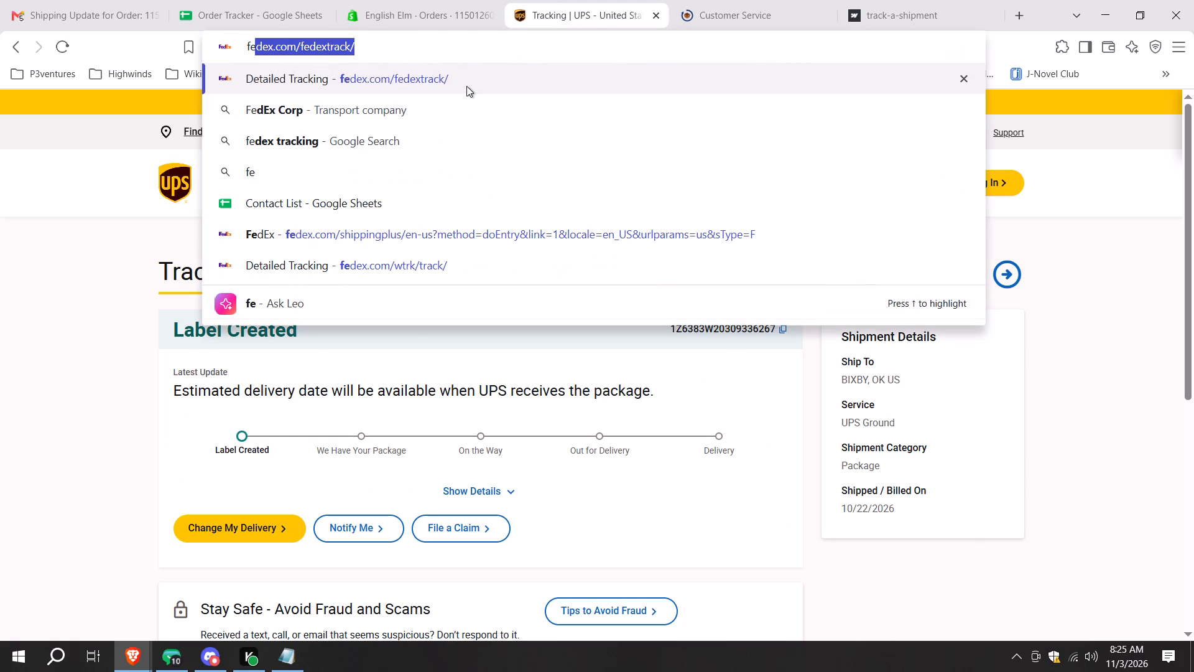
left_click(466, 86)
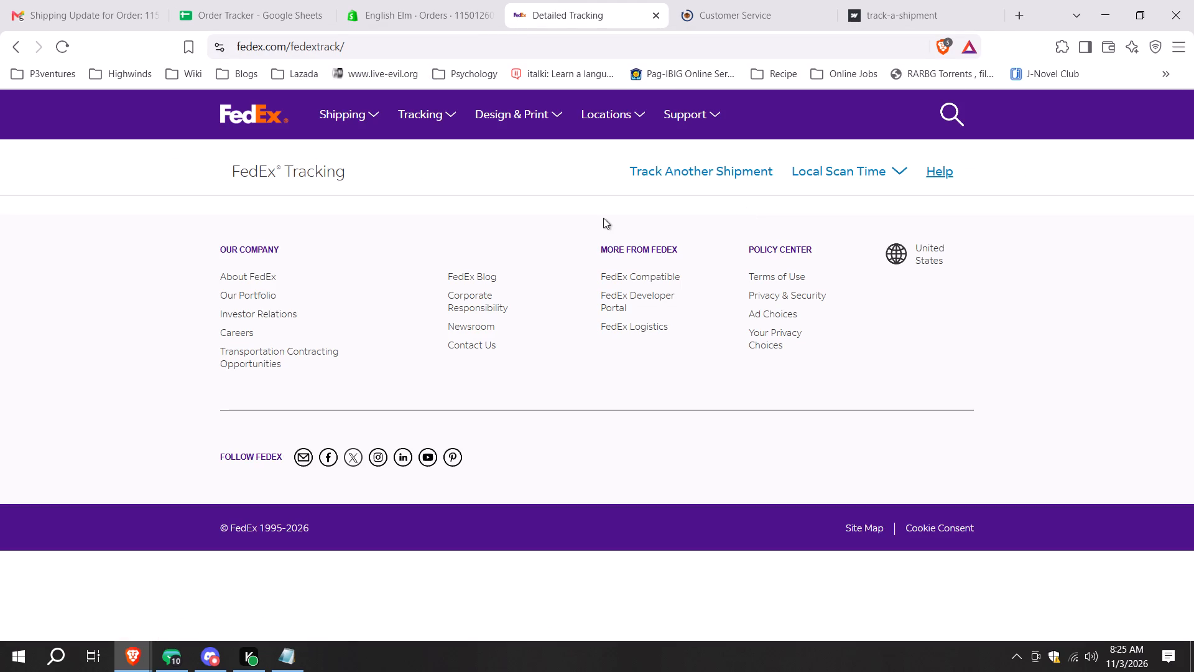
left_click(430, 103)
left_click(441, 163)
key("ctrl+v")
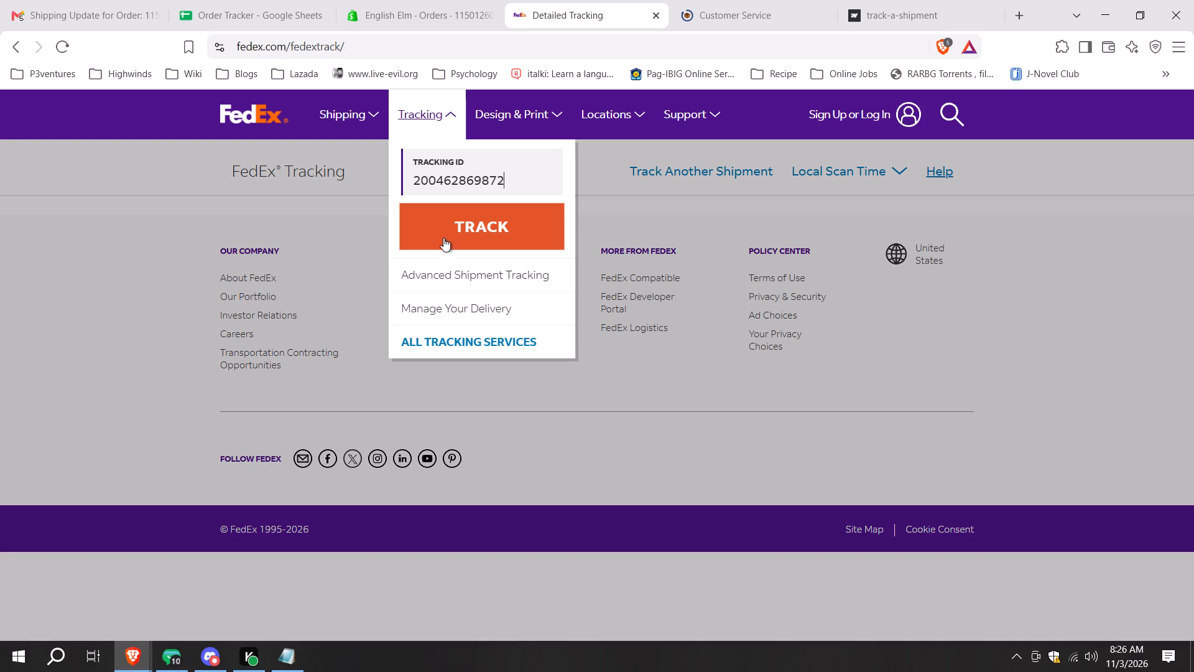
left_click(445, 233)
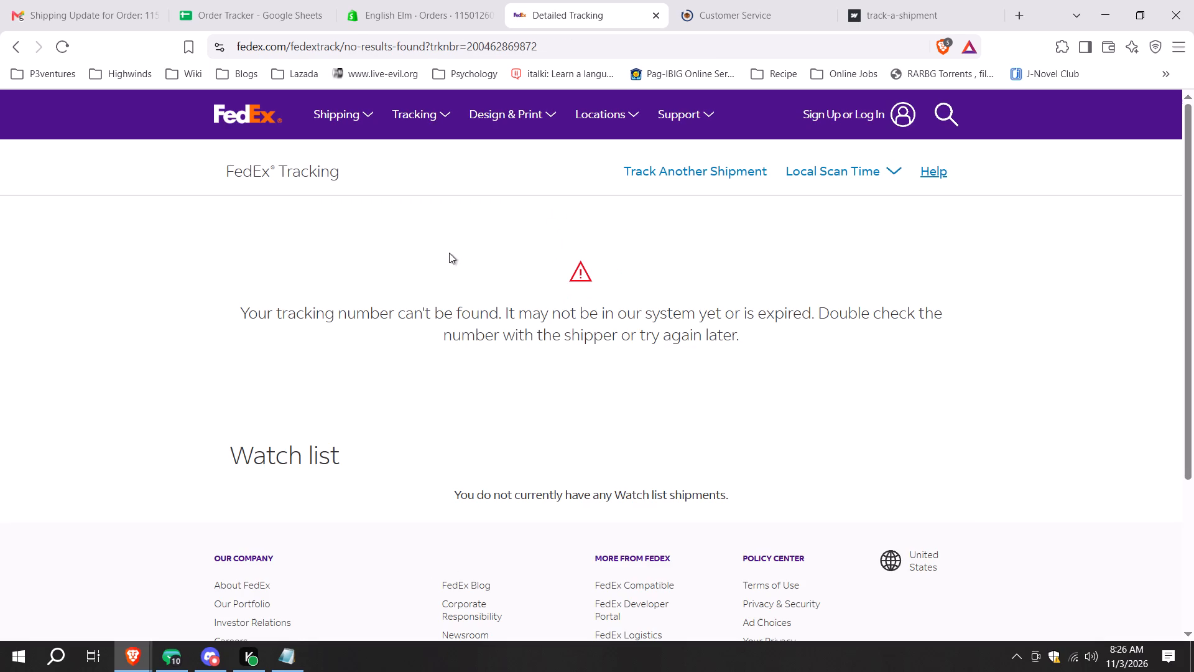
left_click(251, 0)
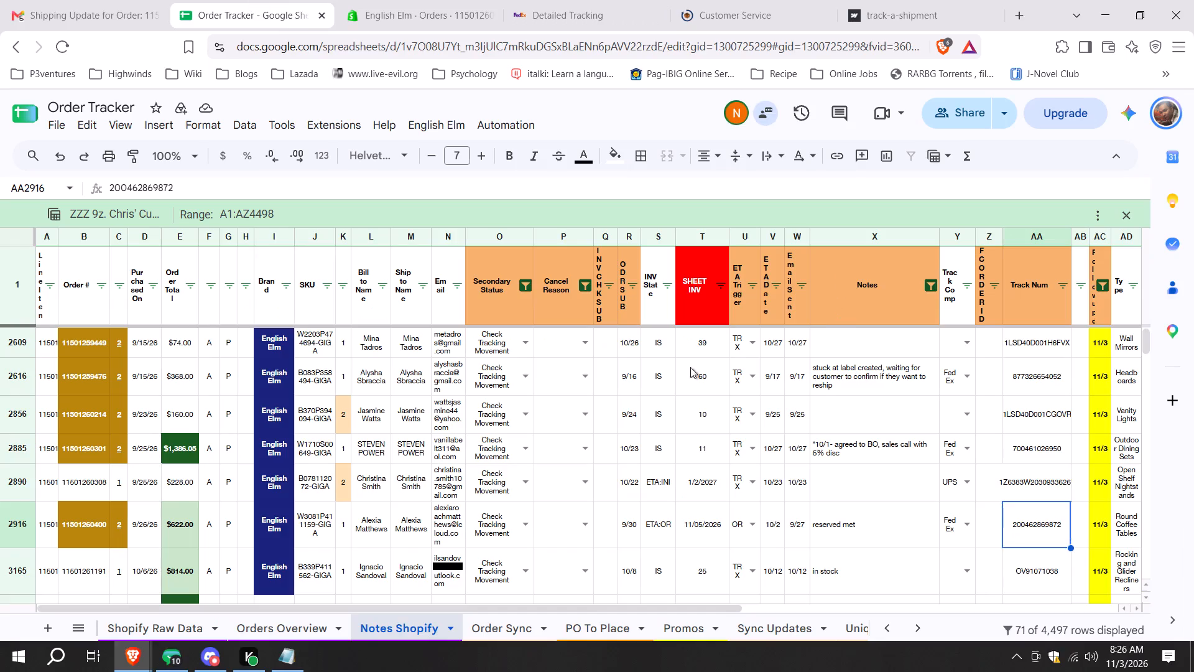
left_click(78, 510)
key("ctrl+c")
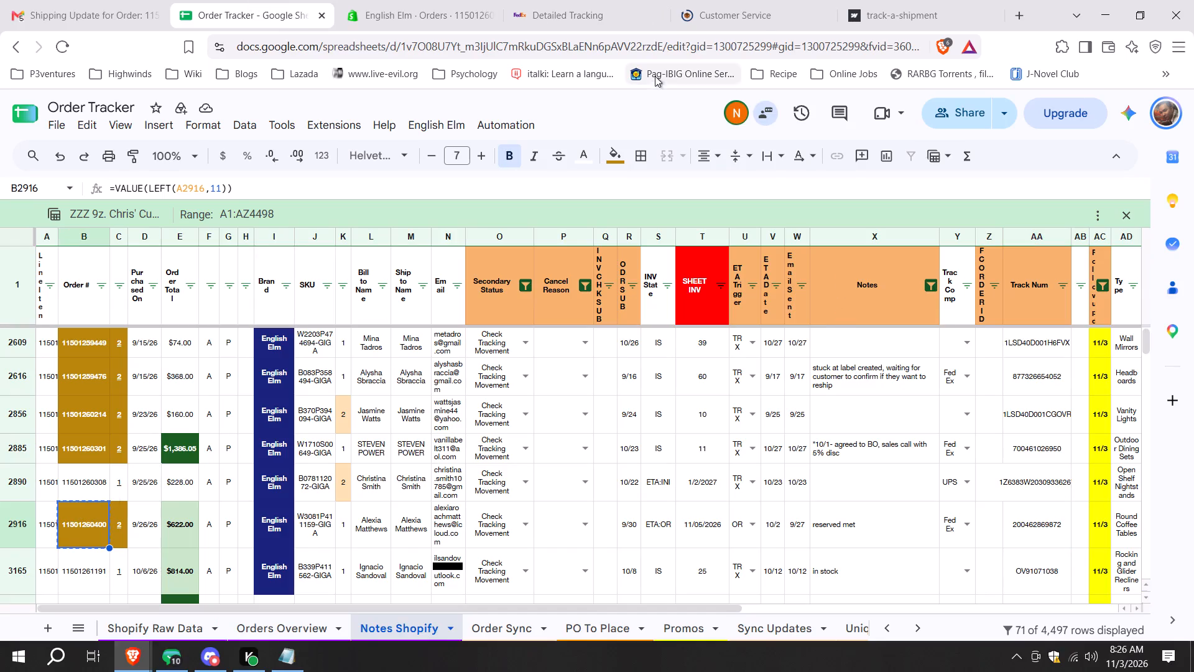
left_click(751, 0)
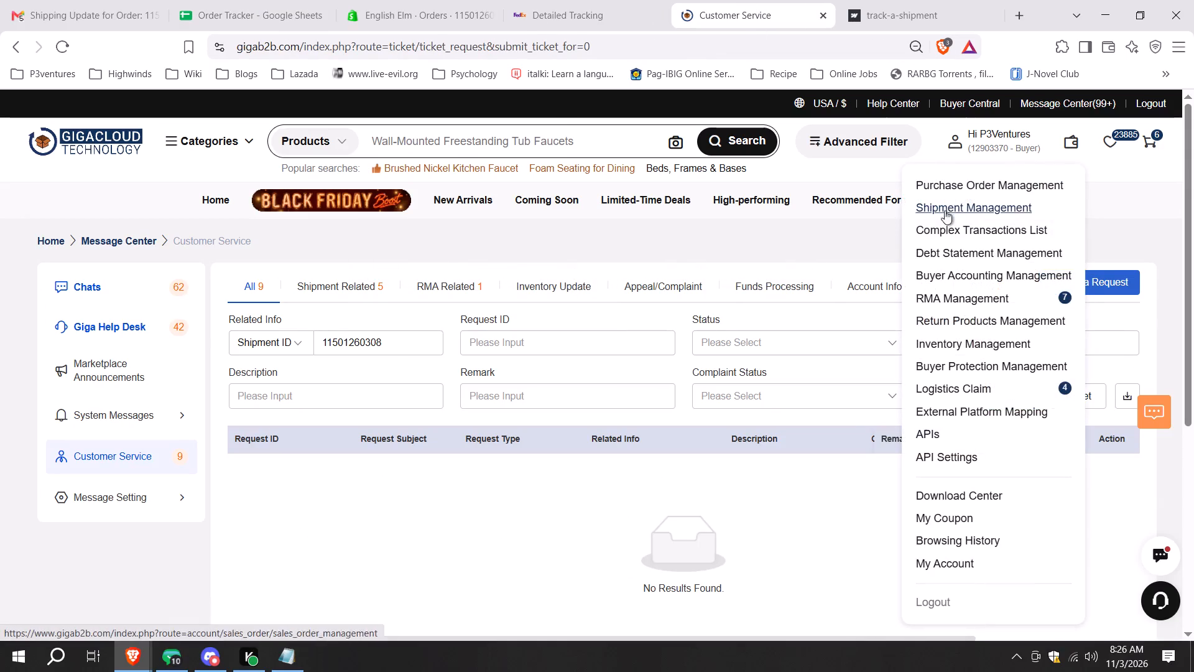
left_click(974, 175)
left_click(968, 212)
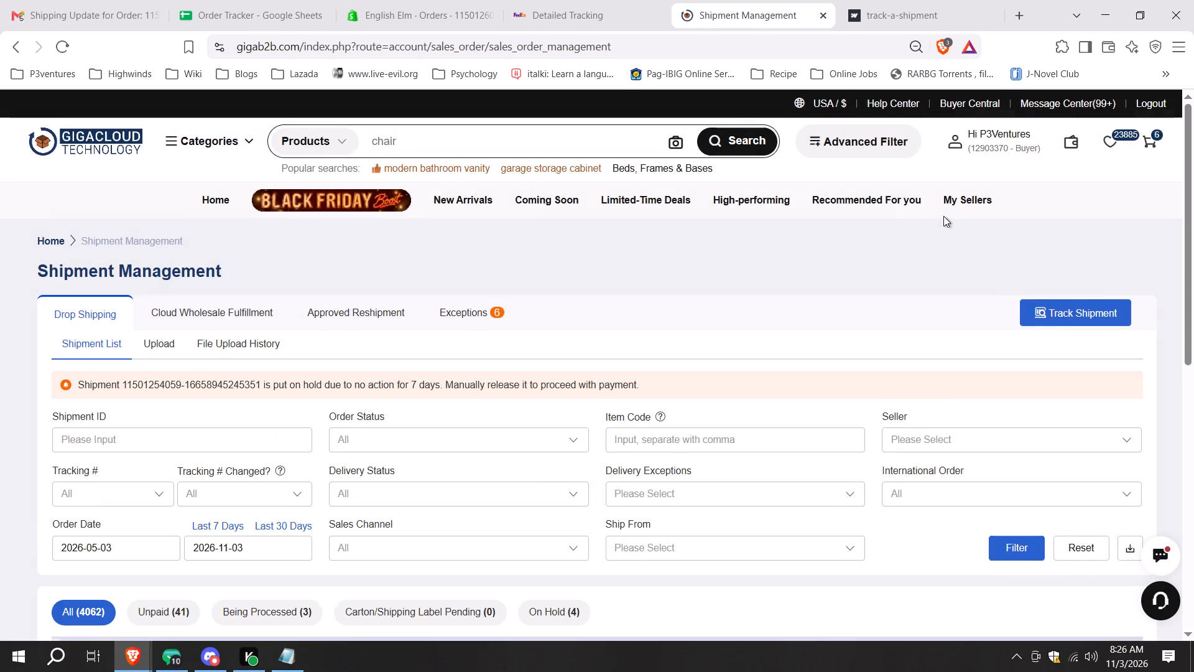
left_click(212, 451)
key("ctrl+v")
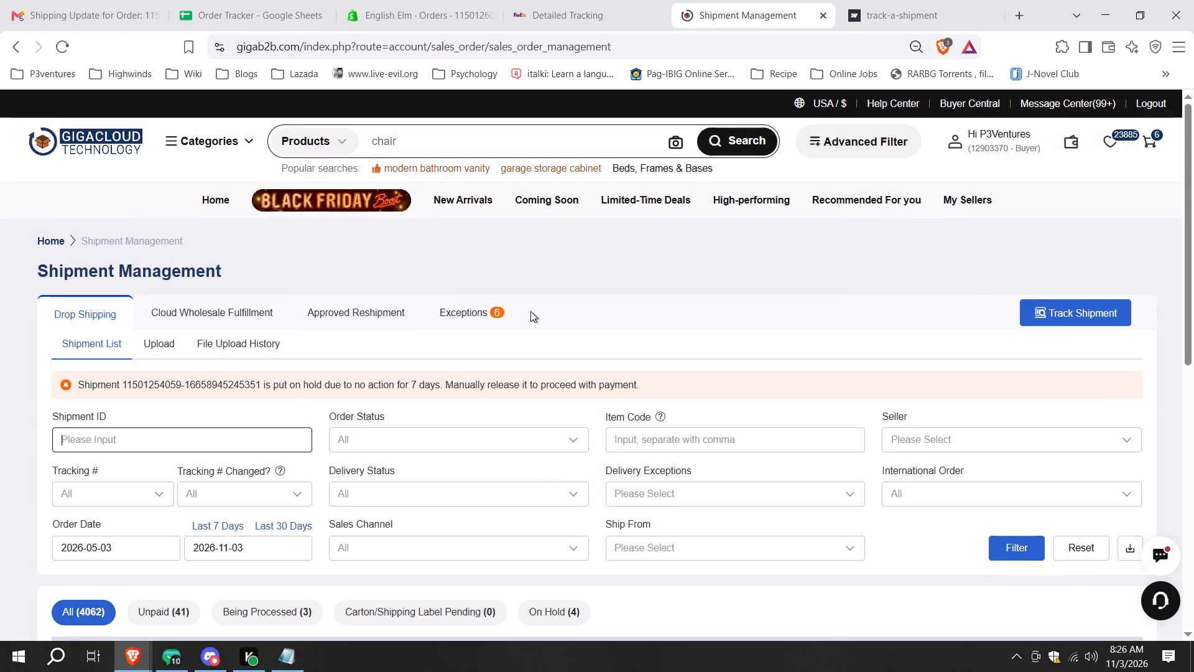
scroll(618, 310, "down", 1)
scroll(988, 373, "down", 1)
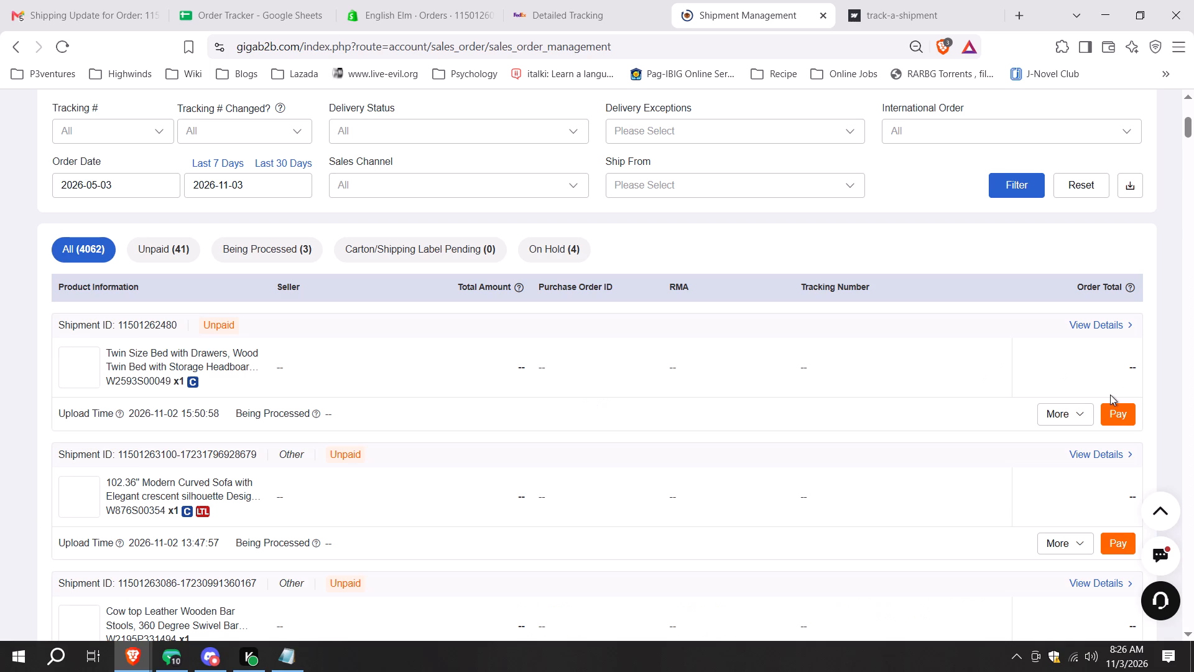
scroll(154, 123, "up", 2)
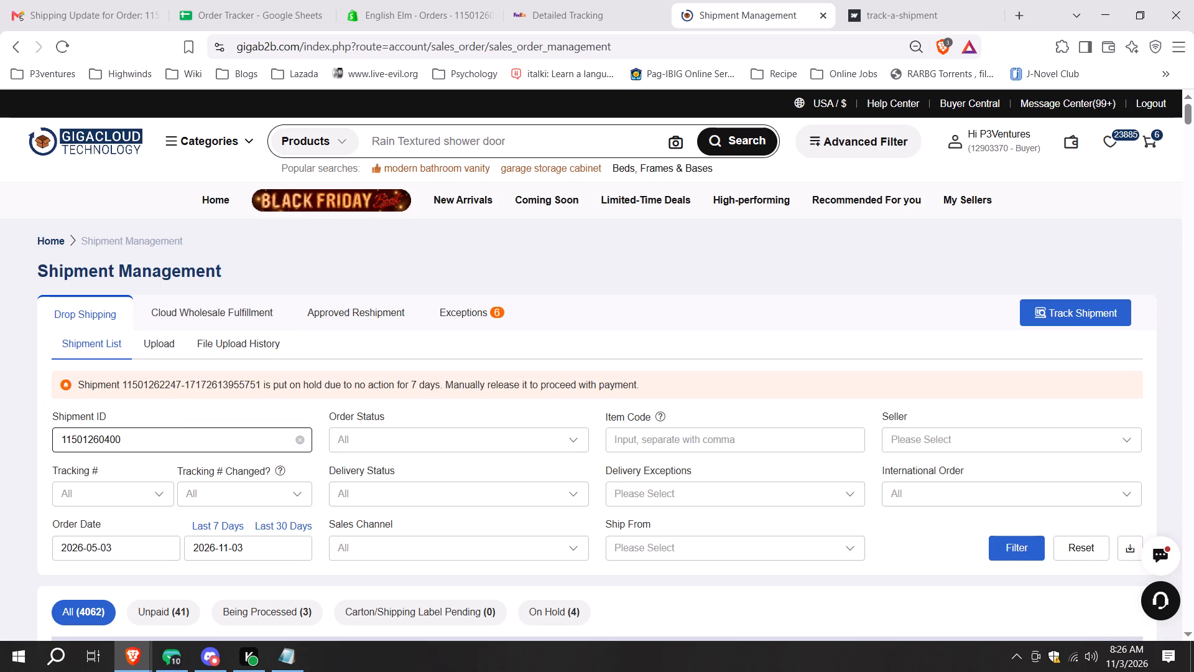
left_click(1007, 548)
scroll(821, 391, "down", 2)
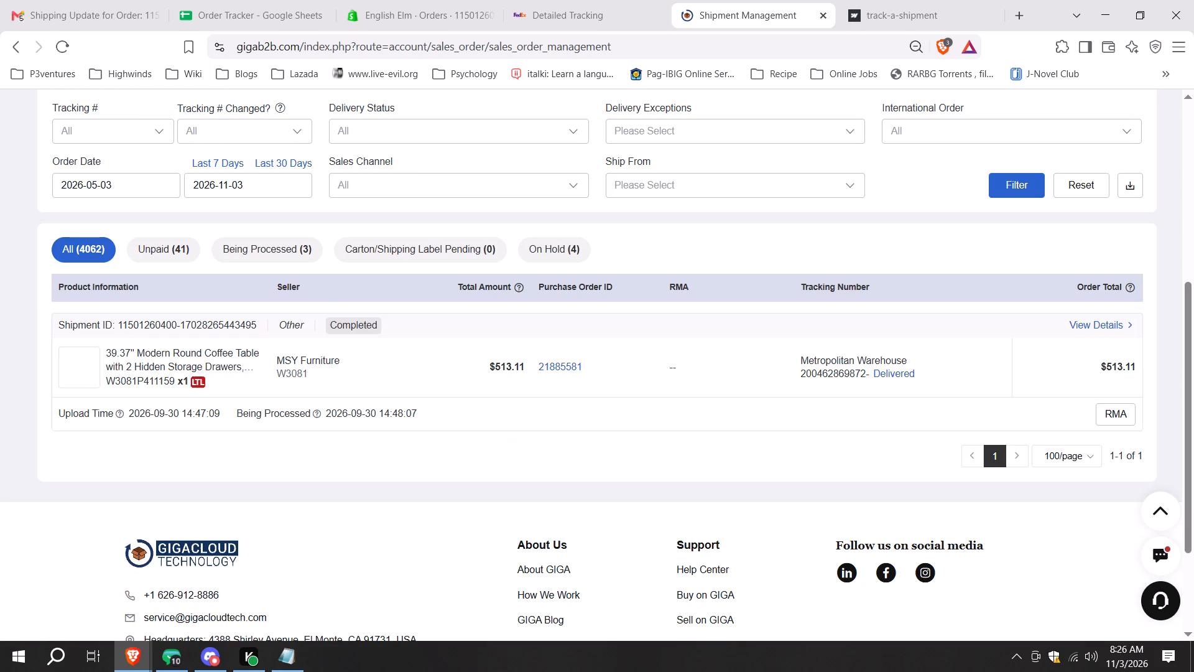
left_click(830, 383)
left_click(479, 0)
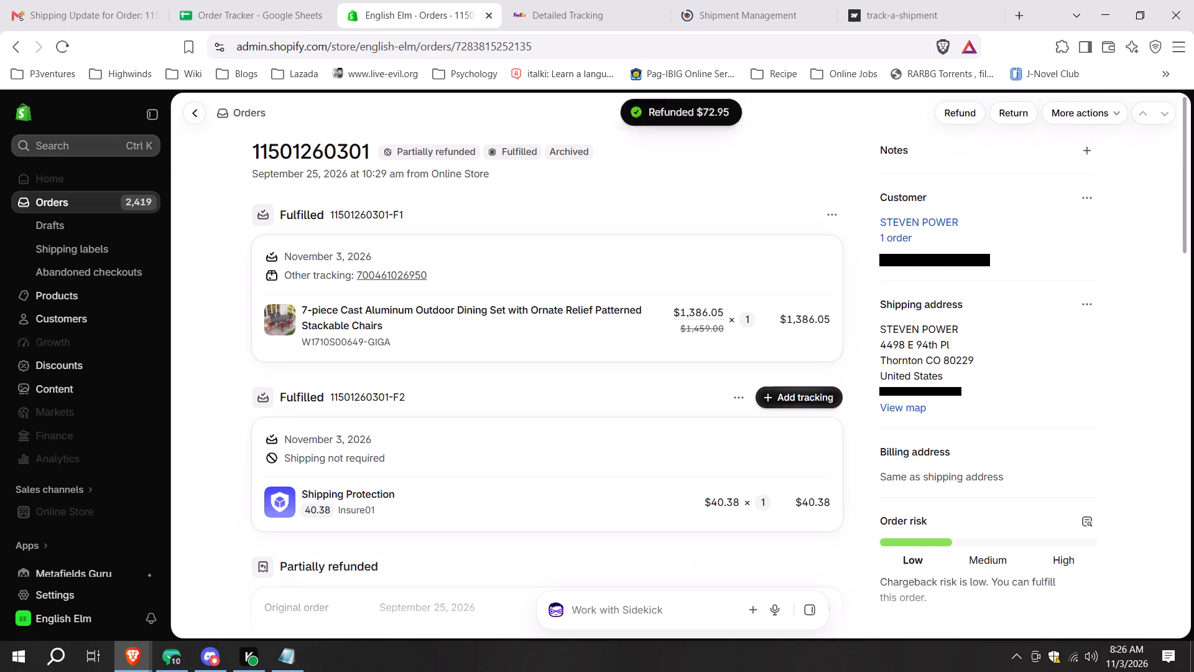
left_click(94, 161)
left_click(90, 150)
key("ctrl+v")
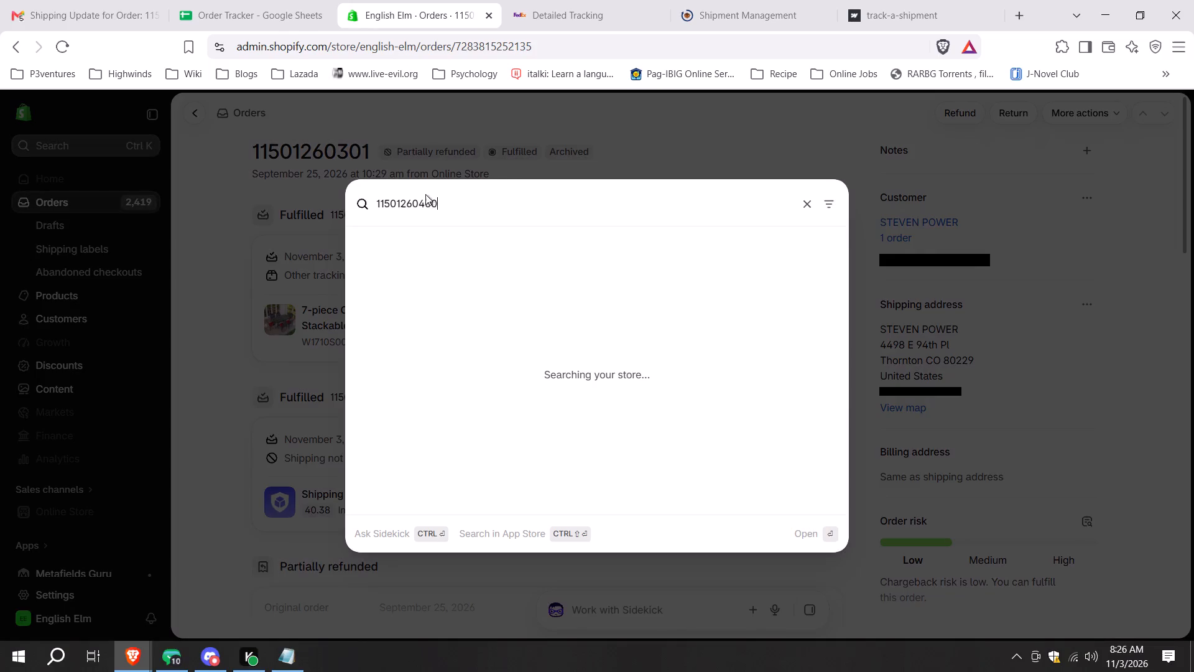
left_click(497, 268)
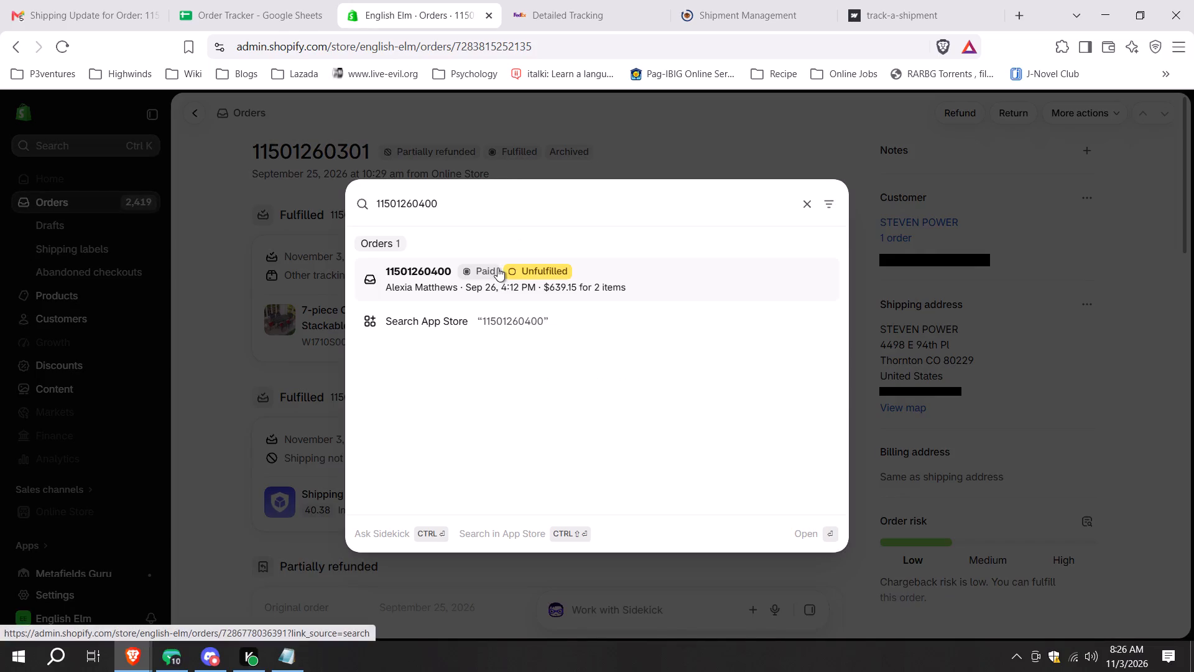
left_click(725, 0)
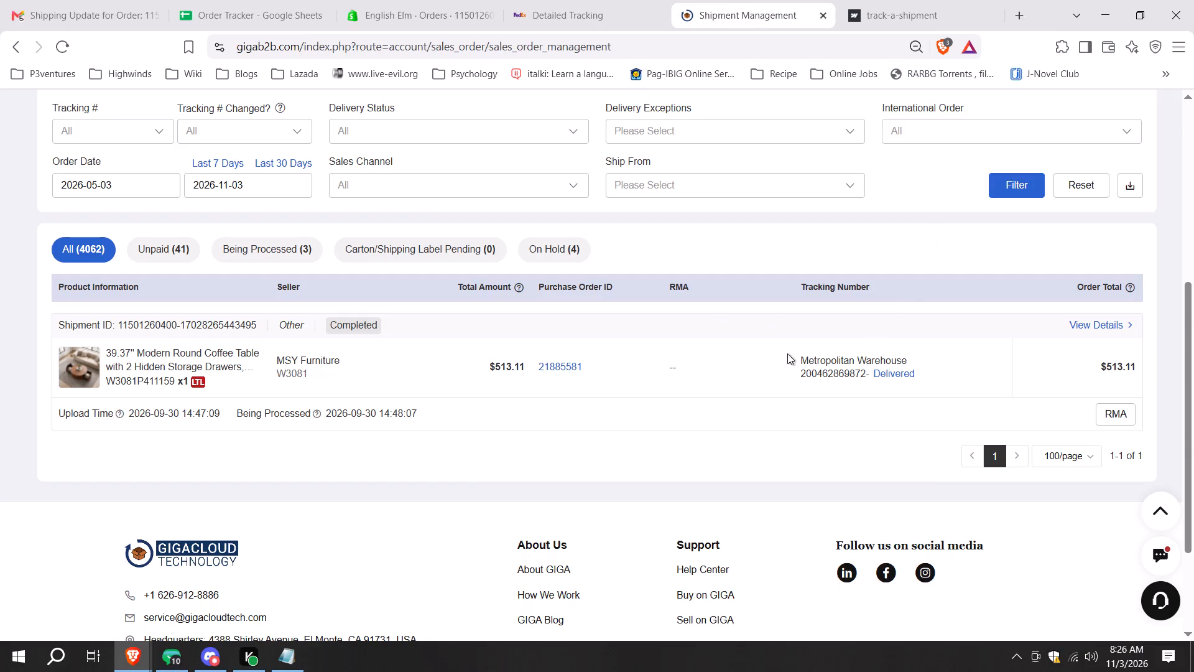
double_click(828, 369)
key("ctrl+c")
left_click(393, 0)
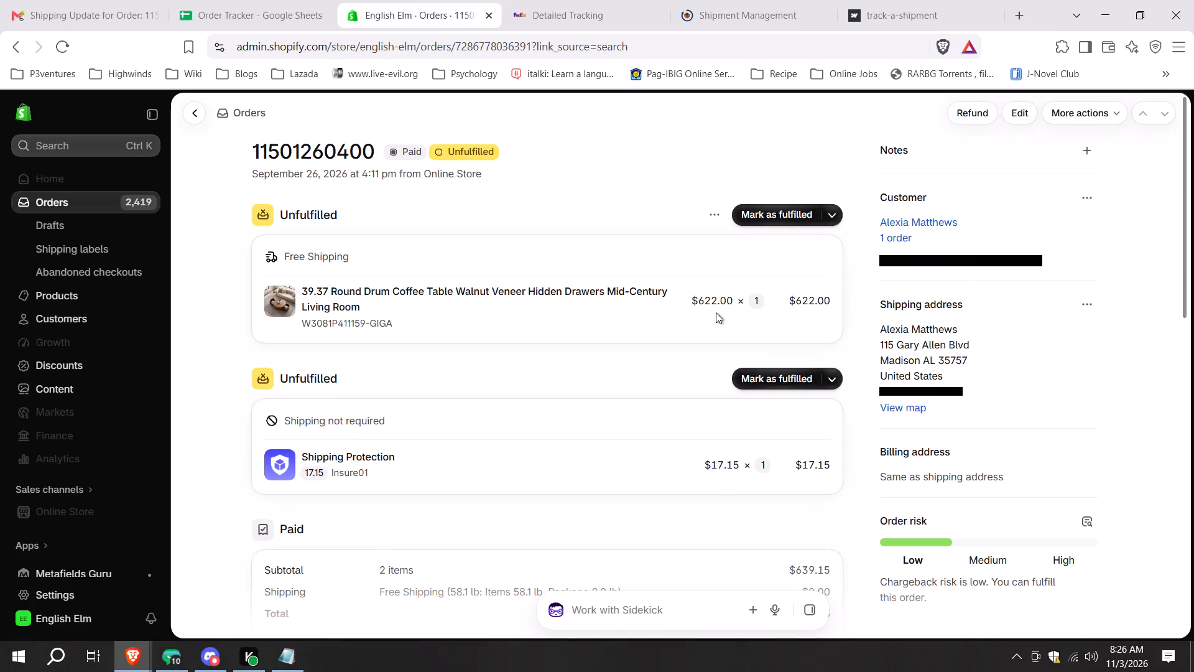
left_click(782, 223)
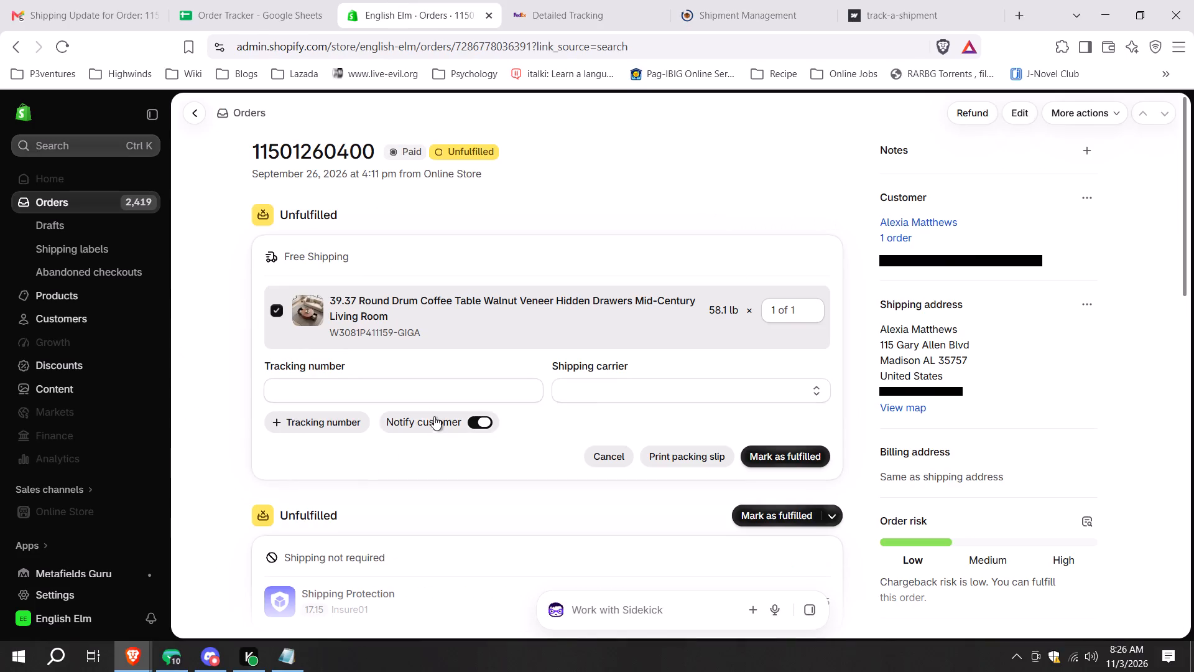
left_click(422, 394)
key("ctrl+v")
left_click(632, 394)
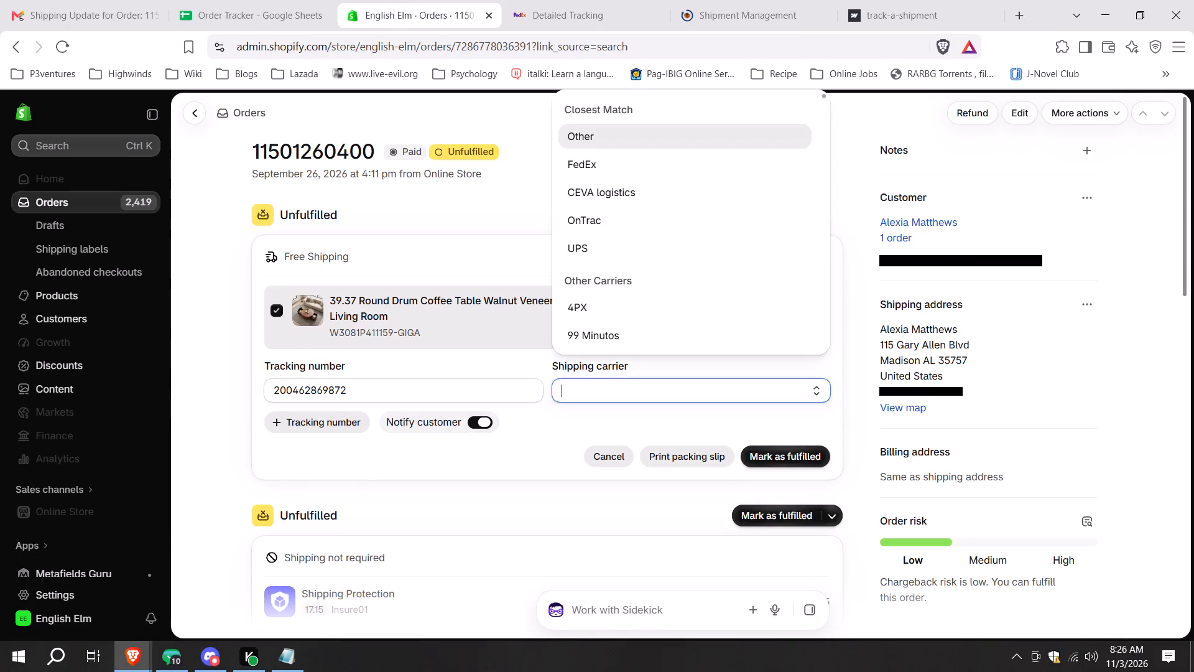
left_click(591, 126)
Copy the Metropolitan tracking page address gomwd.com/track-a-shipment into the fulfillment's tracking URL and mark the coffee table as fulfilled.
left_click(869, 0)
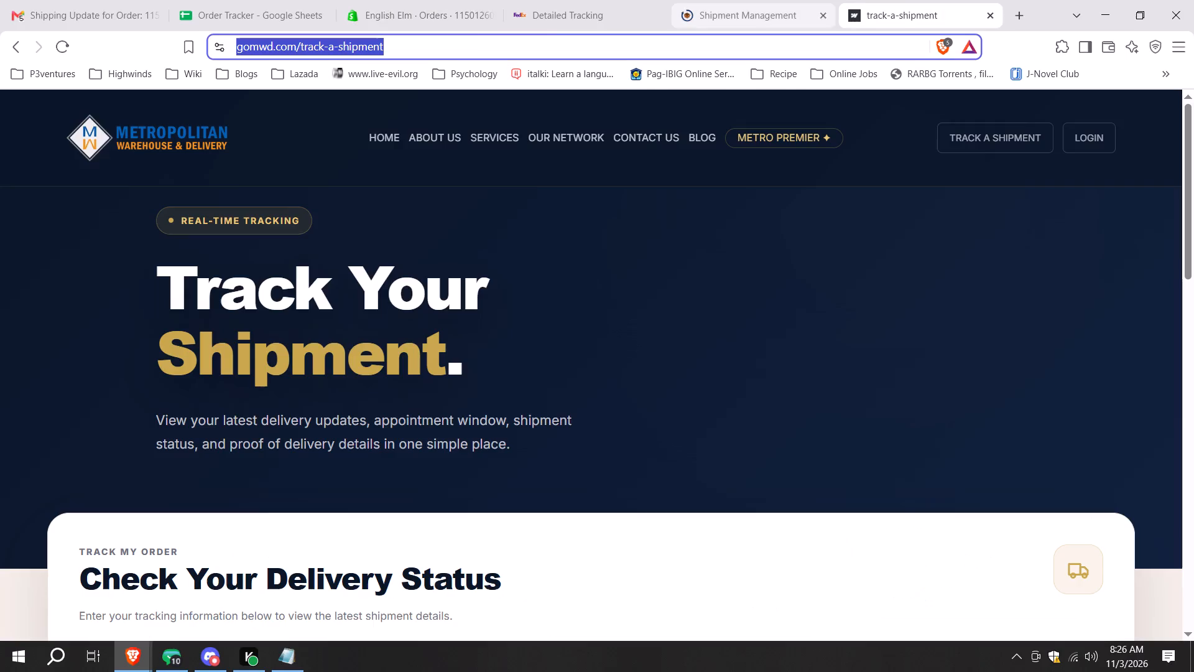
key("ctrl+c")
left_click(419, 0)
left_click(694, 388)
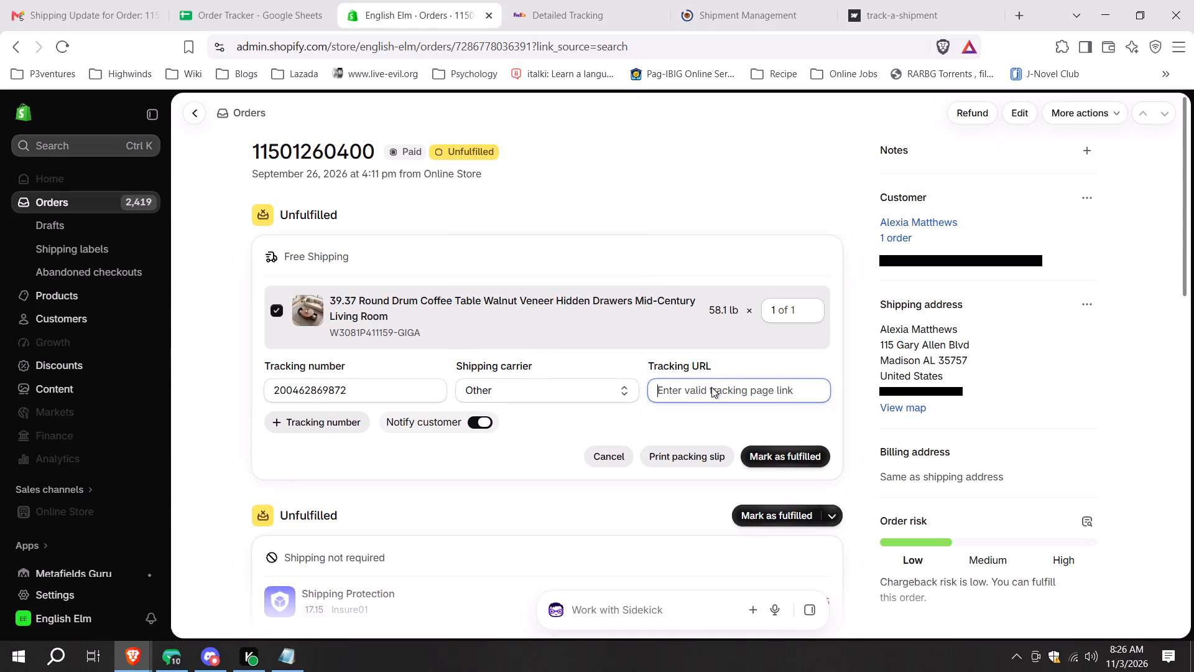
key("ctrl+v")
left_click(803, 460)
left_click(221, 0)
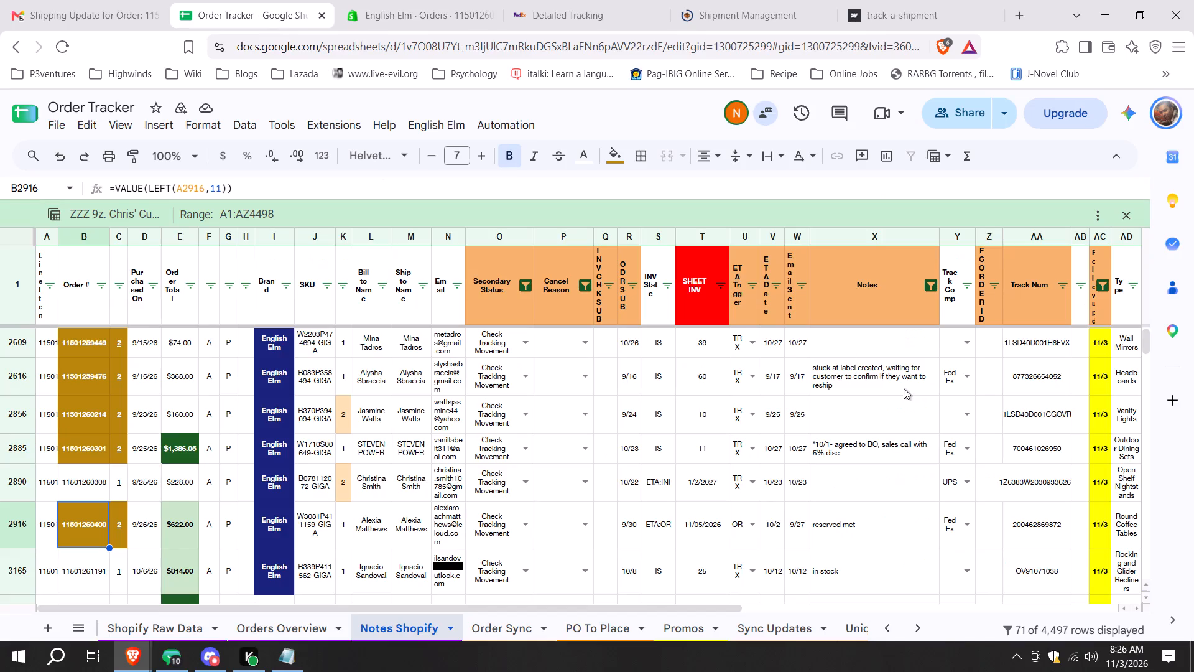
scroll(583, 398, "down", 1)
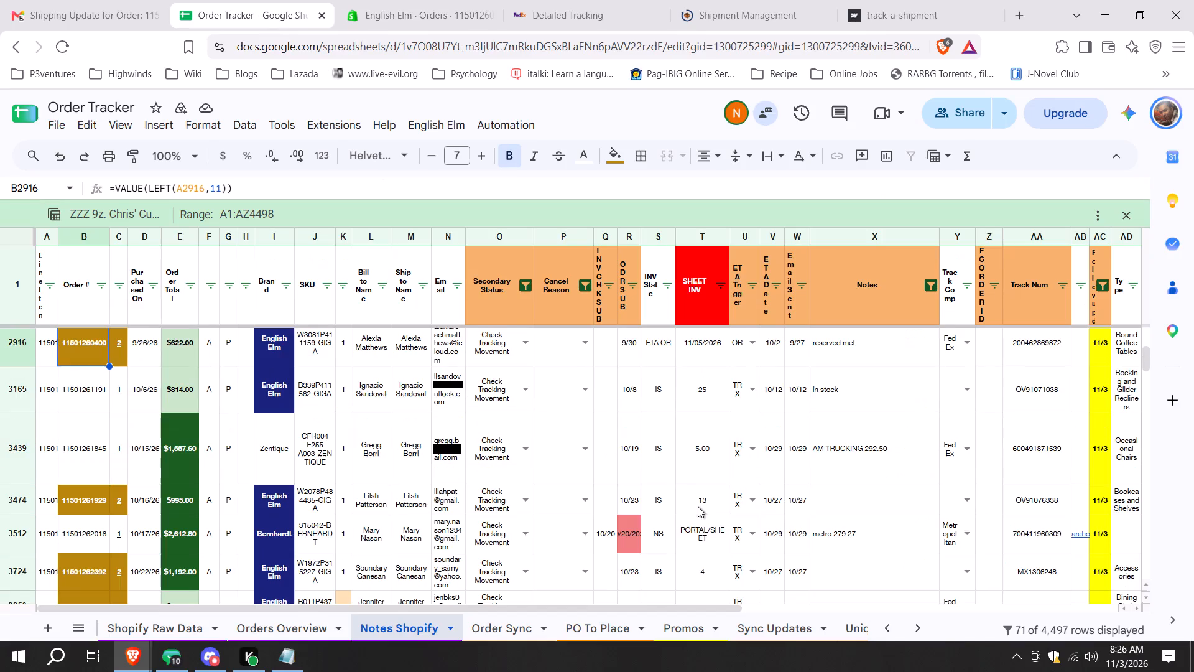
left_click(76, 385)
key("ctrl+c")
left_click(389, 0)
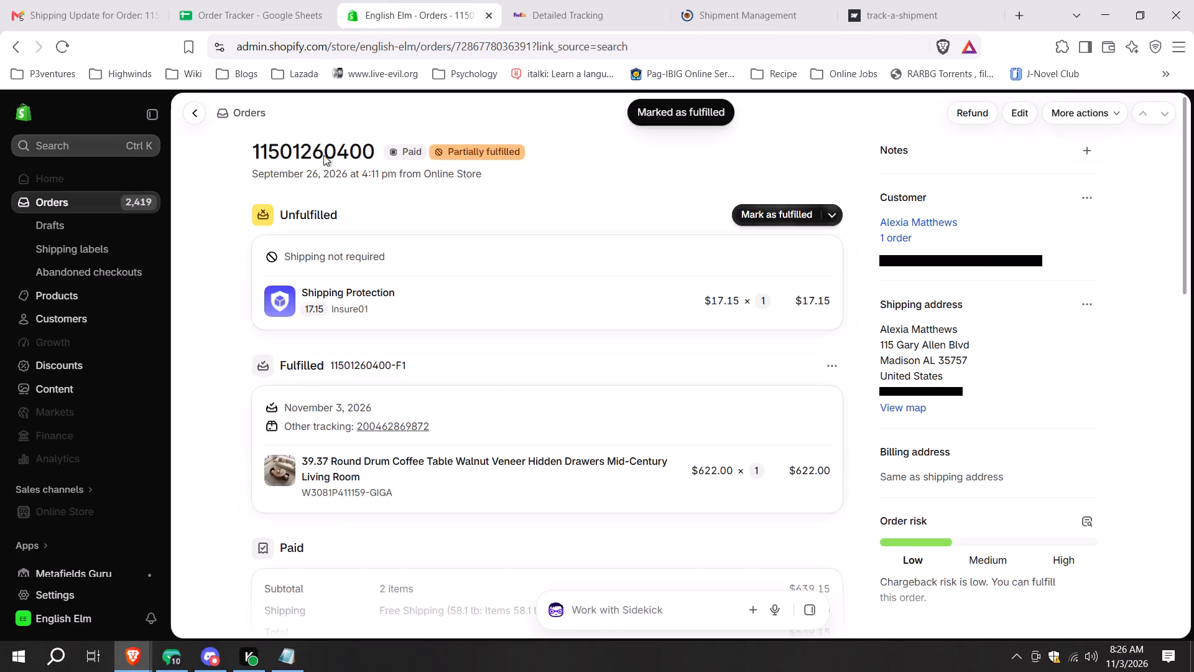
left_click(84, 161)
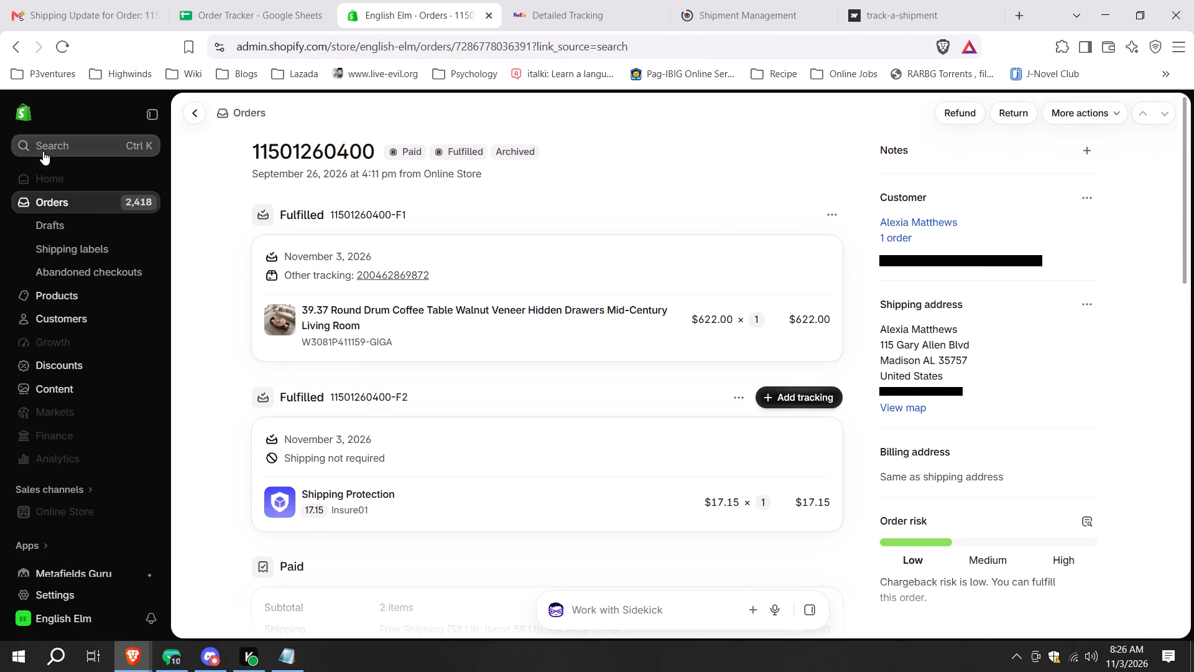
left_click(43, 151)
key("ctrl+v")
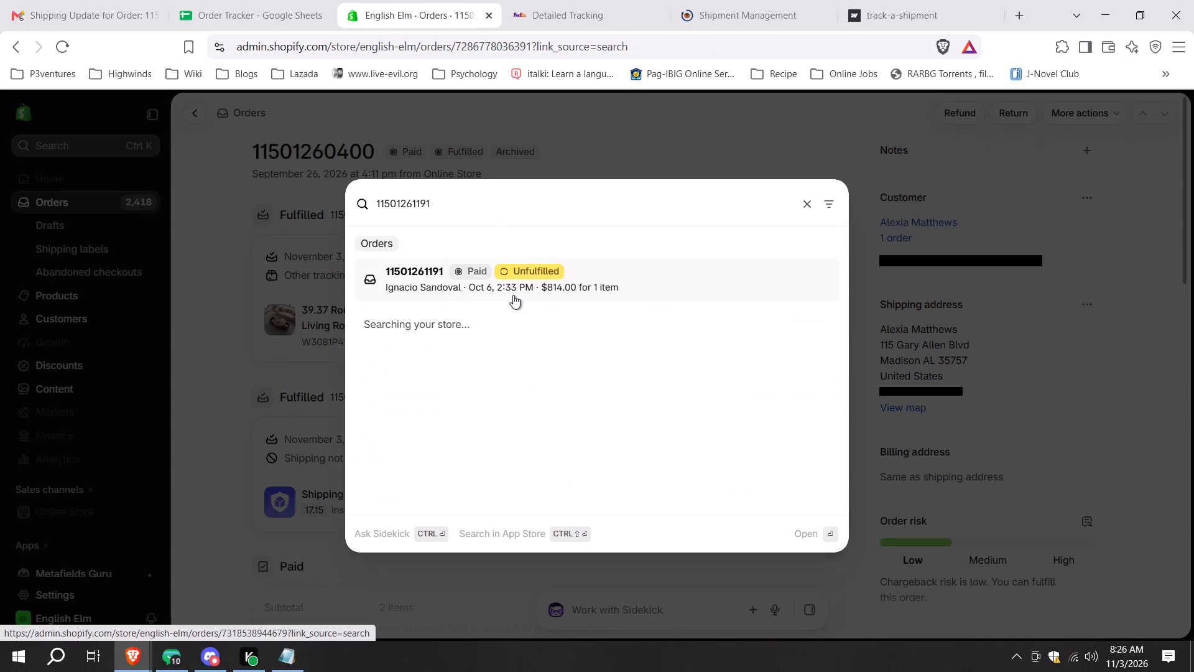
left_click(519, 289)
left_click(234, 0)
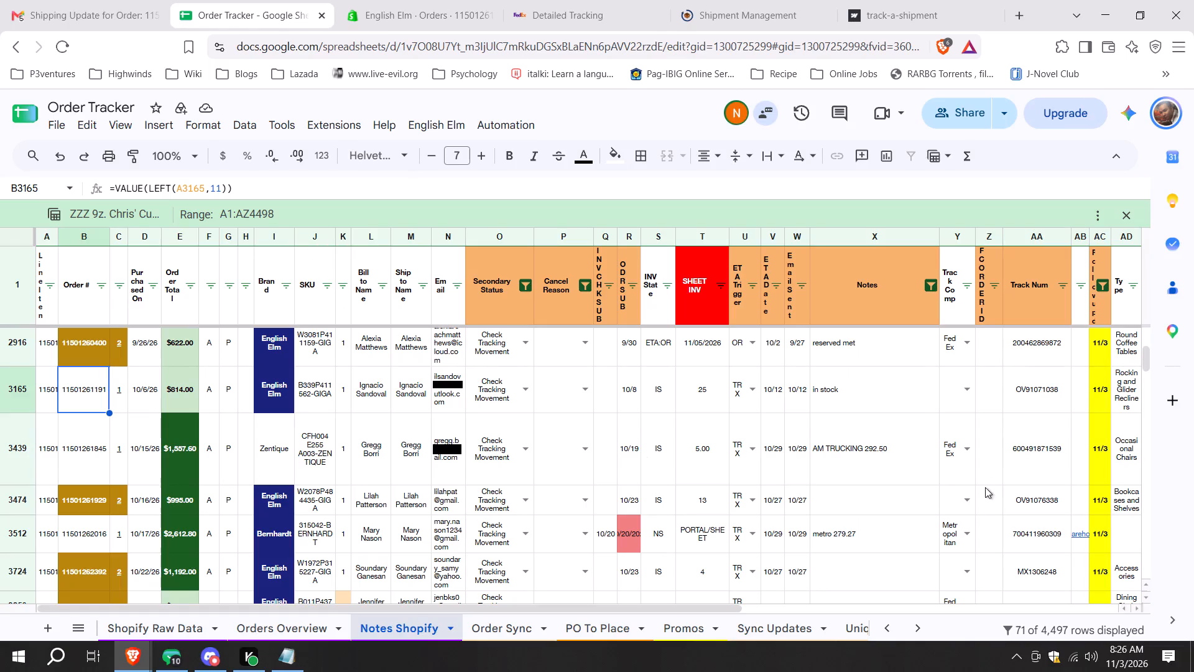
left_click(1047, 470)
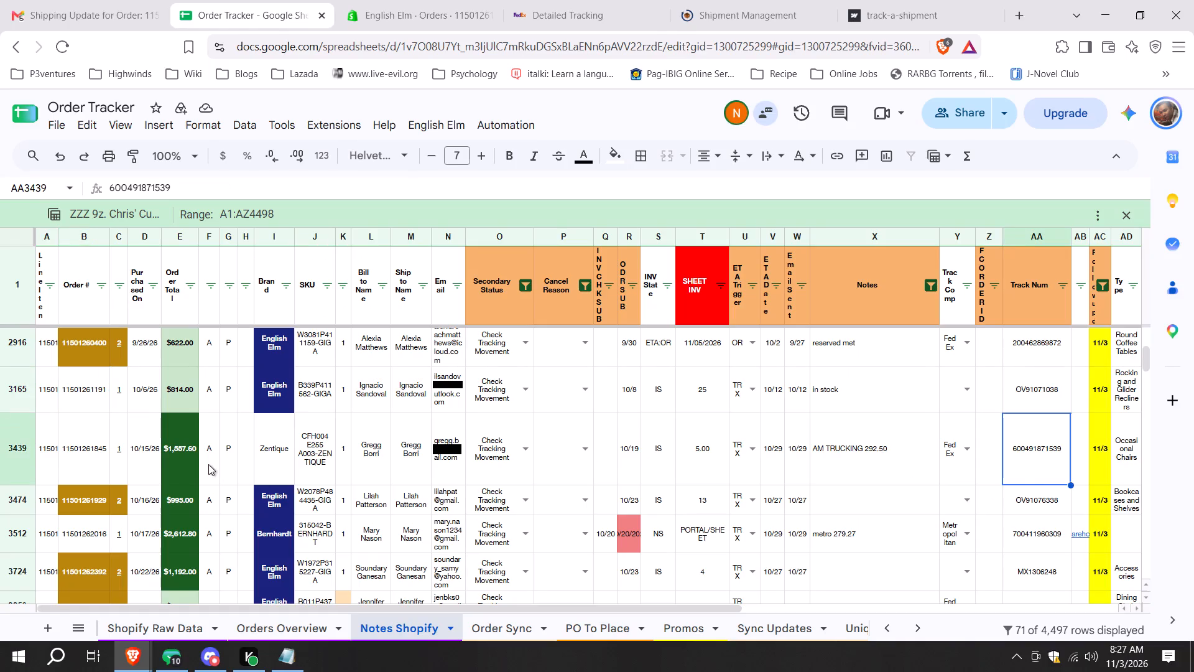
left_click(82, 464)
key("ctrl+c")
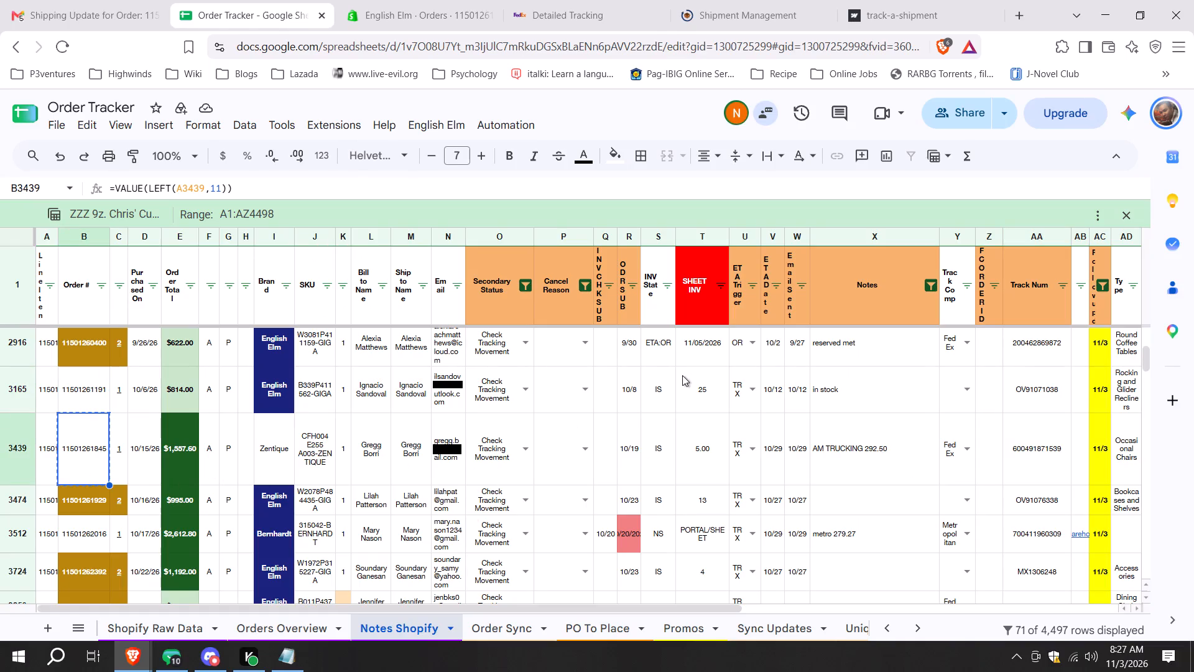
left_click(960, 439)
left_click(960, 442)
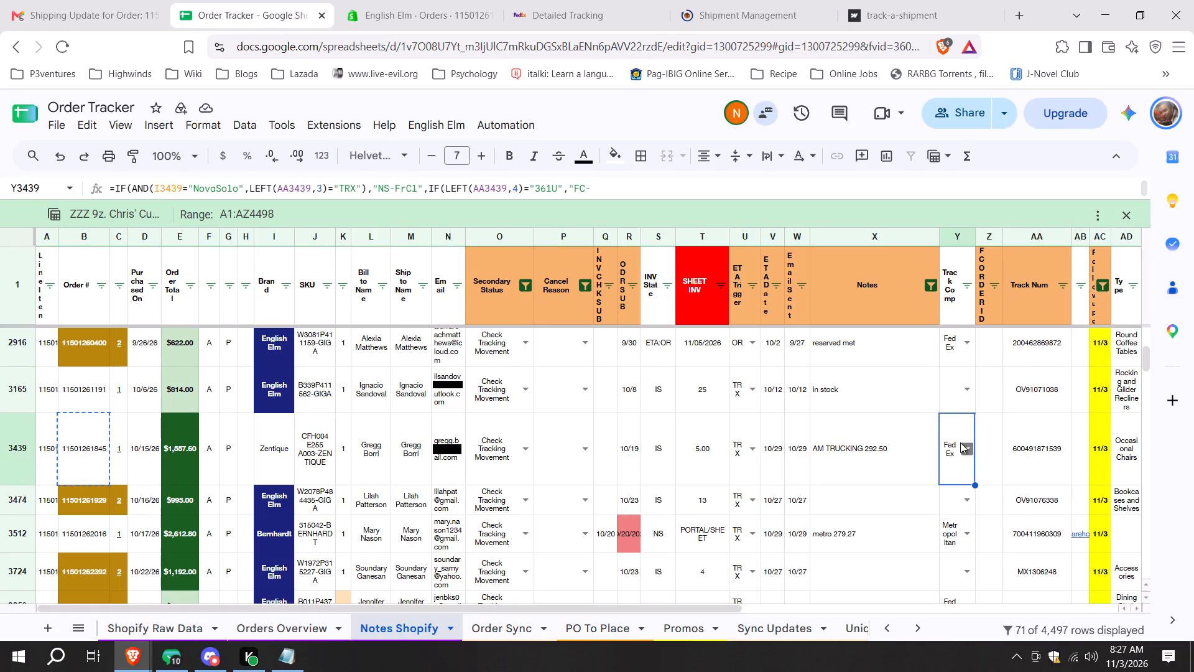
left_click(973, 620)
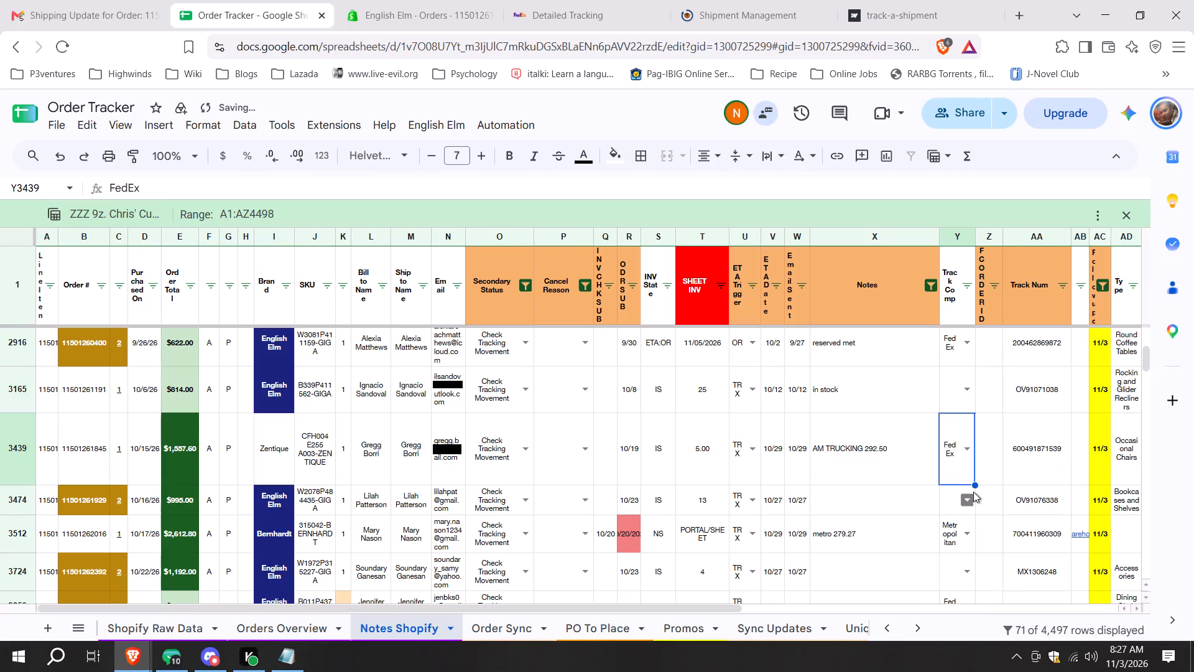
left_click(970, 449)
scroll(979, 540, "down", 2)
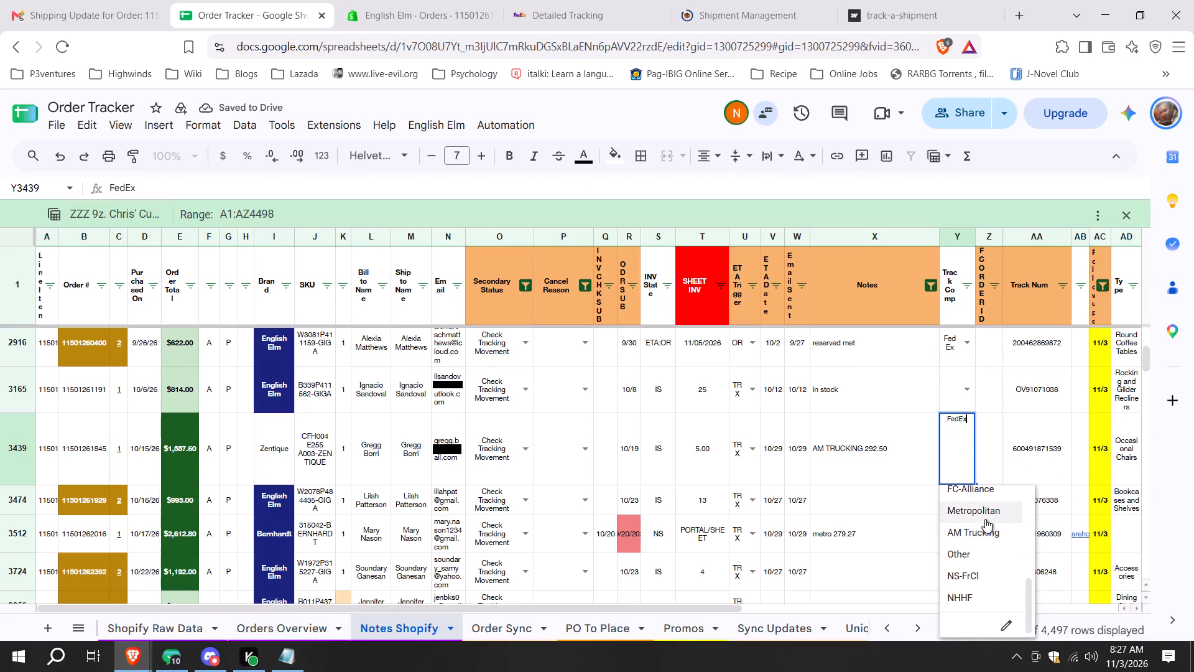
left_click(985, 519)
left_click(1032, 457)
key("ctrl+c")
left_click(931, 0)
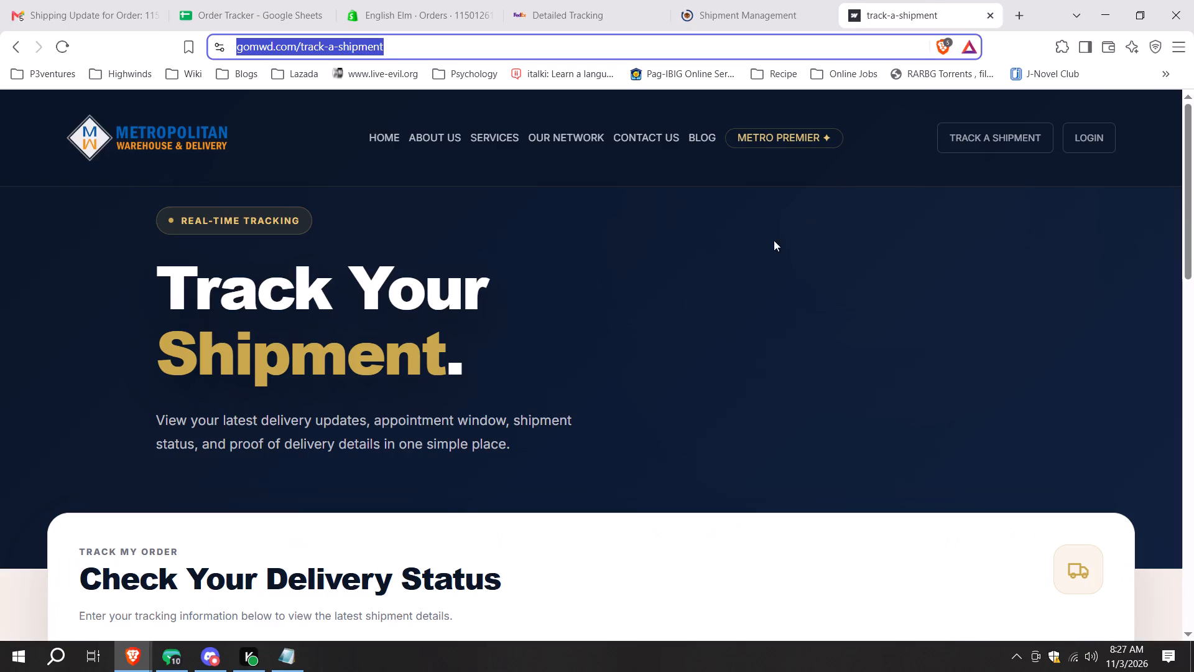
left_click(1028, 149)
scroll(772, 195, "down", 2)
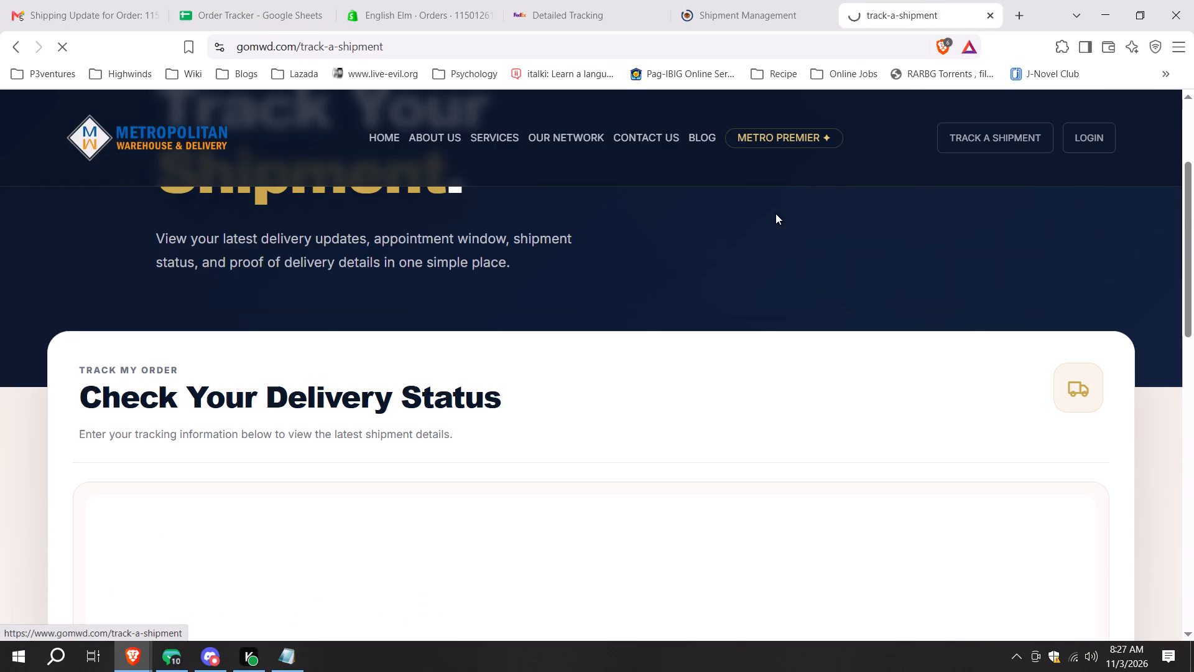
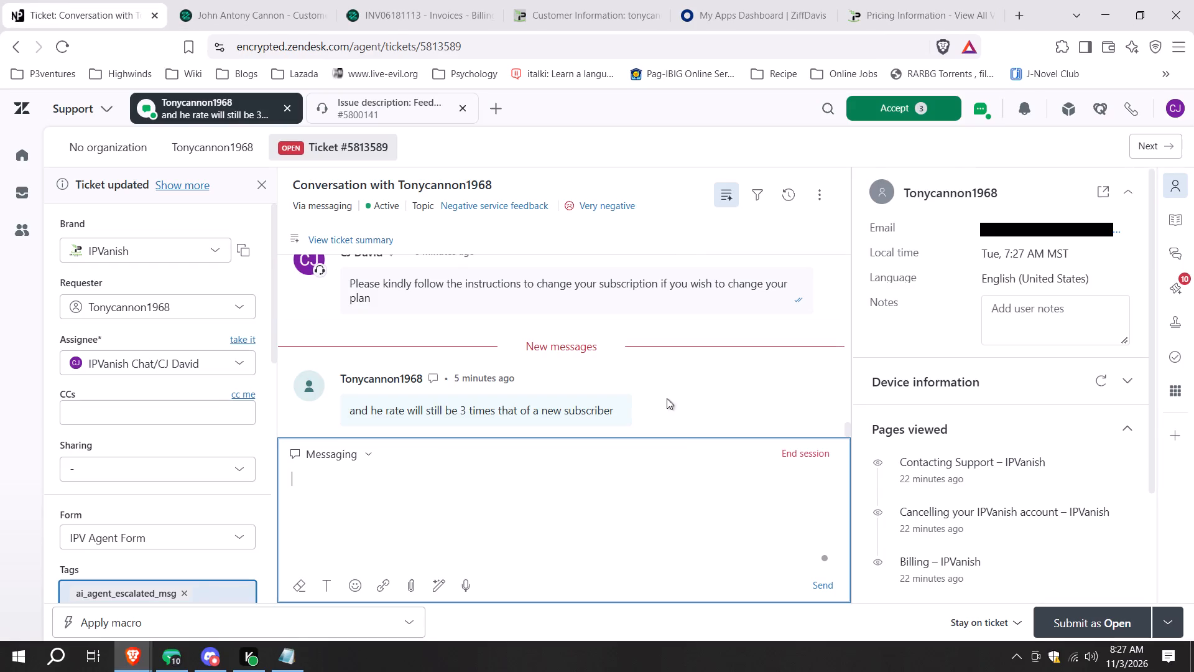
Set the IPV Addon field of ticket #5813589 to None.
scroll(680, 447, "down", 1)
left_click(590, 503)
scroll(80, 426, "down", 2)
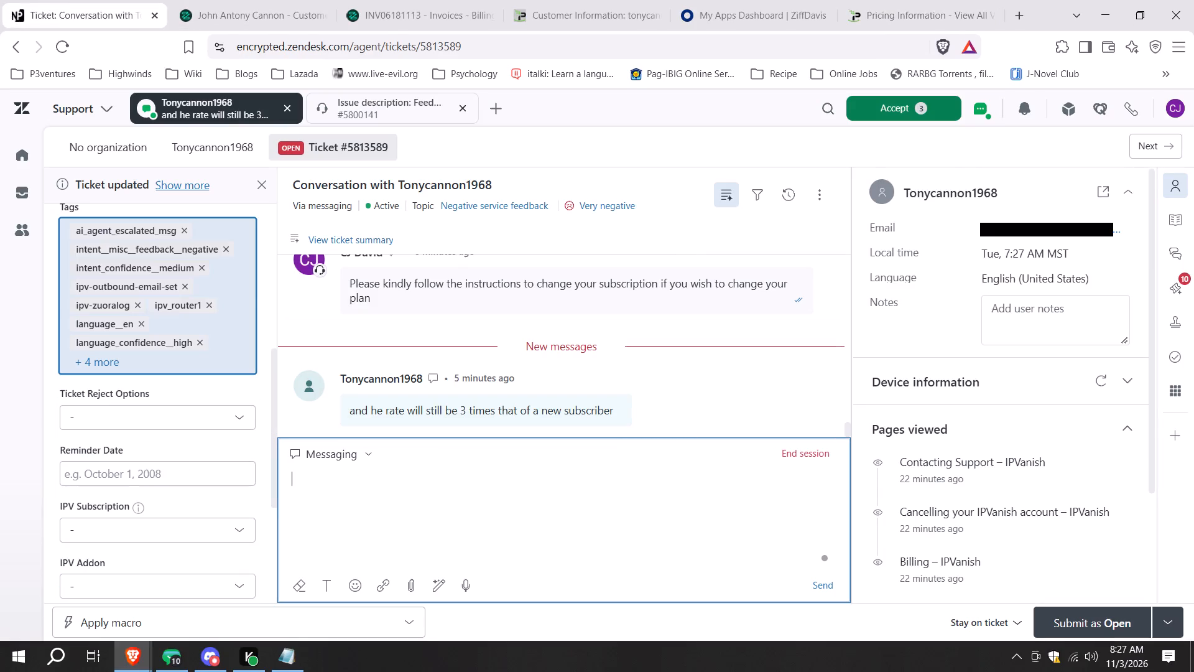
scroll(162, 427, "down", 2)
left_click(146, 403)
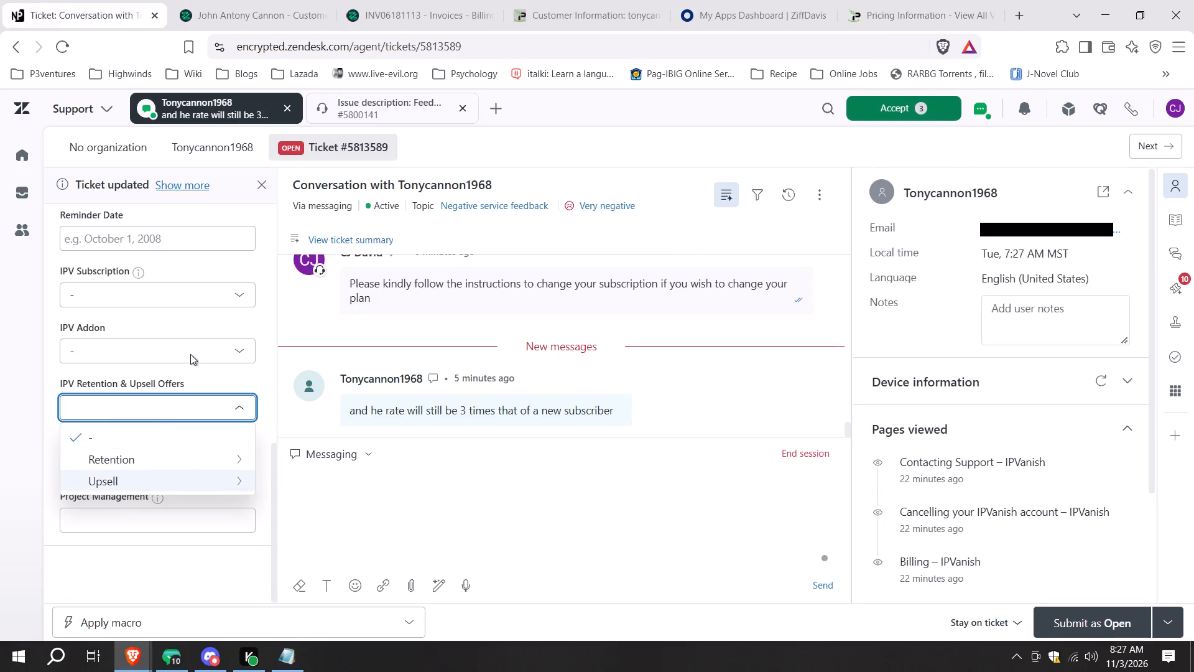
left_click(190, 354)
left_click(167, 338)
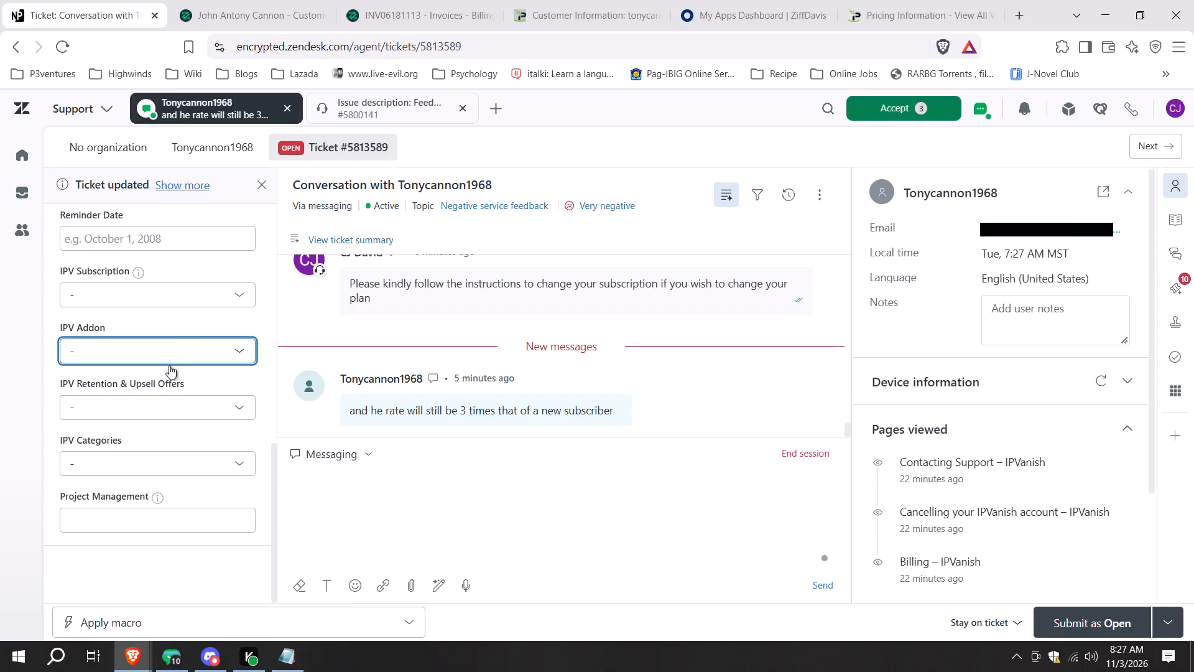
left_click(173, 363)
left_click(175, 352)
left_click(132, 409)
scroll(630, 358, "up", 10)
scroll(574, 332, "down", 2)
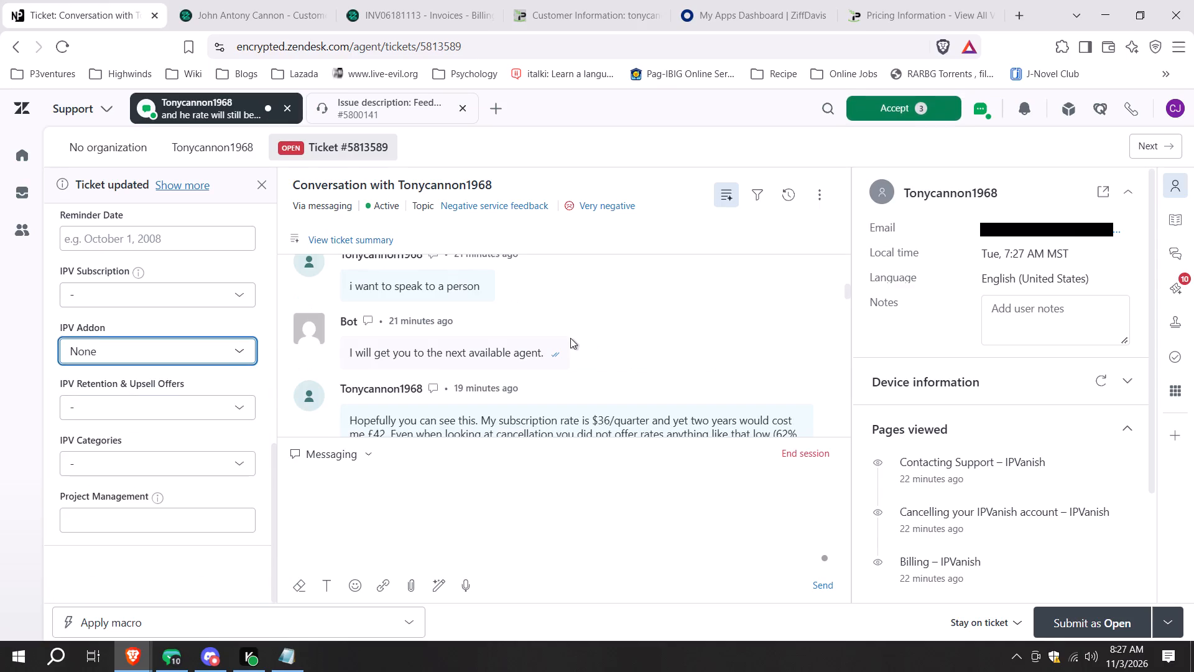
scroll(547, 338, "down", 1)
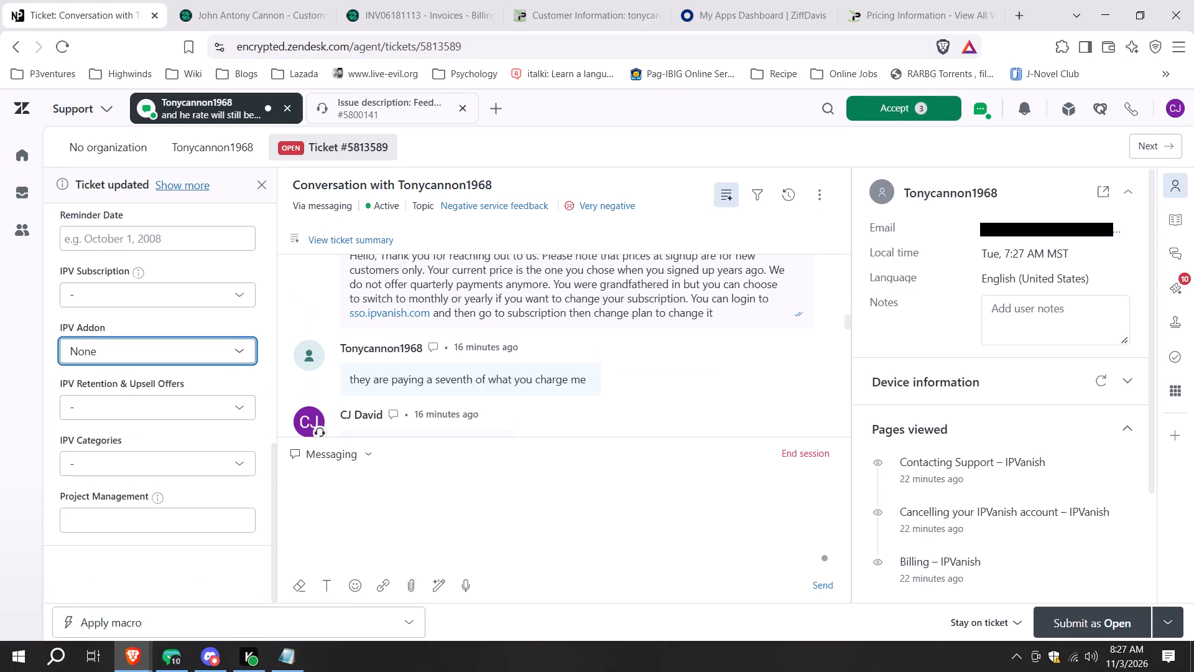
left_click(544, 261)
left_click(912, 6)
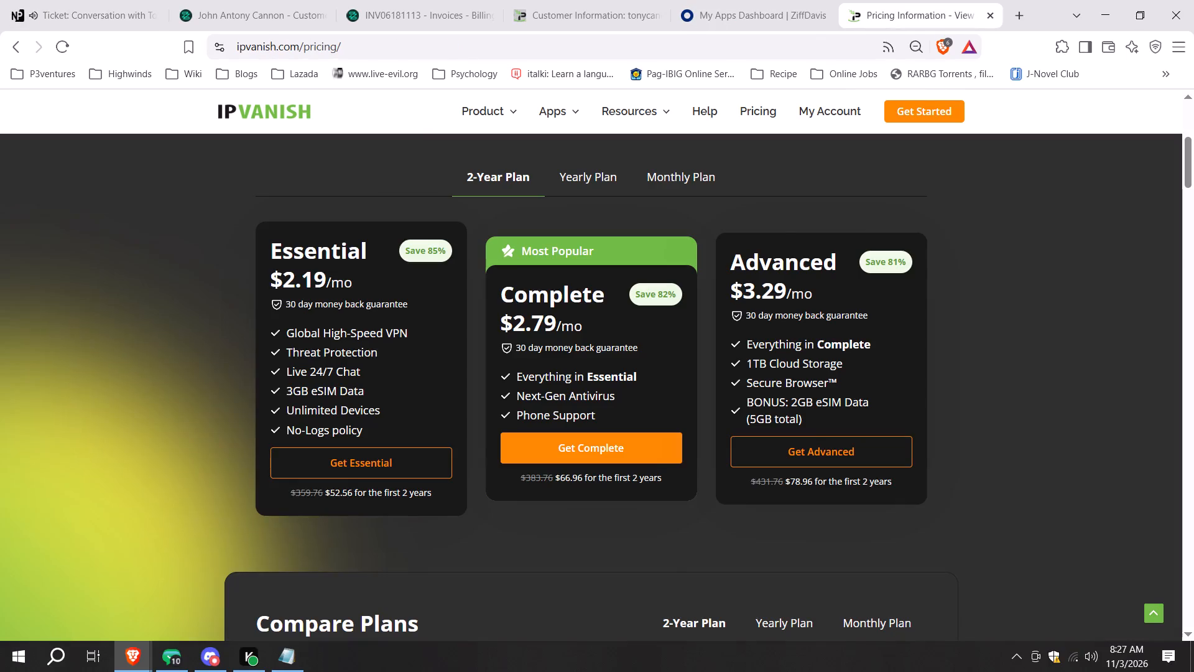
left_click(747, 47)
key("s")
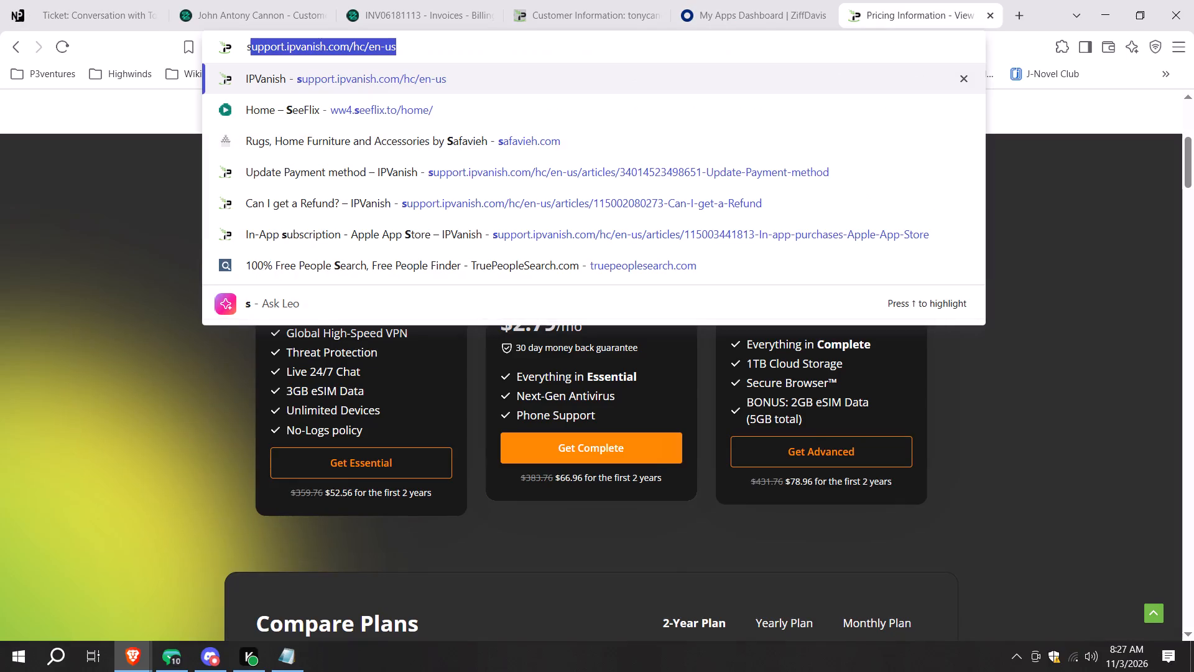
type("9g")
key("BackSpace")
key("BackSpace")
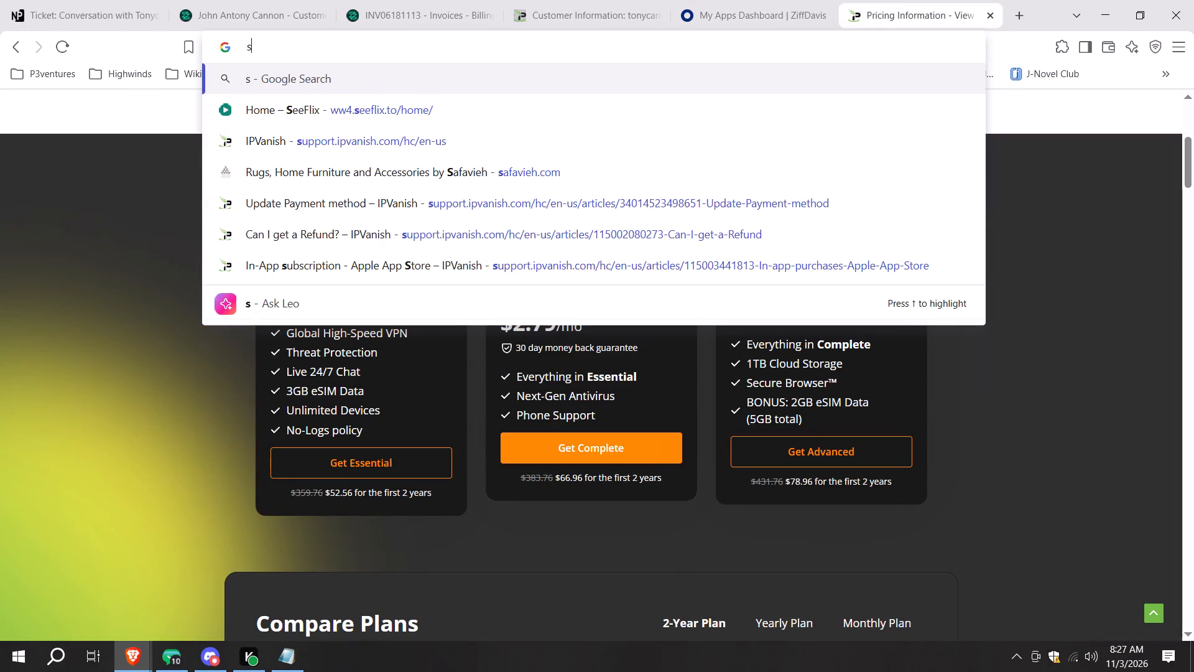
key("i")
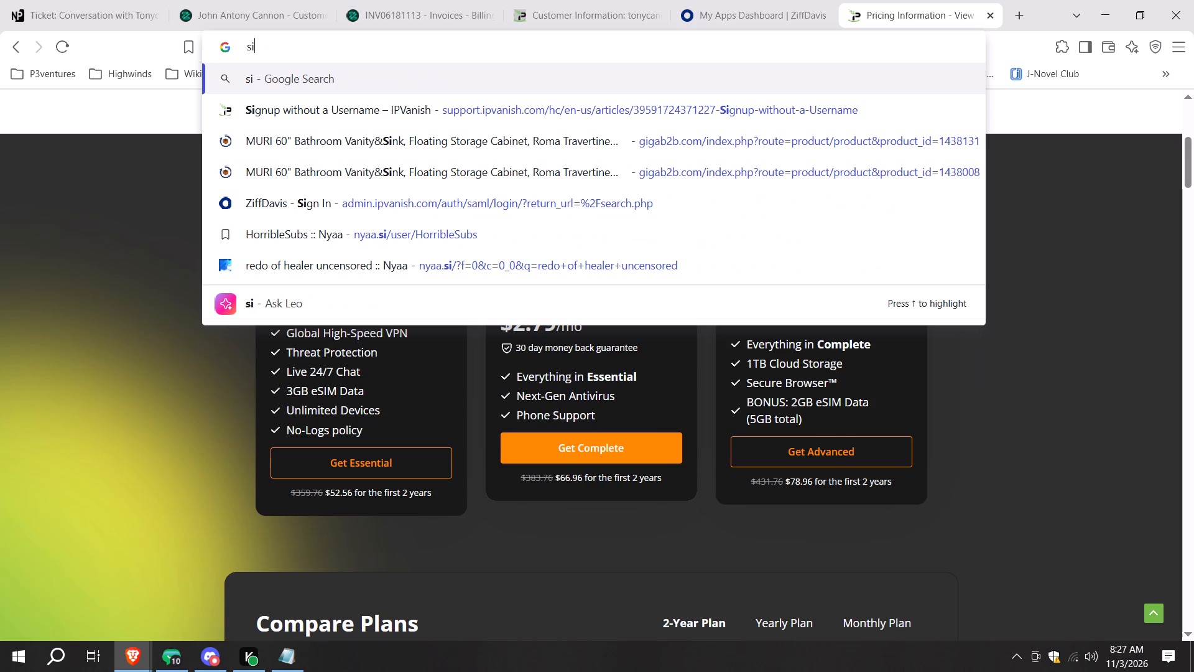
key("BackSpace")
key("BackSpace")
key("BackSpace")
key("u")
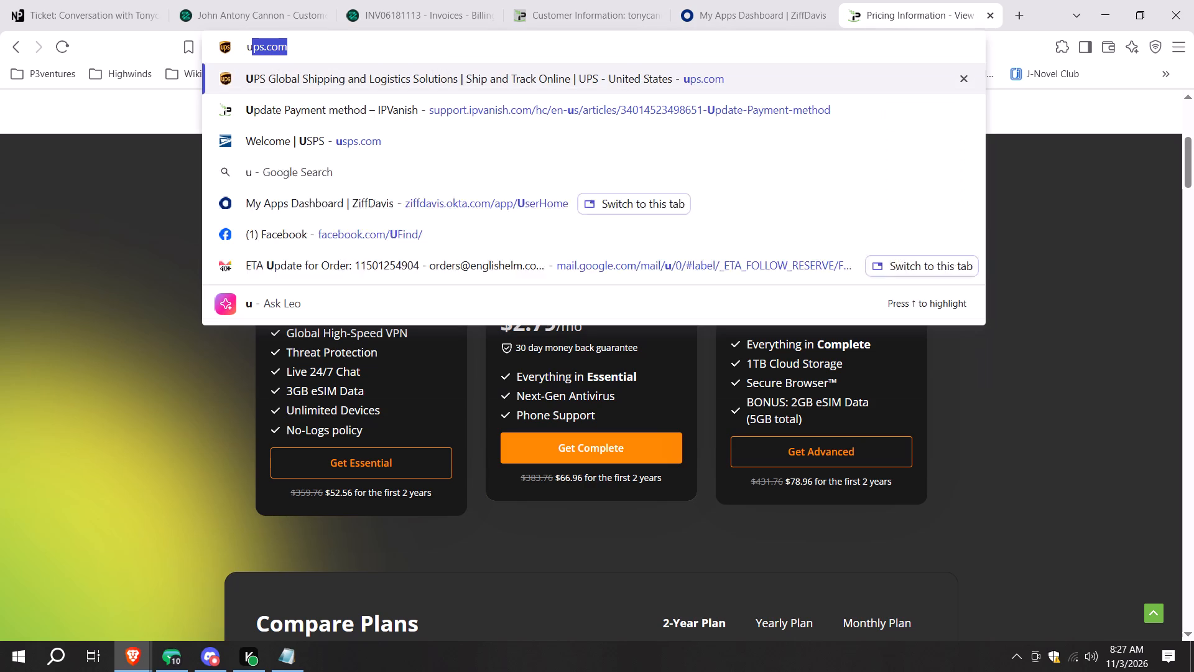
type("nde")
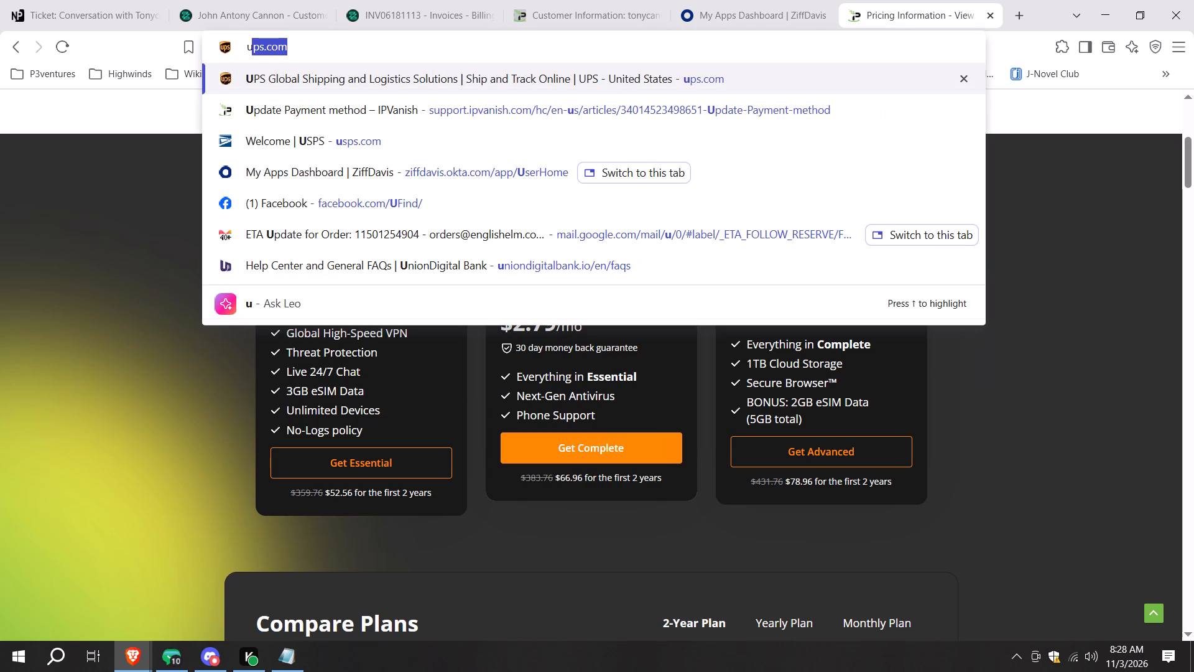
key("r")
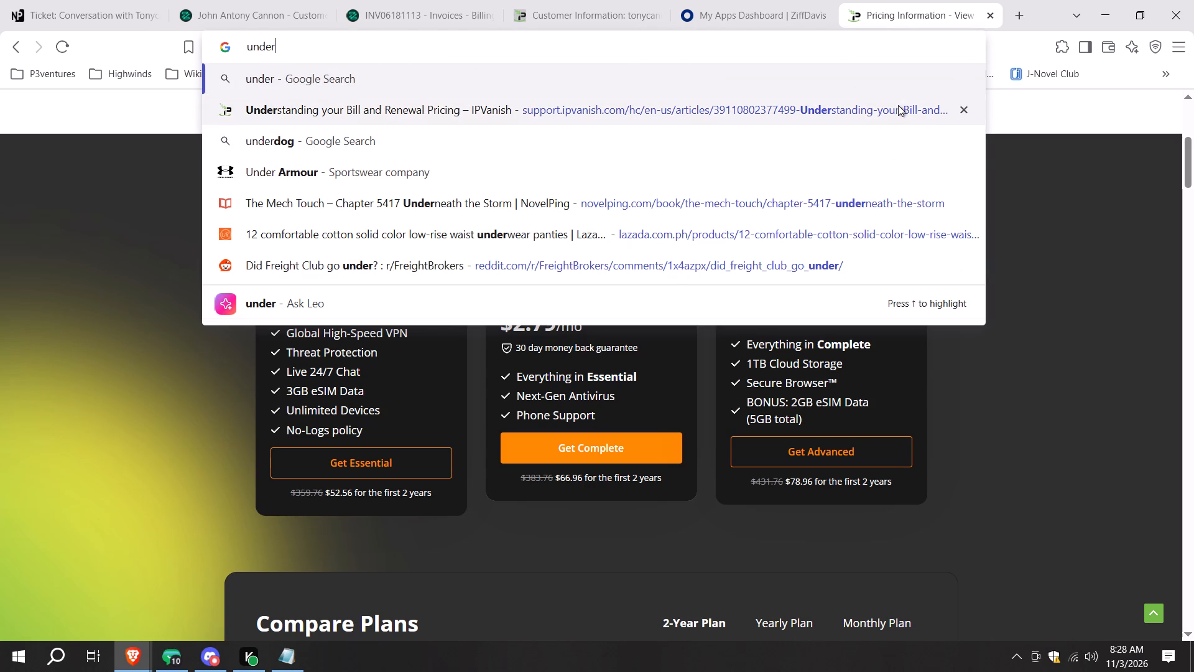
left_click(900, 103)
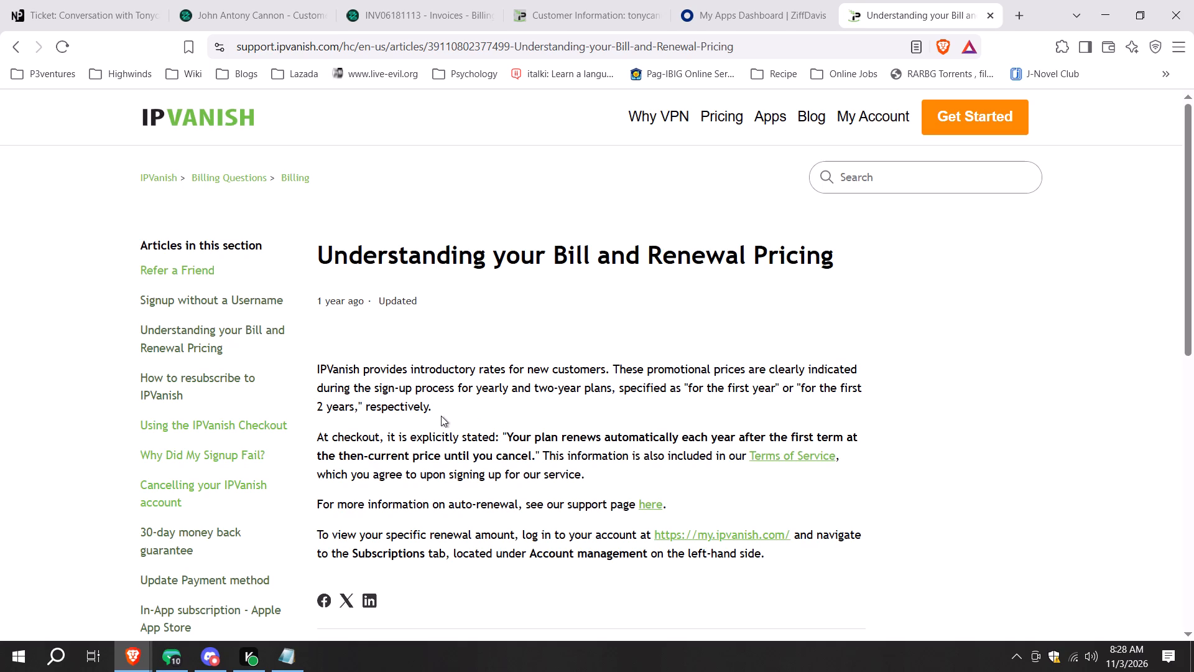
left_click_drag(441, 416, 295, 366)
left_click_drag(530, 385, 529, 381)
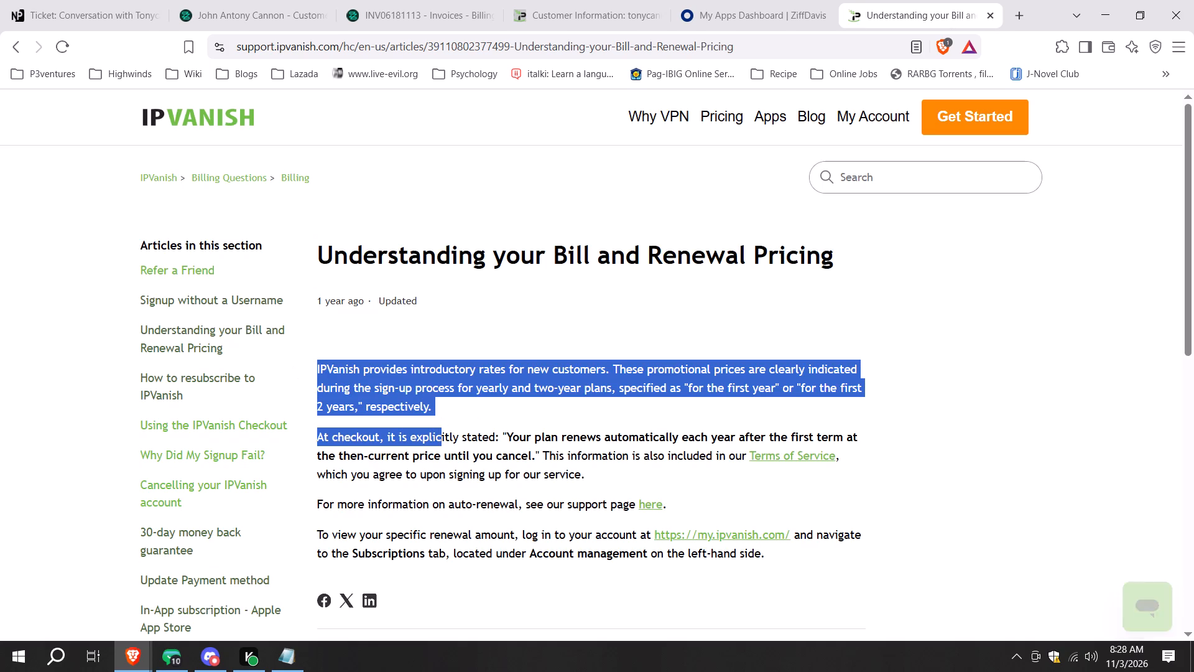
left_click_drag(529, 381, 516, 396)
left_click(451, 397)
left_click_drag(450, 397, 310, 371)
key("ctrl+c")
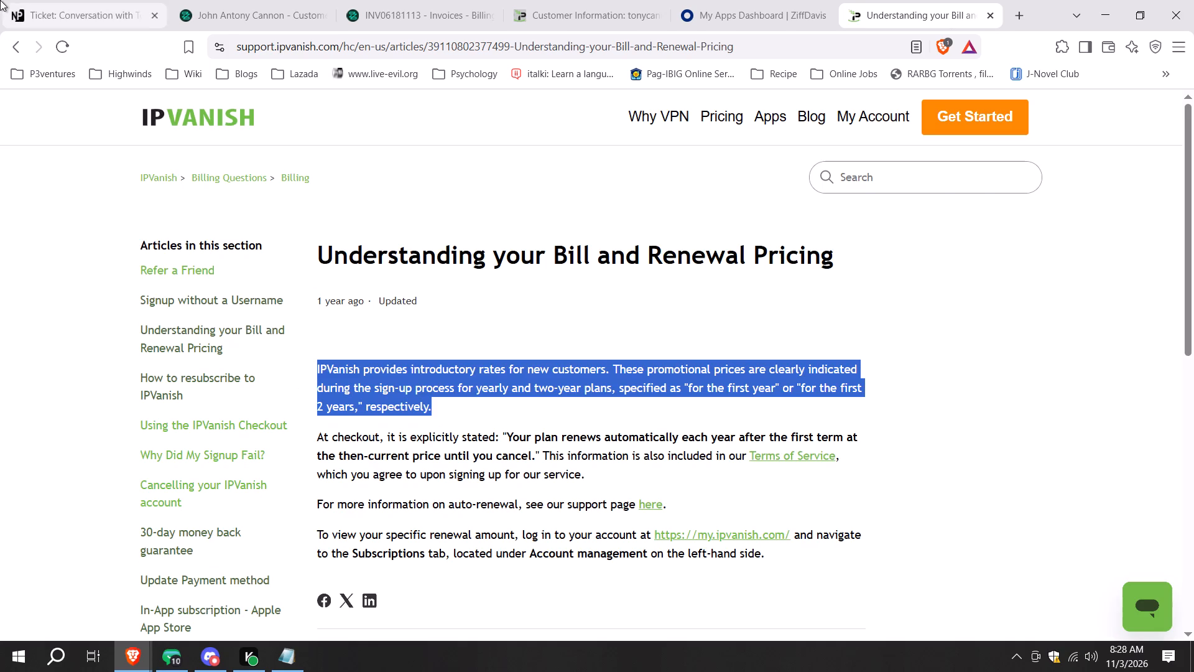
left_click(0, 0)
left_click(517, 538)
key("ctrl+v")
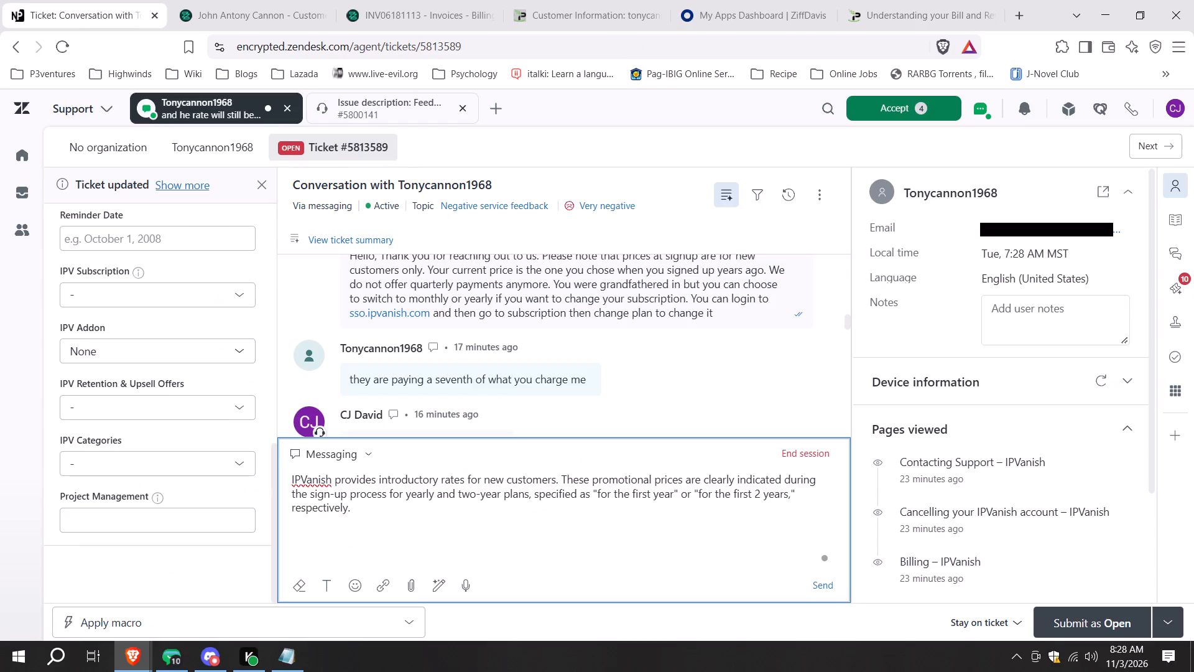
key("Return")
Send the reply "you can follow the steps to change your plan if you wish to switch to either monthly or yearly".
scroll(746, 439, "down", 20)
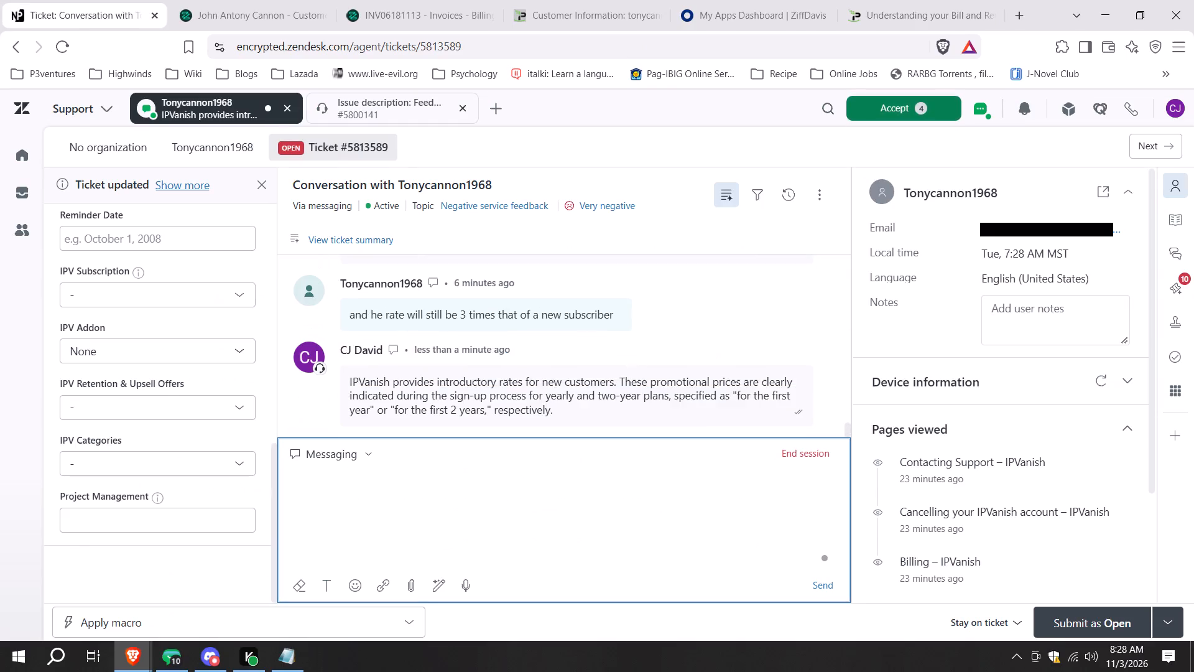
scroll(741, 380, "down", 6)
double_click(631, 483)
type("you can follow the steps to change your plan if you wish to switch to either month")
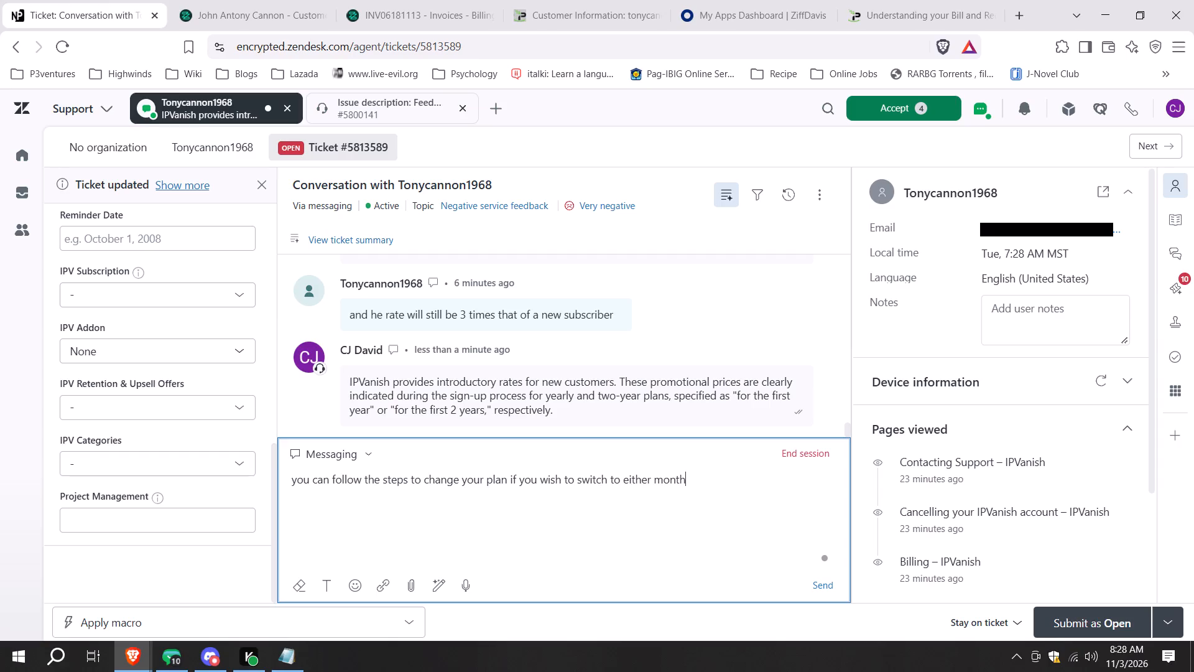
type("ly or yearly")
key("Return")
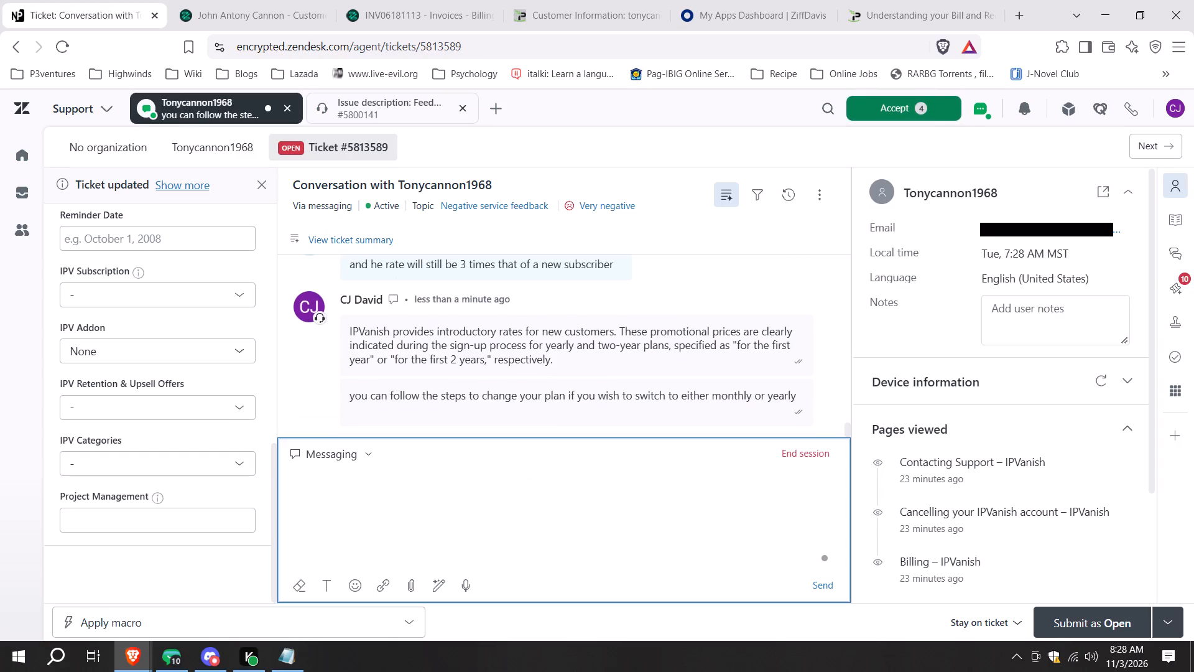
left_click(416, 116)
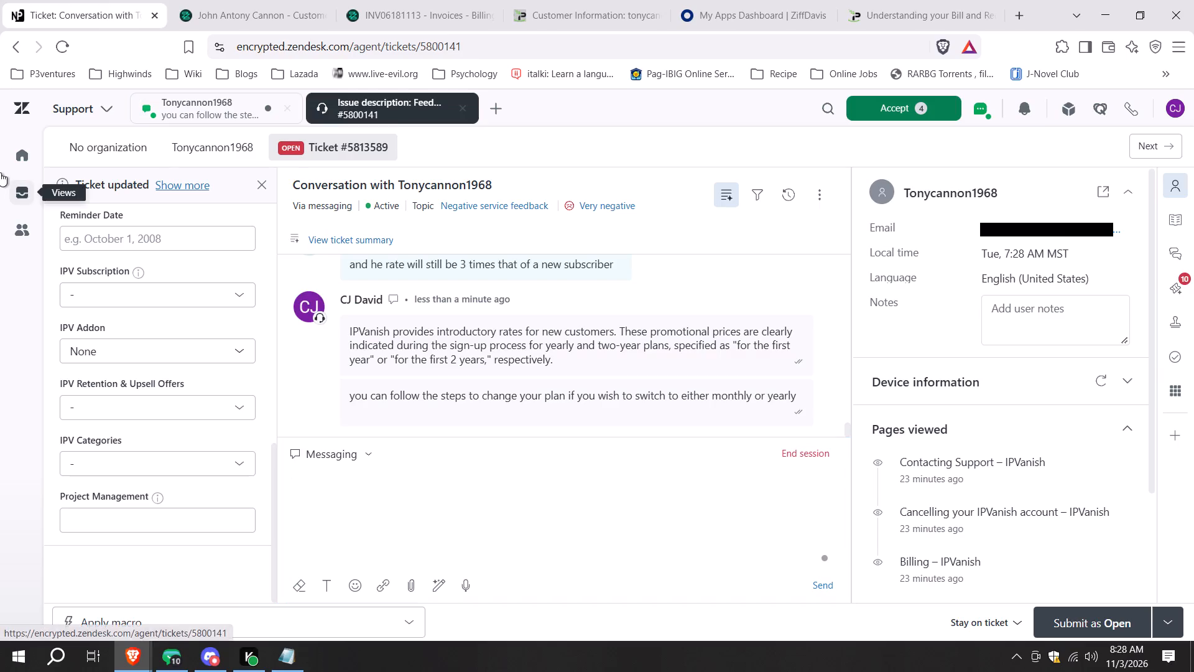
left_click(2, 187)
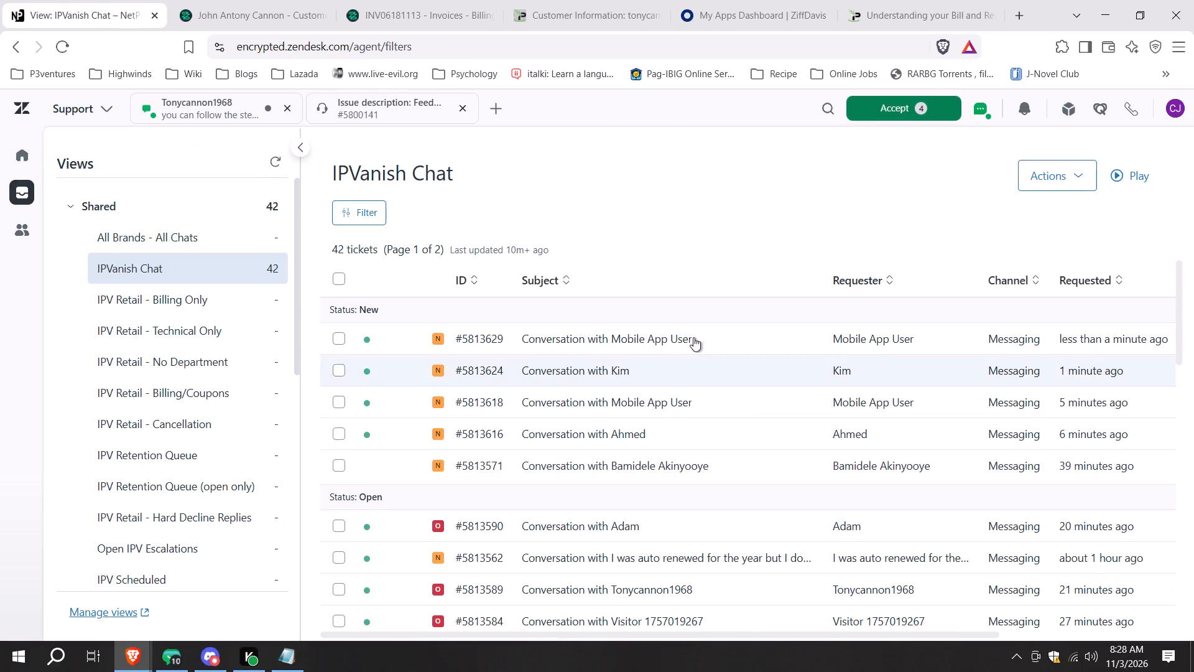
left_click(693, 337)
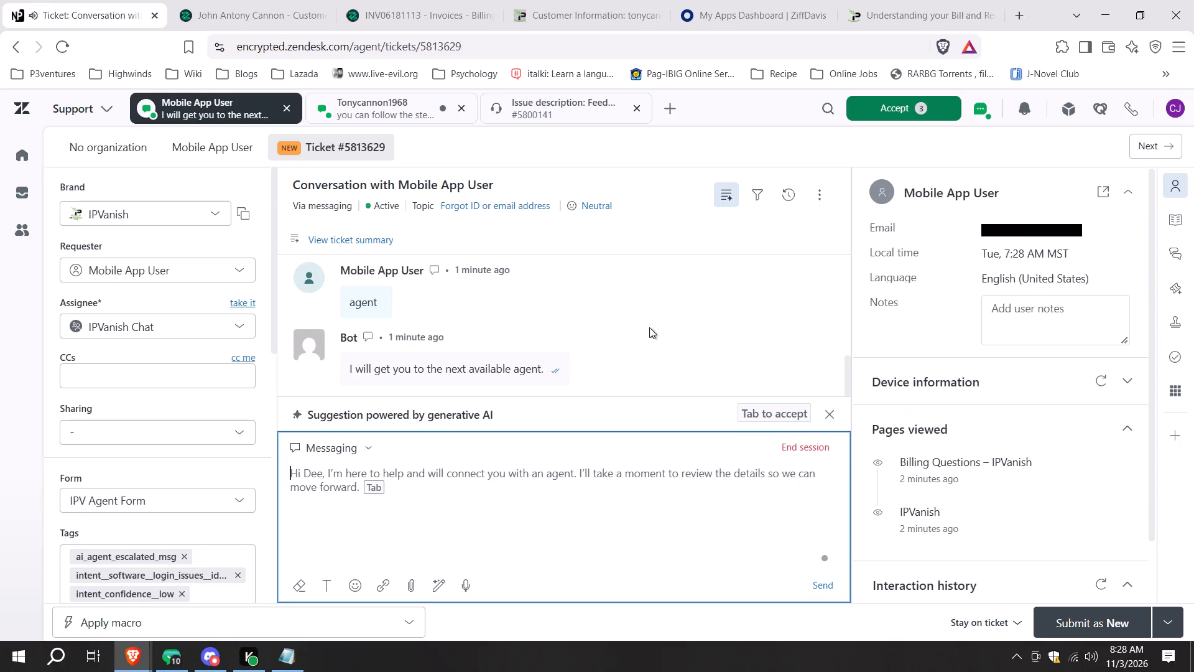
left_click(637, 327)
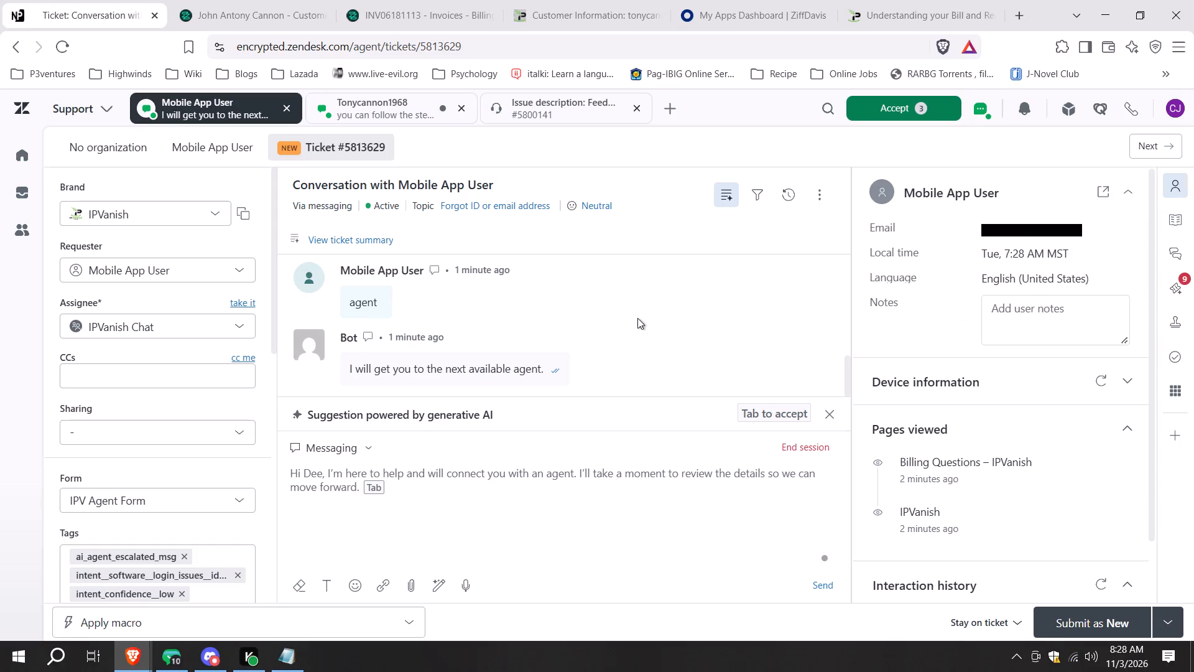
key("Up")
key("Up")
key("Up")
key("Up")
key("Up")
key("Up")
key("Up")
key("Up")
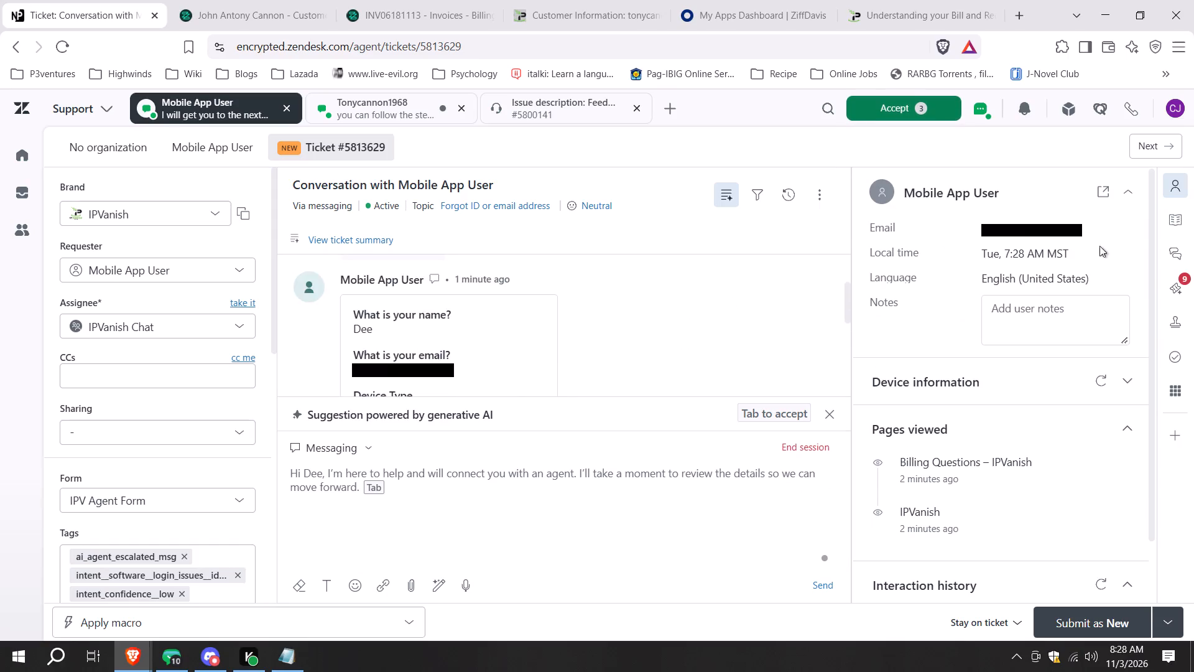
key("Up")
left_click(1123, 236)
left_click(229, 0)
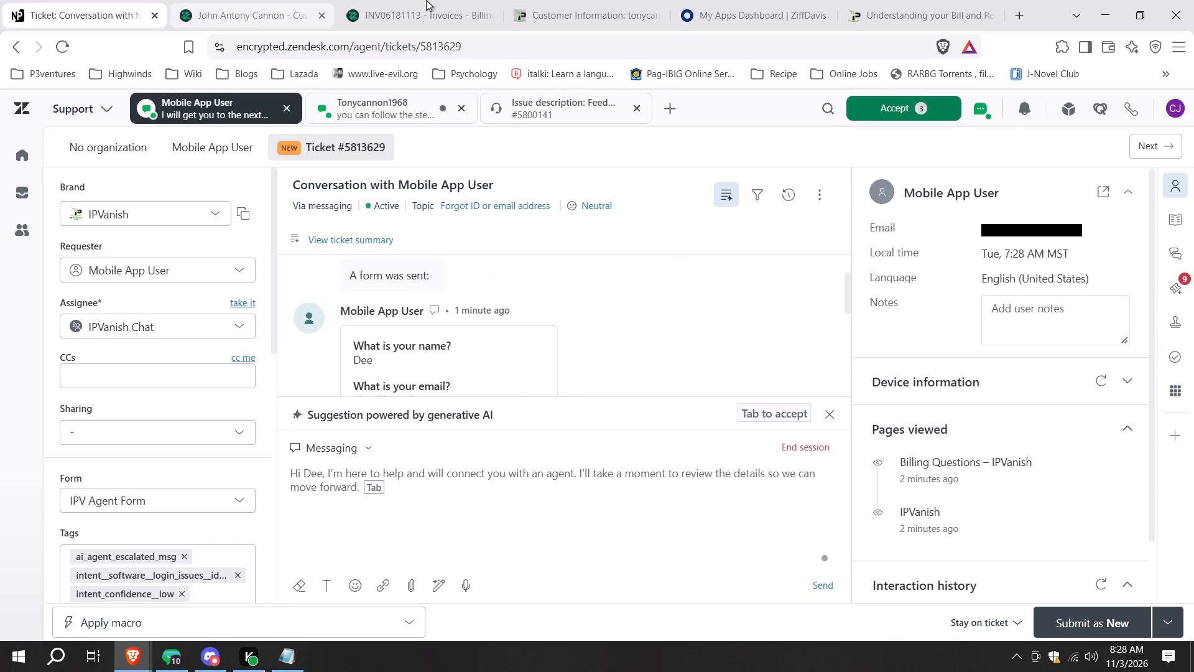
left_click(399, 0)
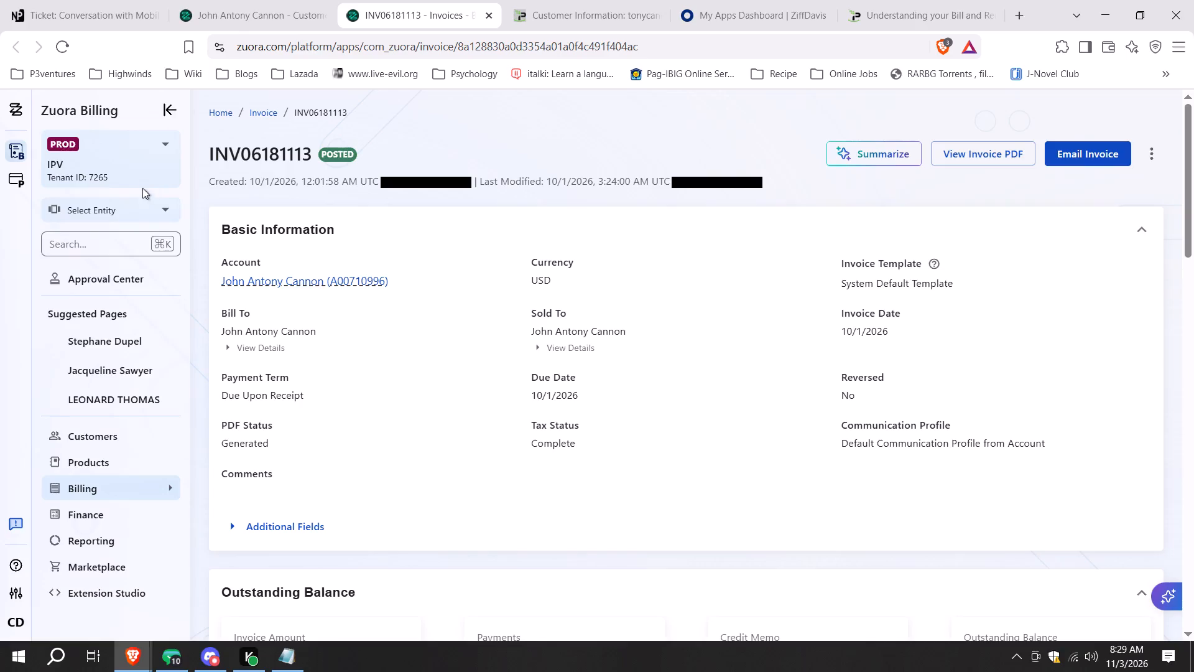
left_click(121, 246)
key("ctrl+v")
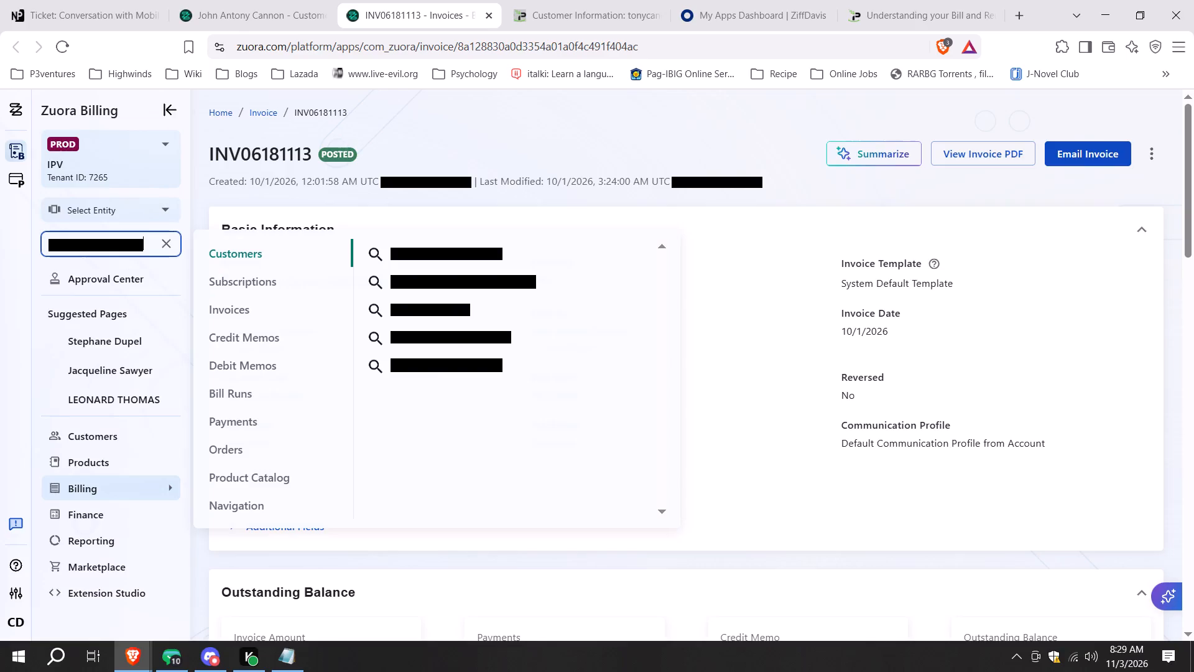
left_click(507, 276)
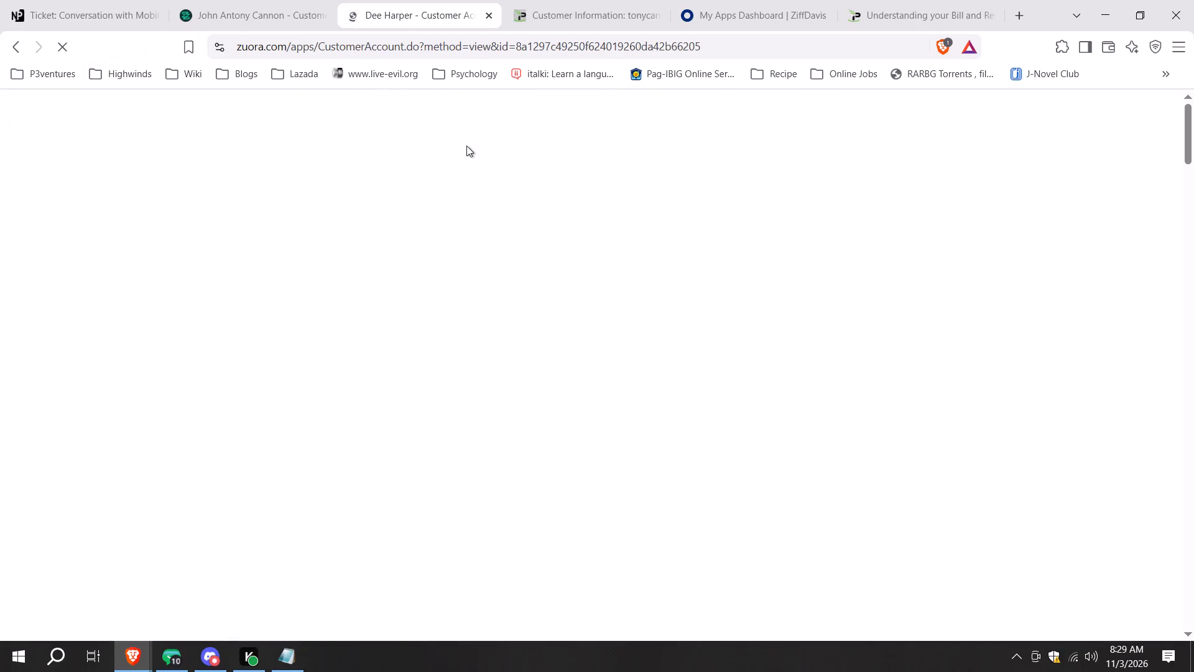
Examine the customer's Zuora account for basic information, payment methods, subscriptions and invoices.
scroll(596, 294, "down", 11)
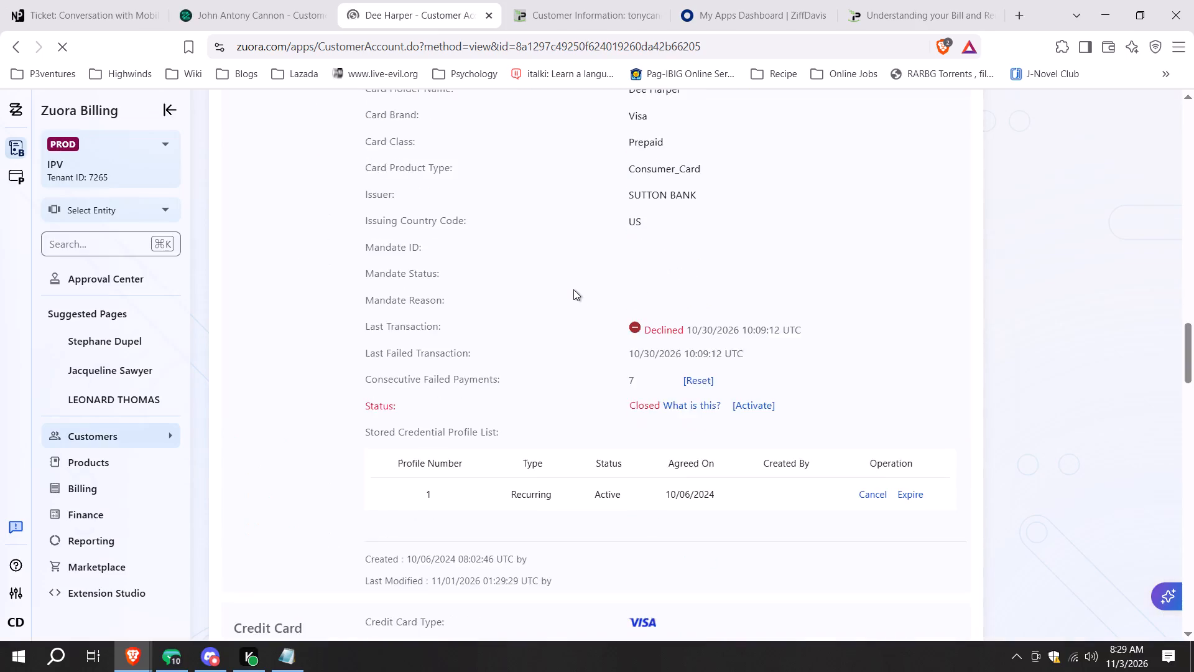
scroll(573, 289, "down", 8)
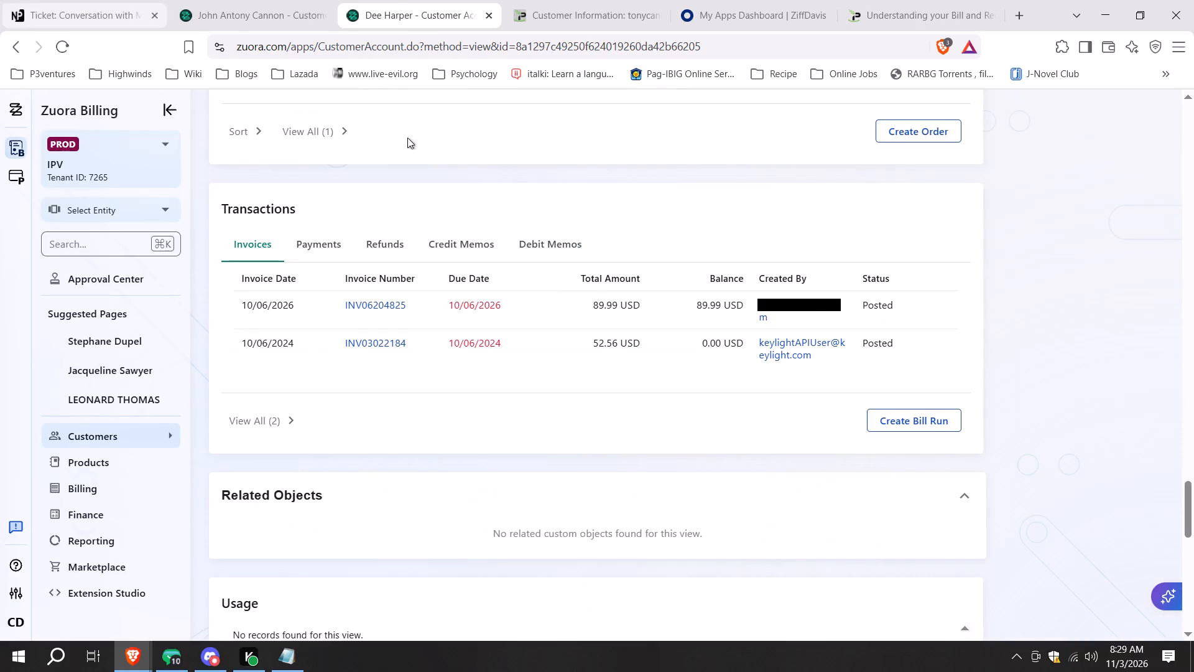
scroll(555, 249, "up", 20)
scroll(555, 249, "up", 3)
scroll(616, 299, "up", 2)
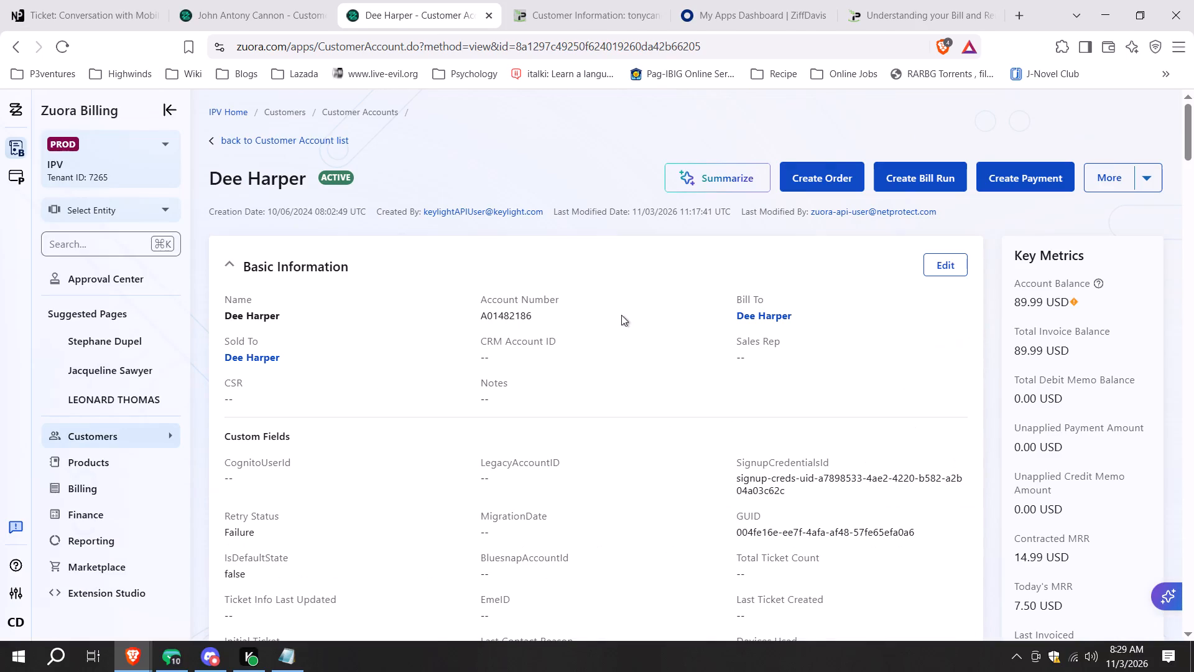
scroll(621, 315, "down", 19)
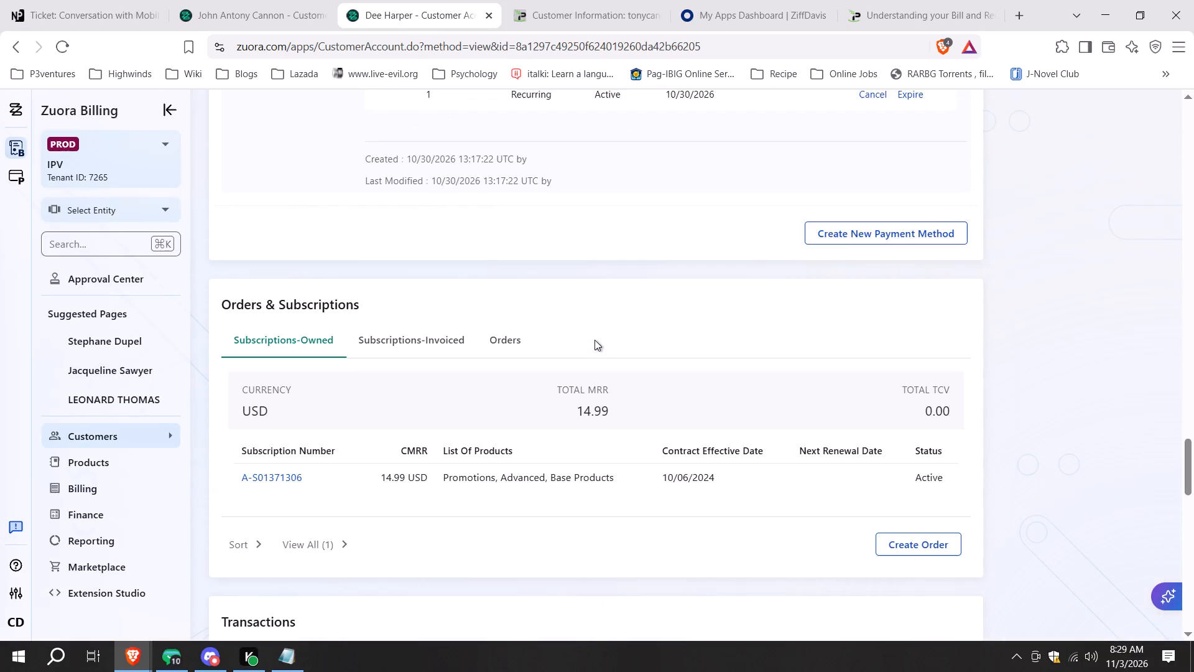
Return to ticket #5813629, assign it to yourself, and submit it as New.
left_click(0, 0)
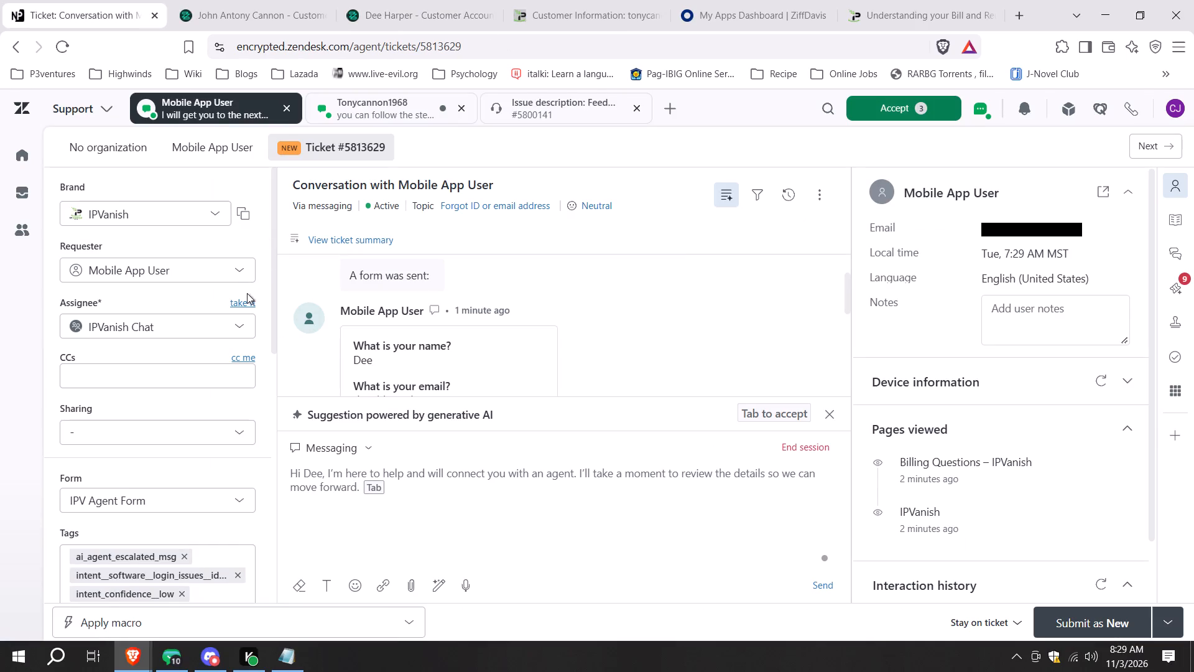
left_click(247, 293)
left_click(247, 295)
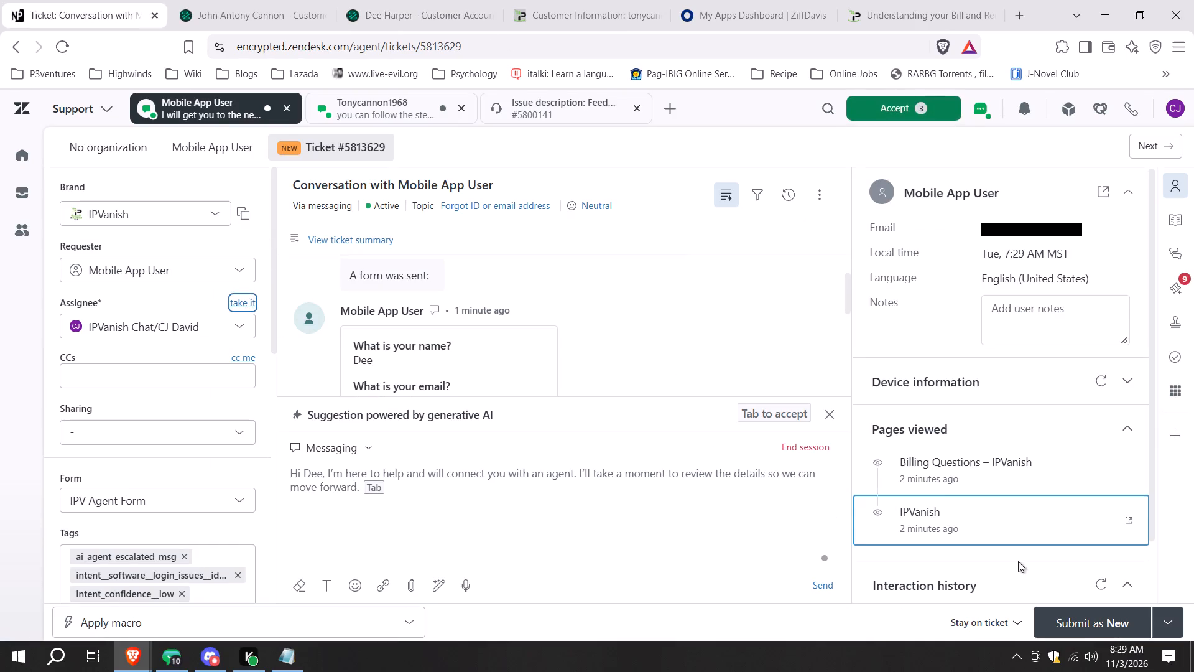
left_click(1099, 627)
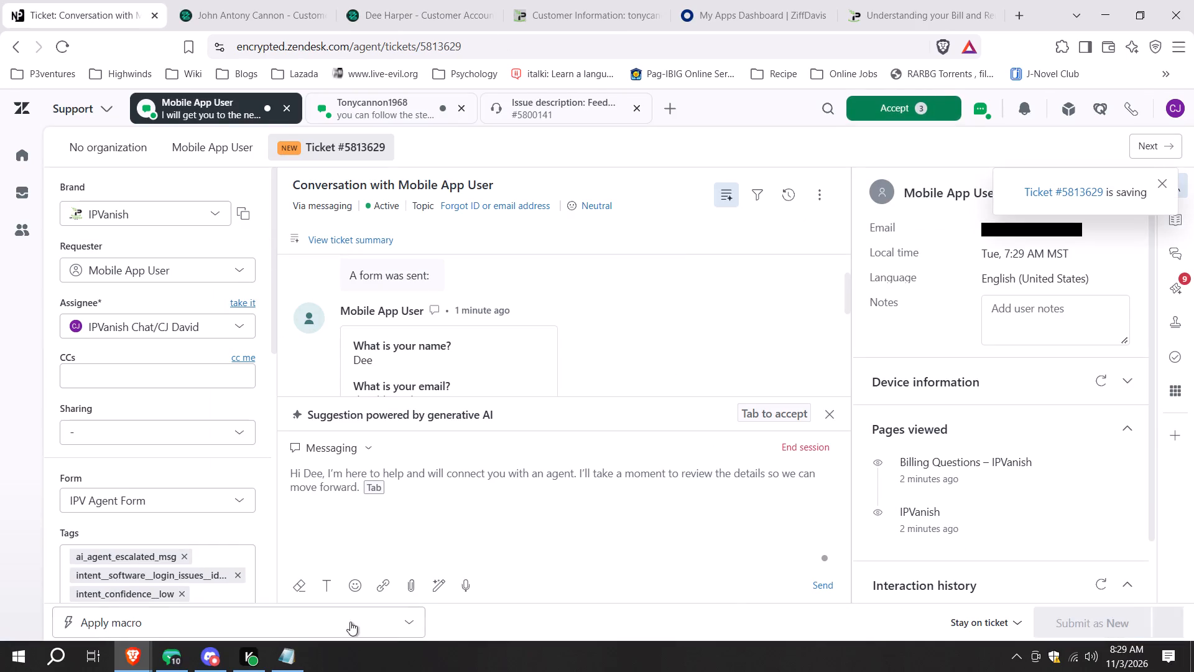
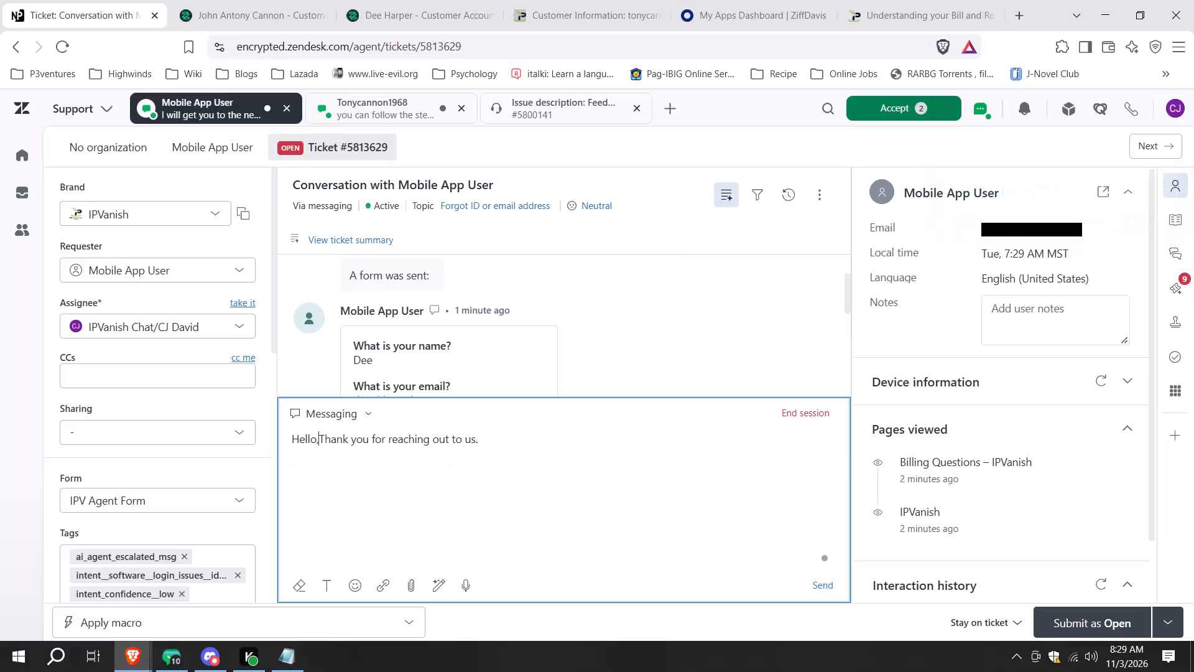
Complete and send the reply "Hello, Thank you for reaching out to us. How can we help you today?" in ticket #5813629.
key("space")
key("End")
key("space")
type("How can we help you today?")
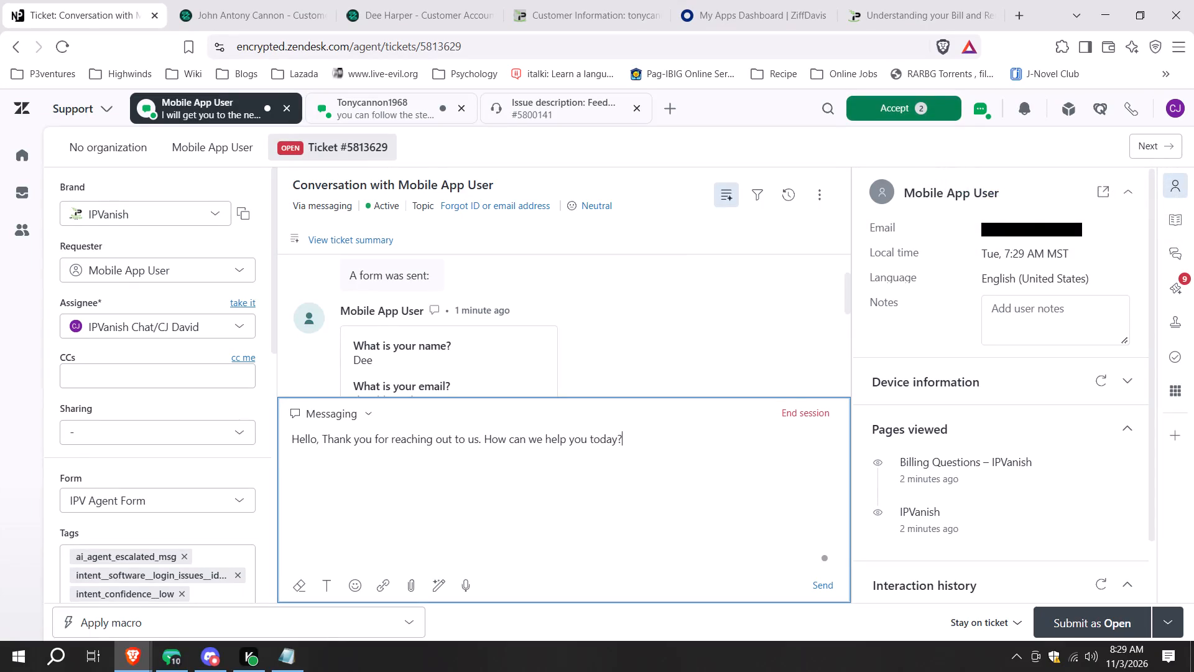
key("Return")
left_click(557, 373)
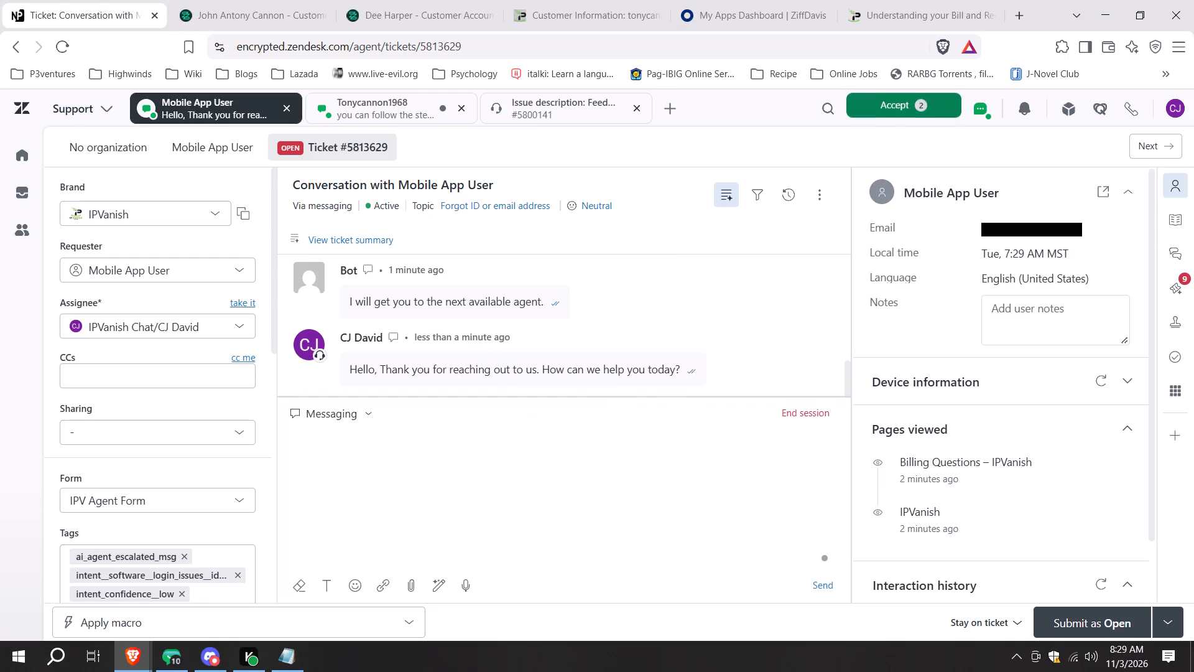
left_click_drag(676, 394, 673, 427)
left_click_drag(611, 485, 591, 493)
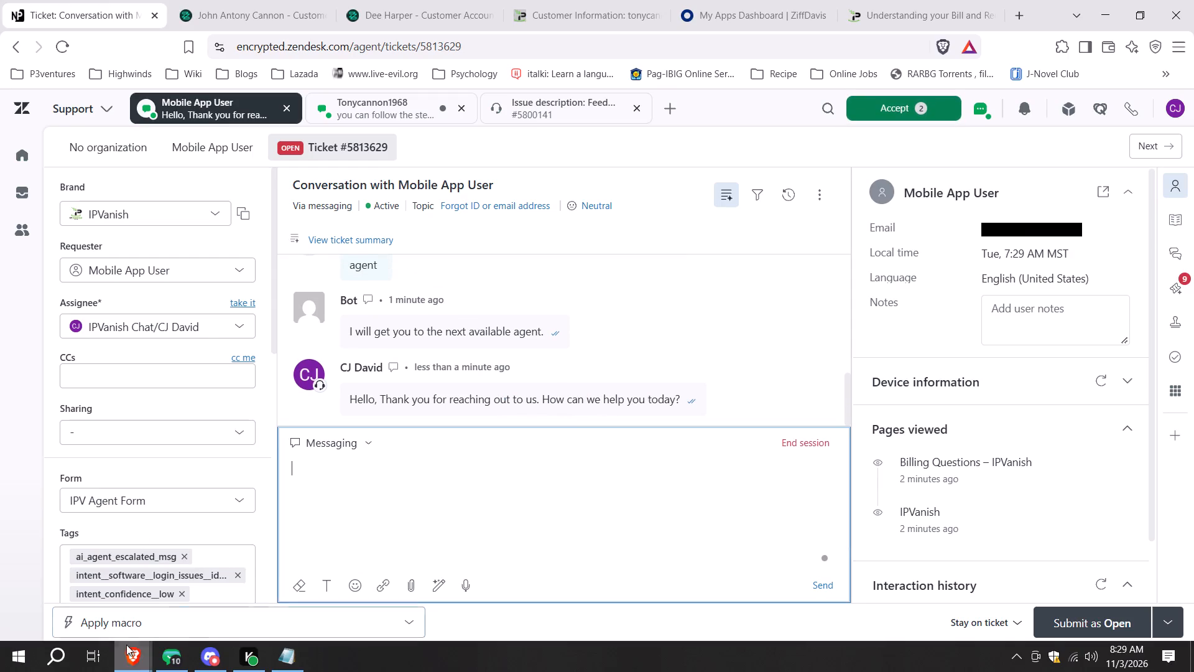
left_click(126, 662)
left_click(98, 604)
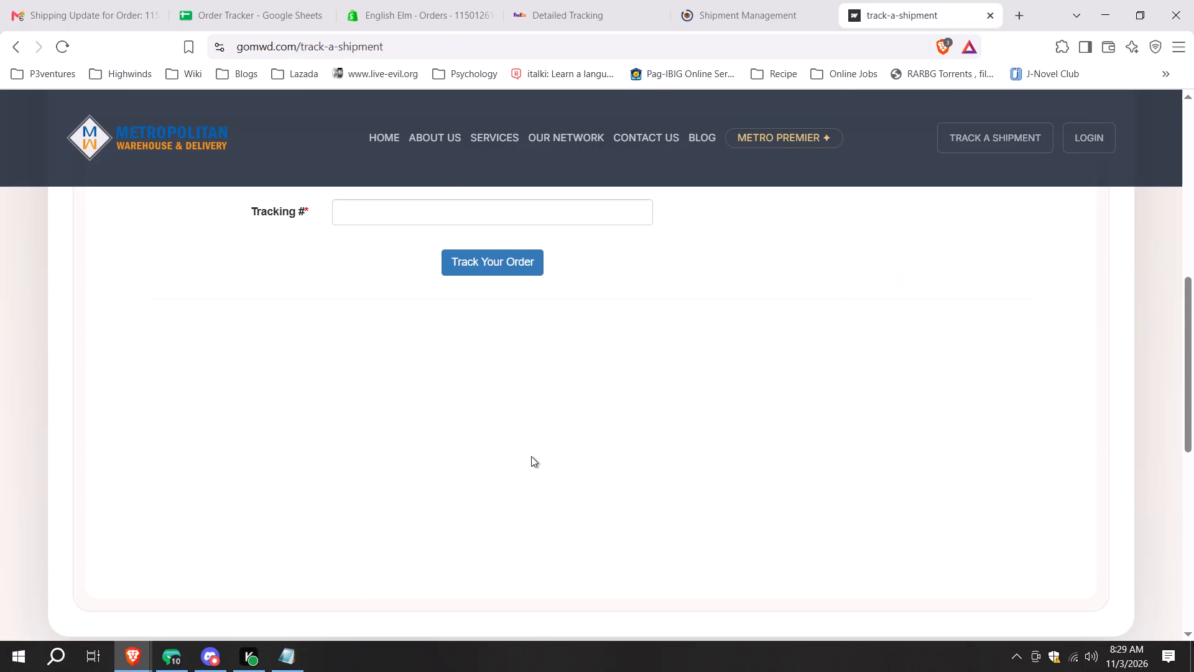
left_click(420, 0)
left_click(271, 0)
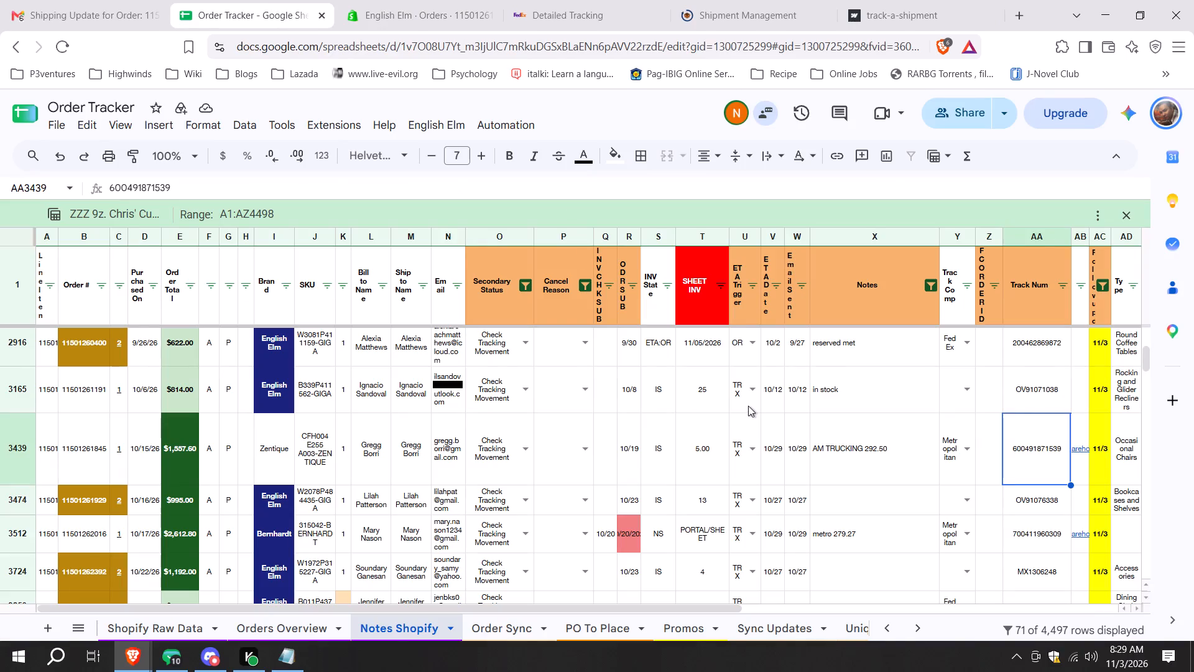
key("ctrl+c")
left_click(923, 0)
left_click(463, 202)
key("ctrl+v")
left_click(519, 260)
scroll(637, 307, "up", 1)
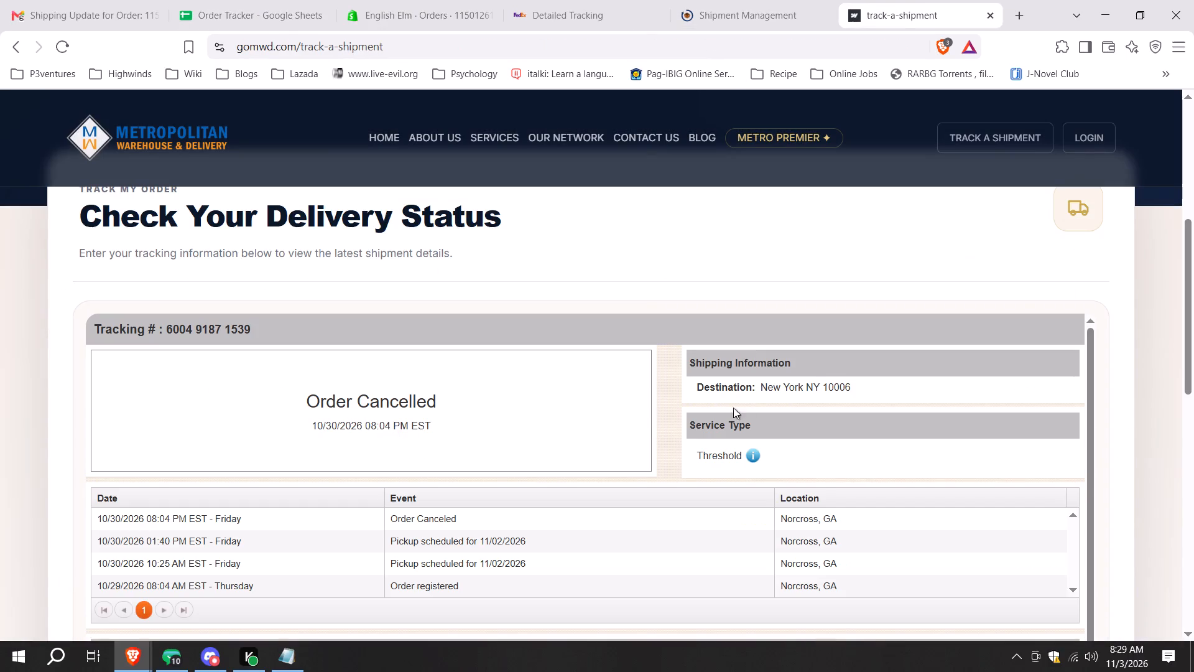
left_click(728, 0)
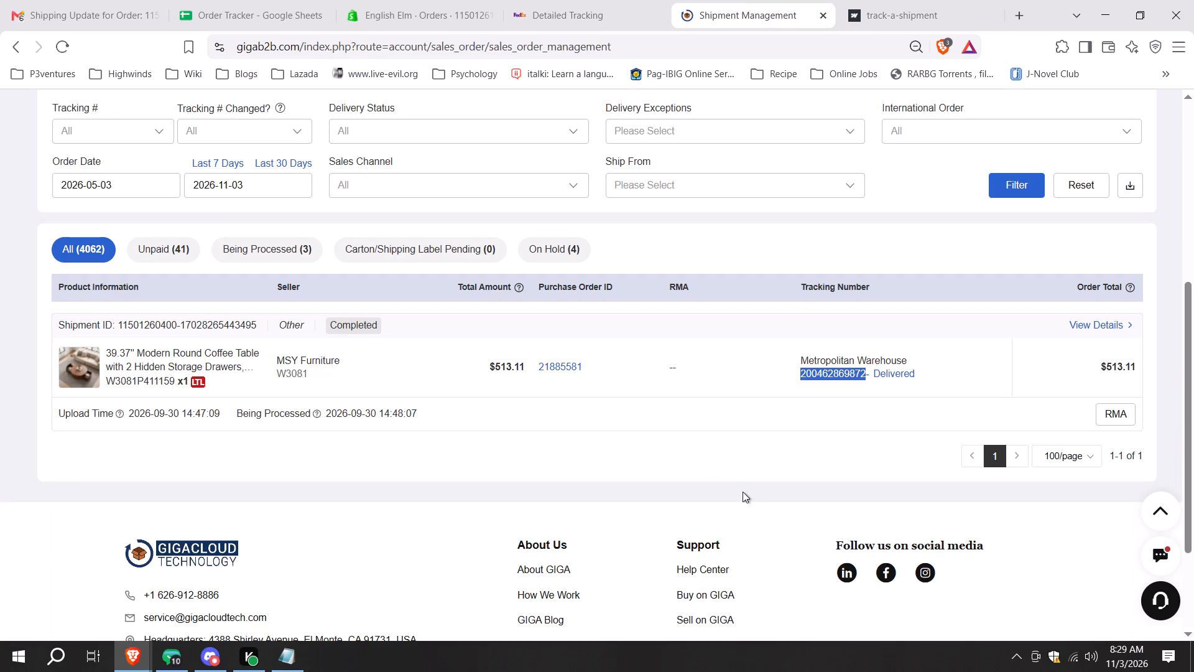
left_click(280, 0)
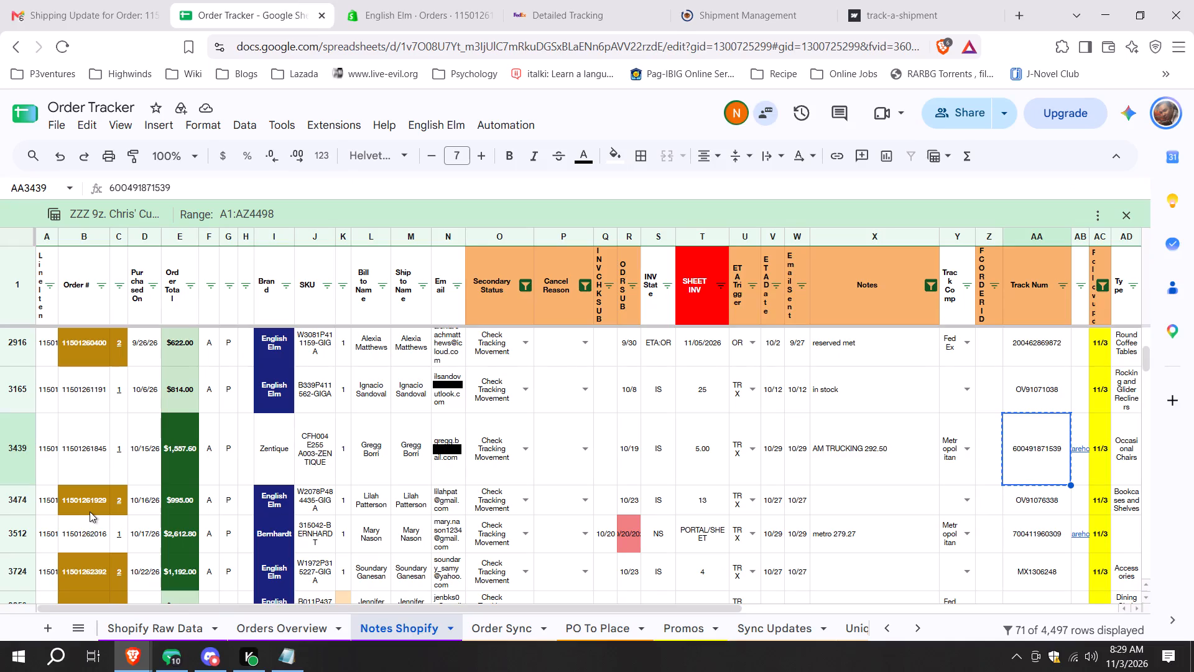
left_click(67, 467)
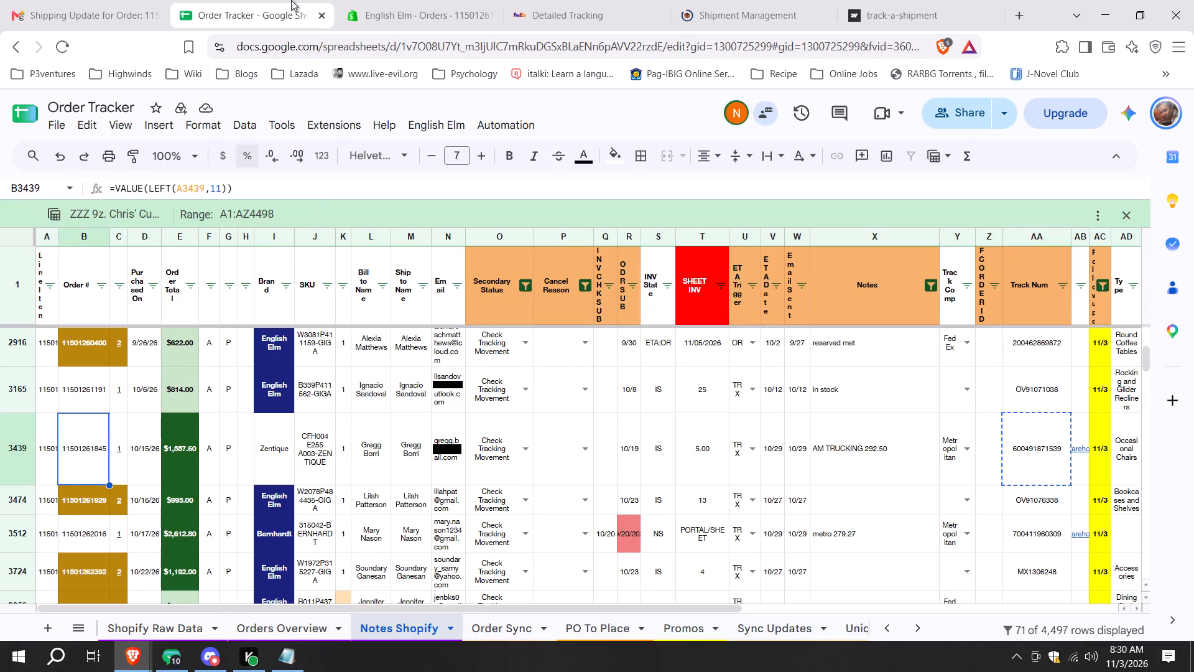
key("ctrl+c")
left_click(379, 0)
left_click(74, 138)
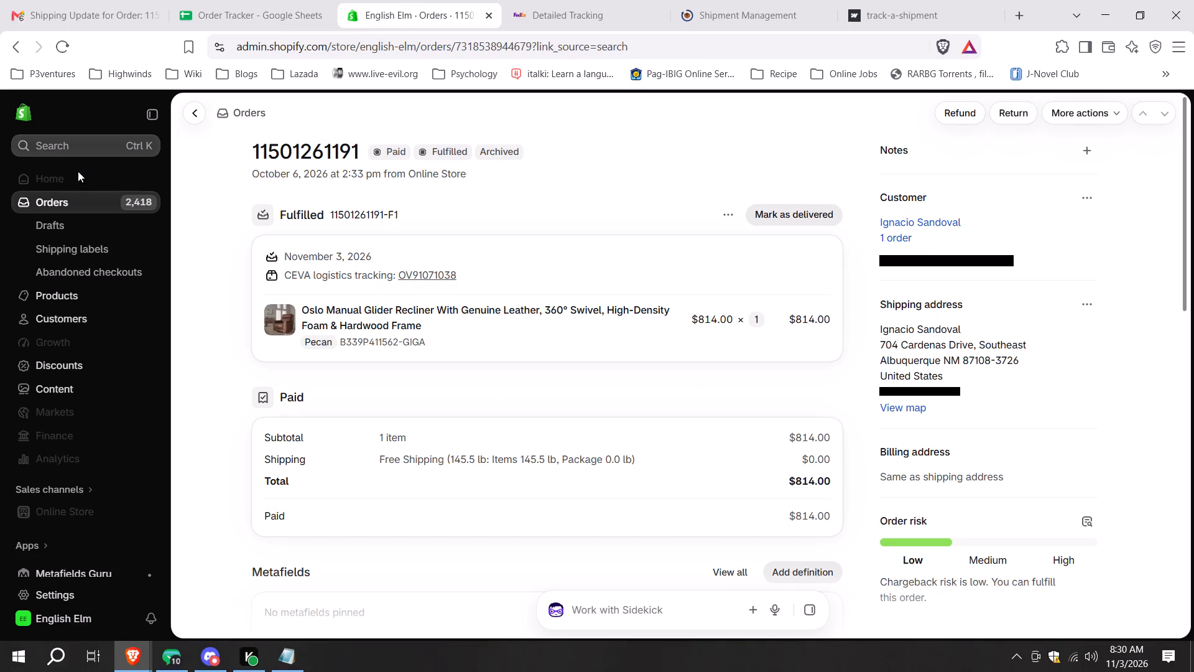
key("ctrl+v")
left_click(517, 287)
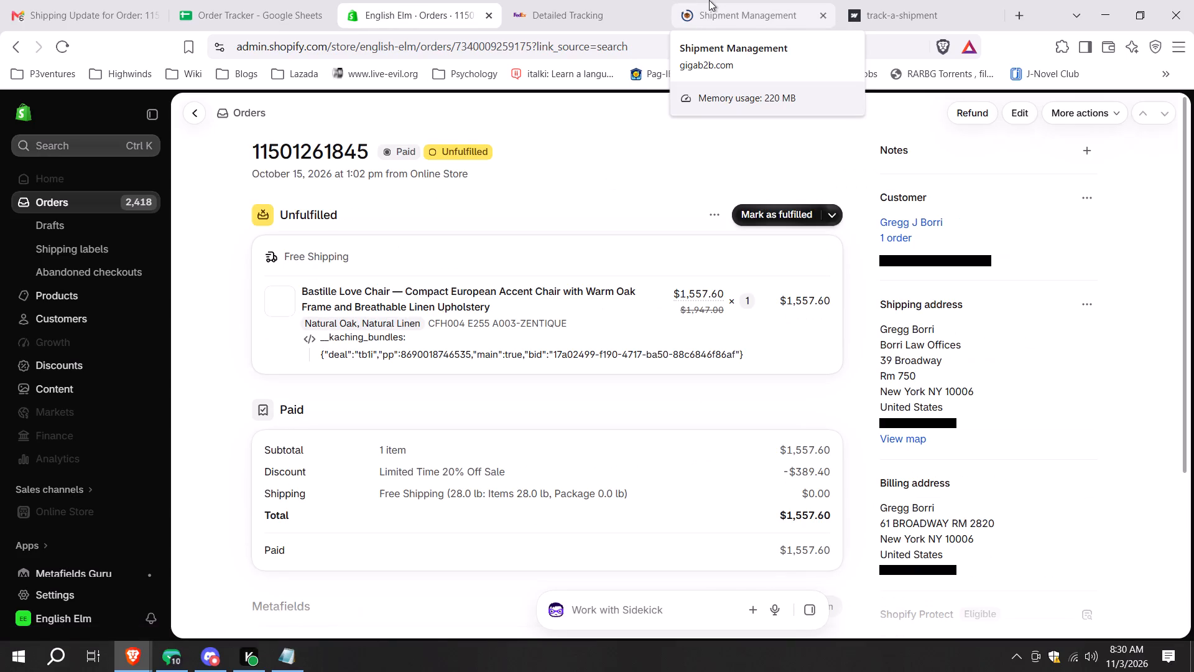
scroll(338, 278, "up", 1)
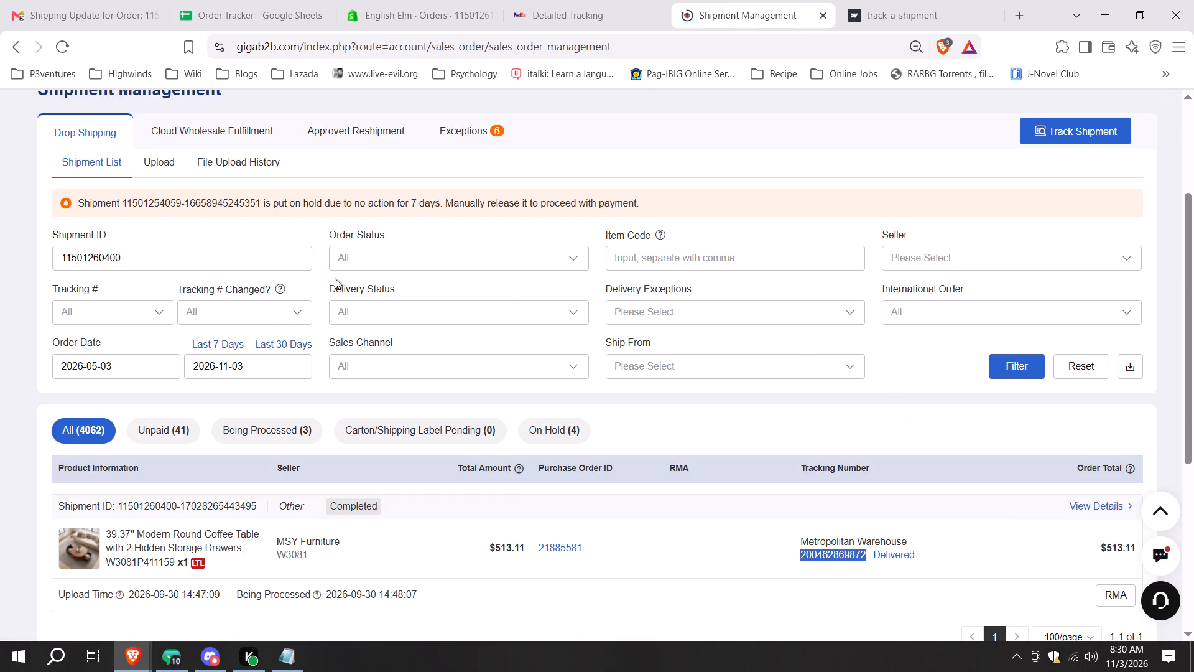
left_click(205, 264)
key("ctrl+a")
key("ctrl+v")
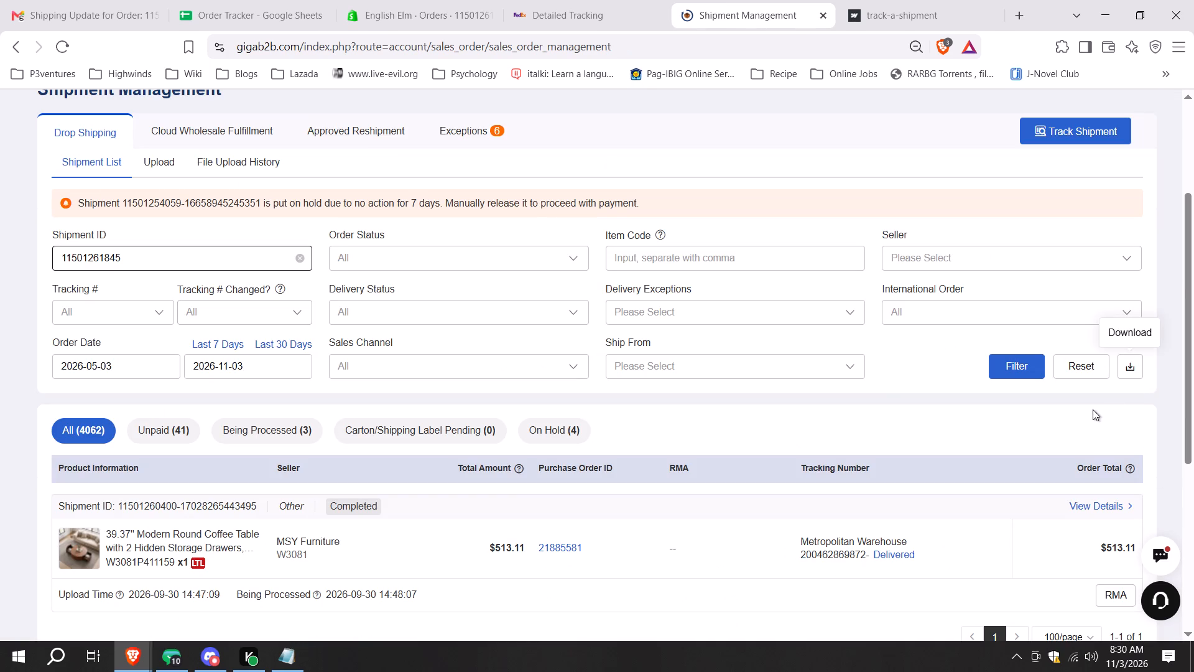
left_click(1007, 353)
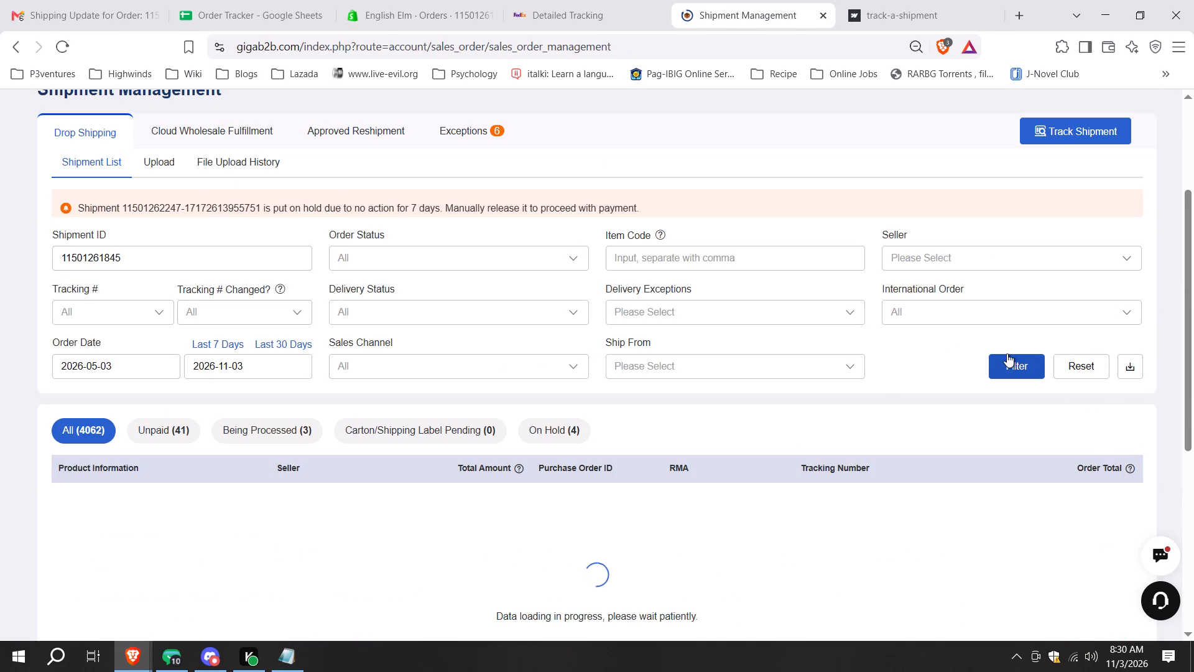
Switch to the Metropolitan Warehouse & Delivery tracking page to review the shipment's delivery status and event history.
left_click(851, 0)
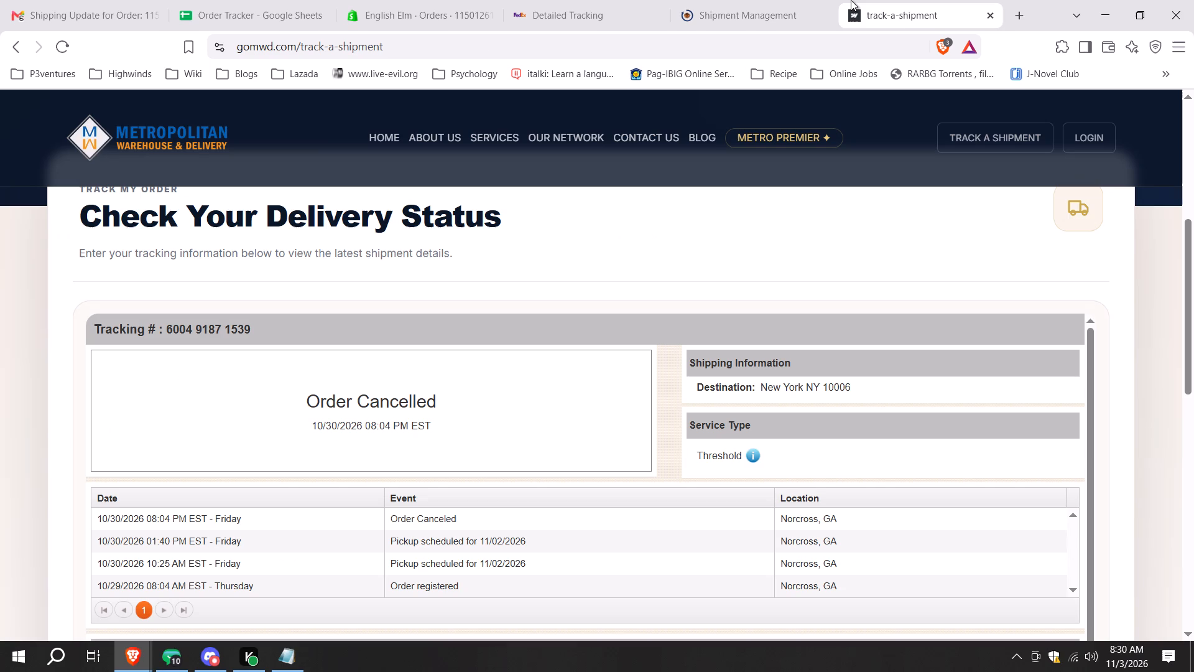
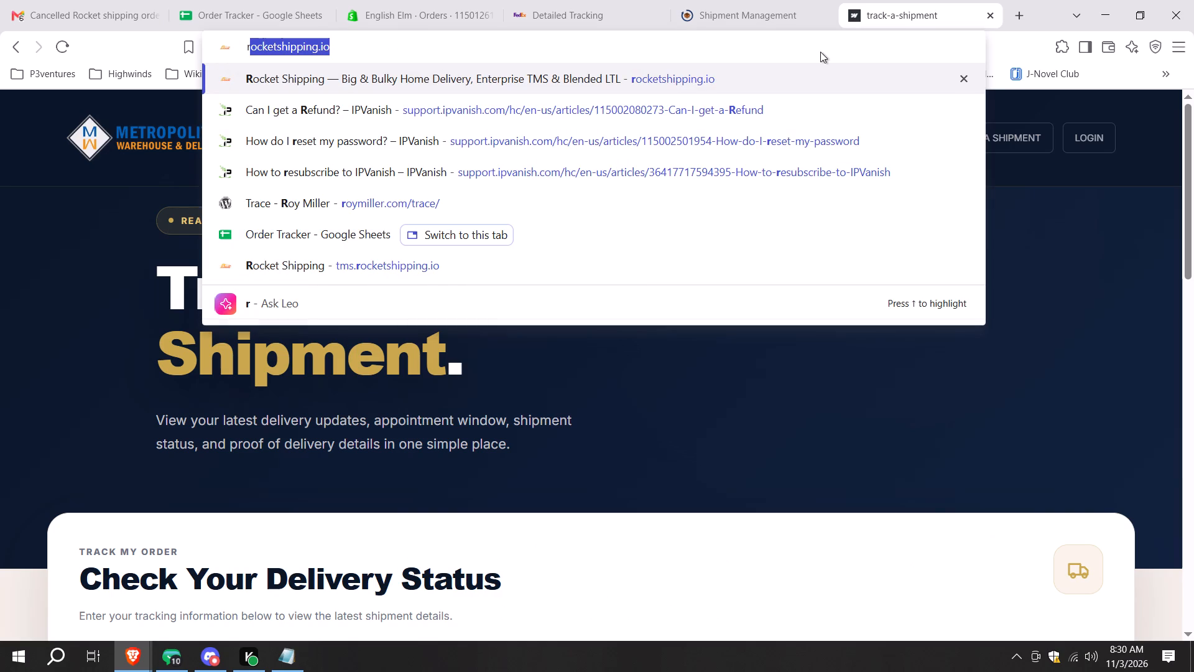
Go to the Rocket Shipping tracking site at tracking.rocketshipping.io, replacing the Metropolitan shipment tracking page.
key("BackSpace")
key("BackSpace")
type("roc")
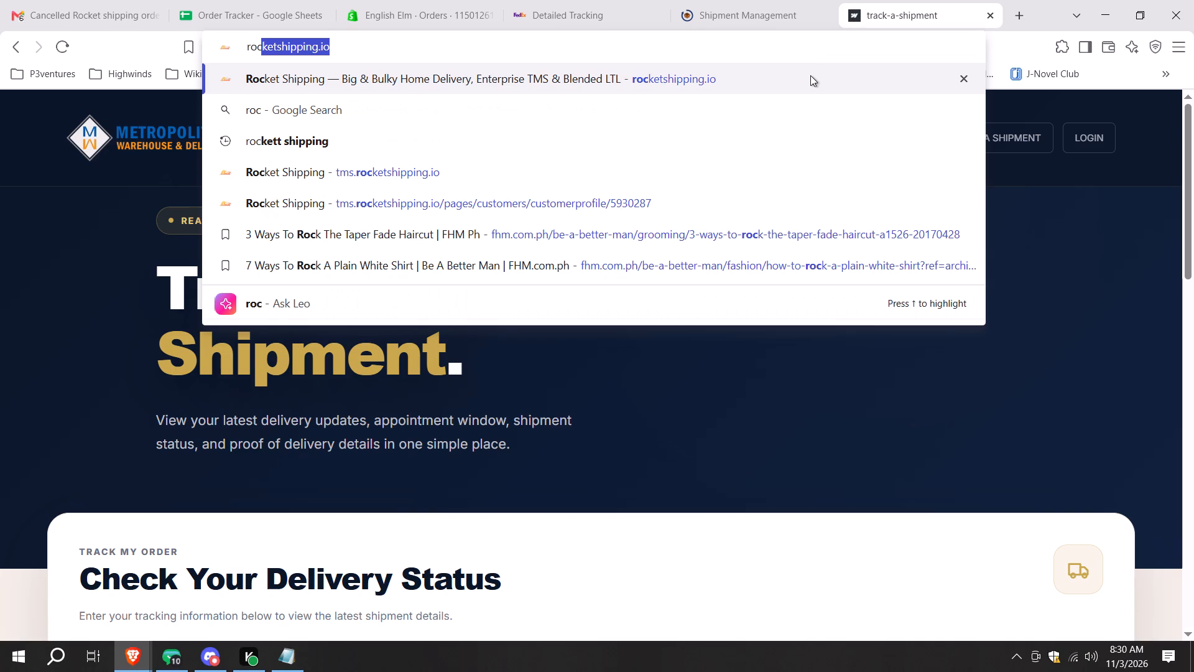
key("BackSpace")
key("BackSpace")
key("BackSpace")
key("BackSpace")
type("tra")
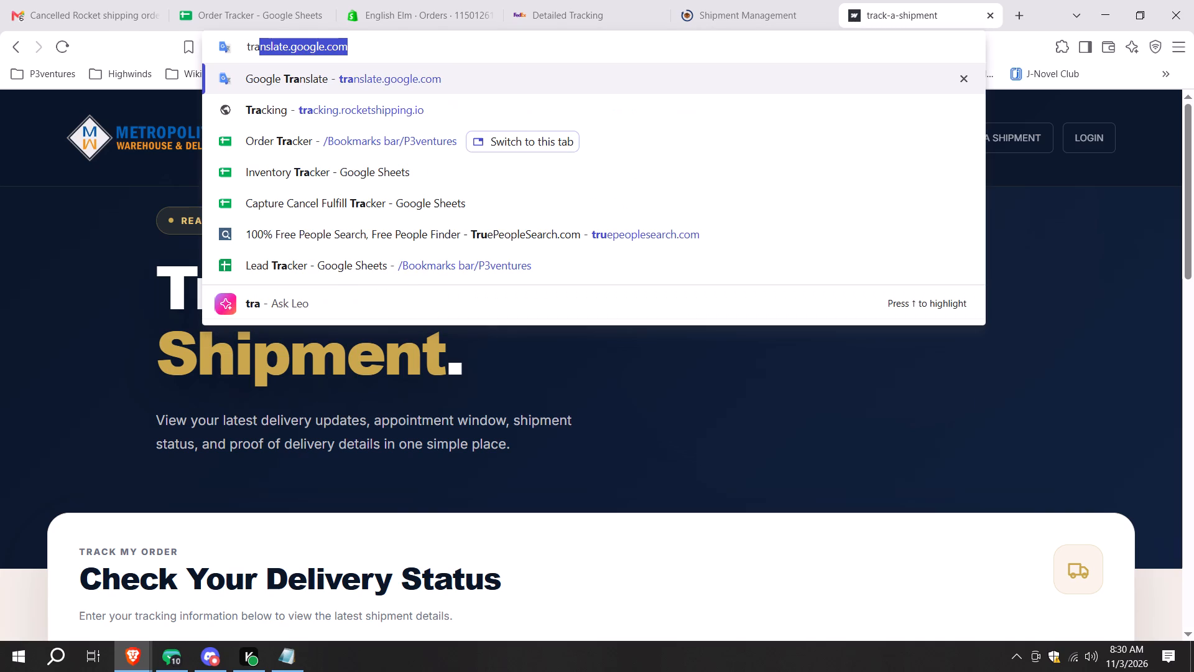
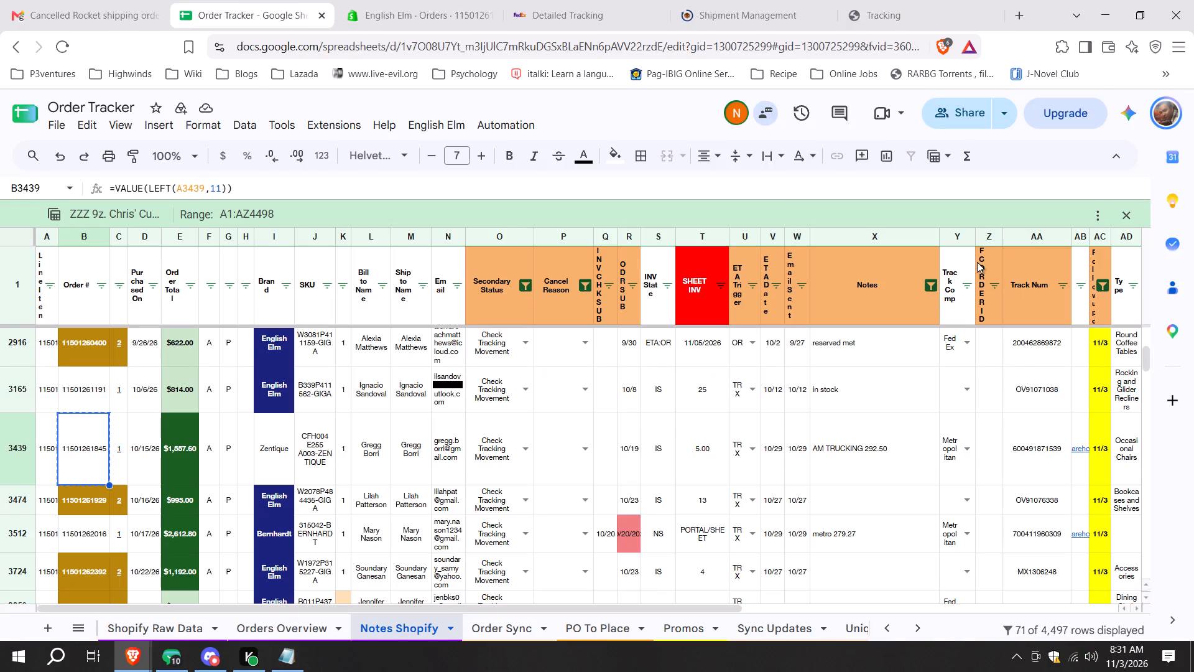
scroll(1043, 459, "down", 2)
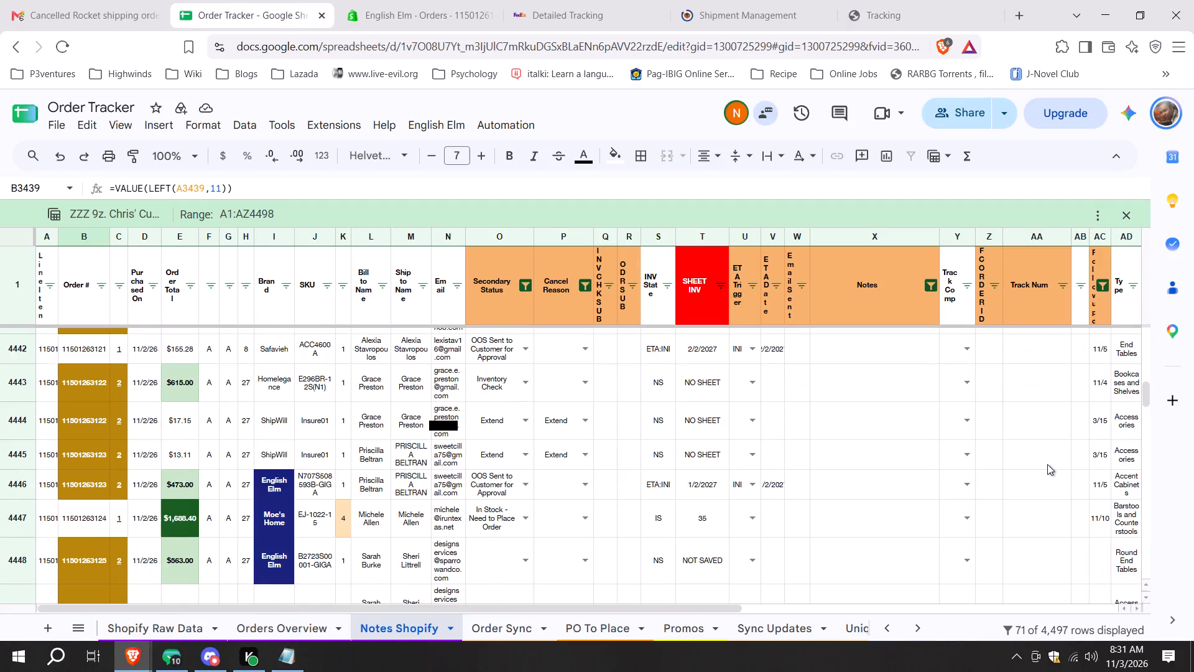
scroll(1045, 463, "up", 1)
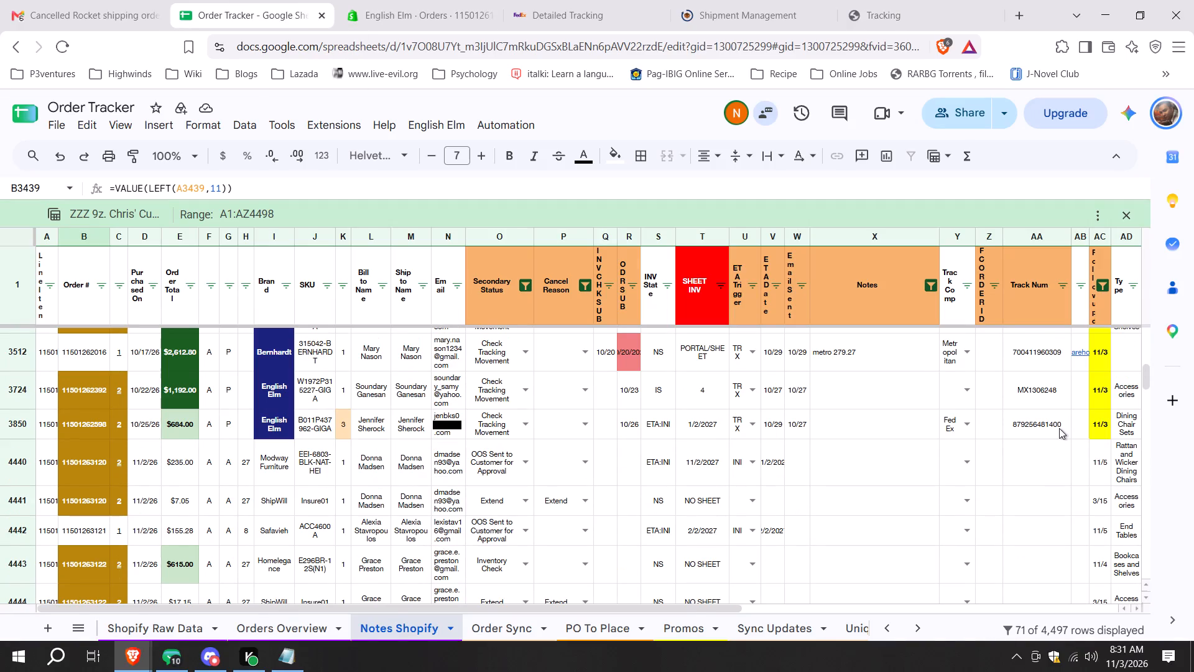
left_click(1045, 409)
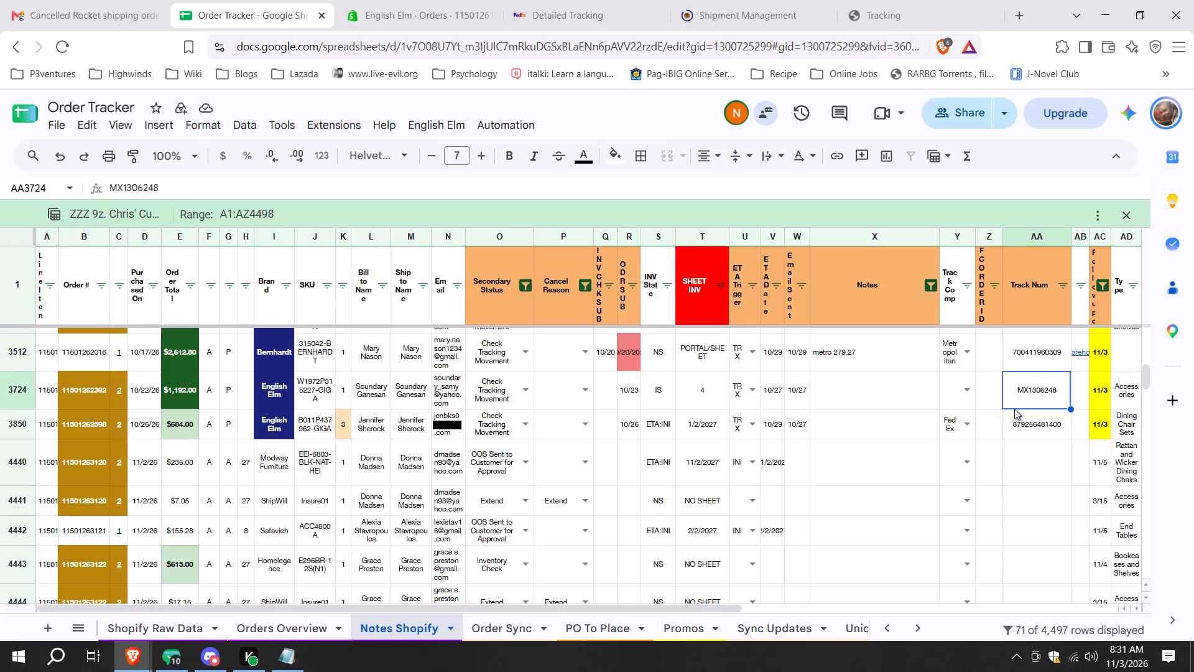
key("ctrl+c")
left_click(595, 0)
left_click(600, 34)
type("ce")
key("v")
left_click(581, 77)
left_click(863, 0)
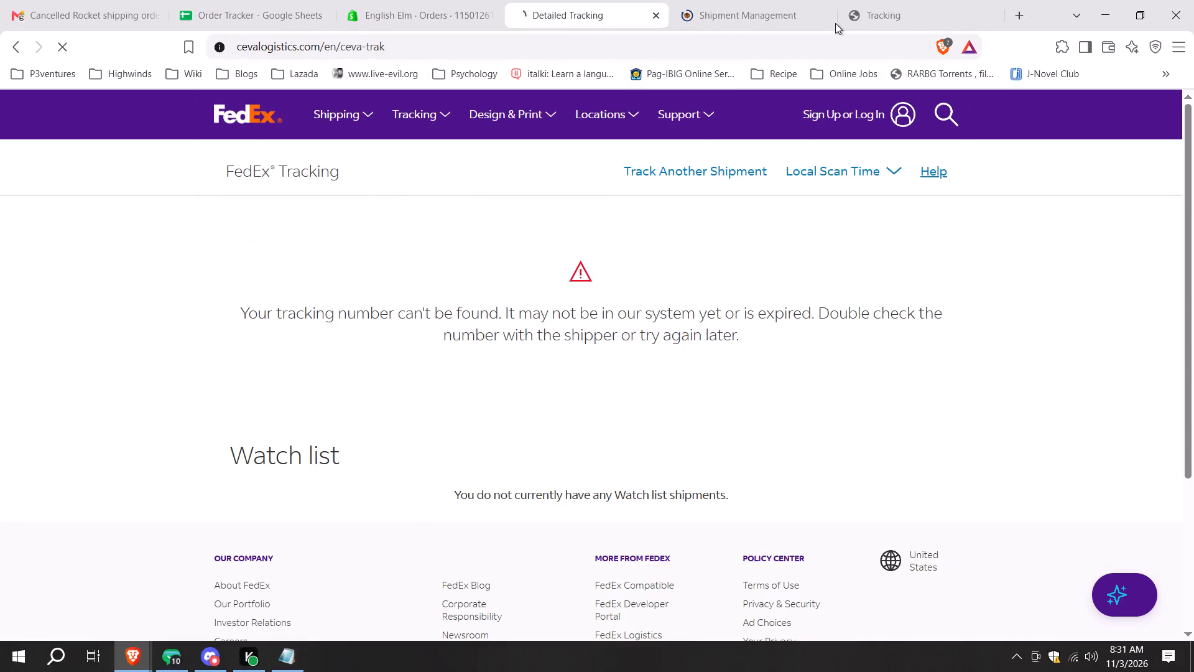
scroll(833, 375, "down", 1)
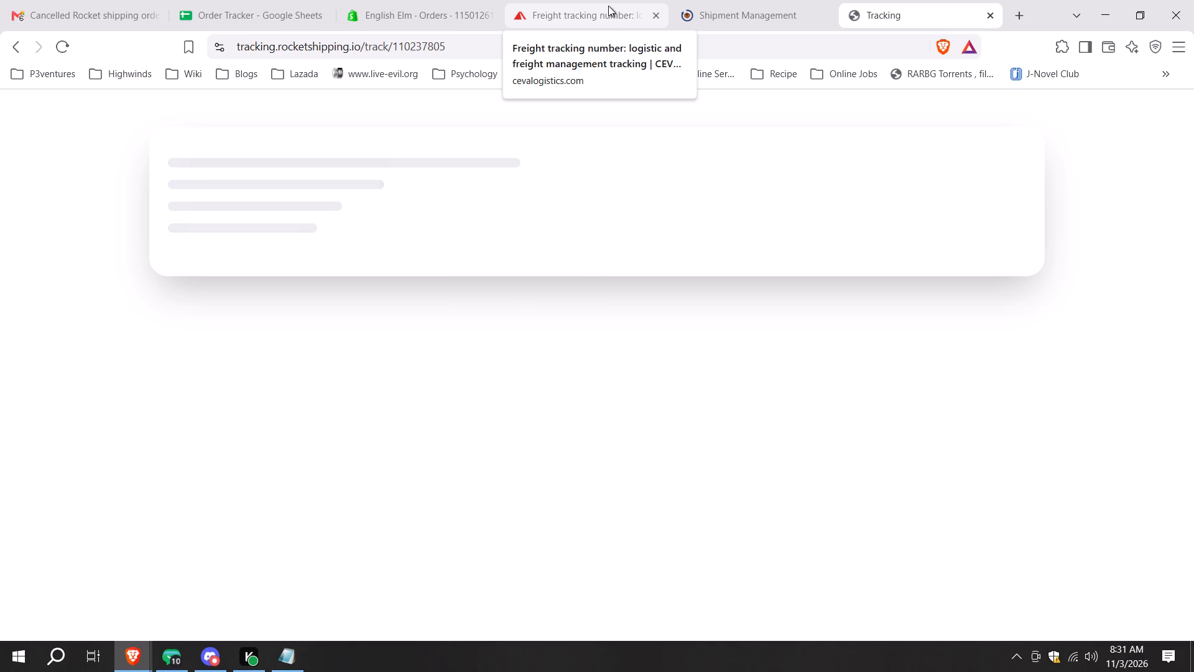
left_click(608, 6)
left_click(499, 525)
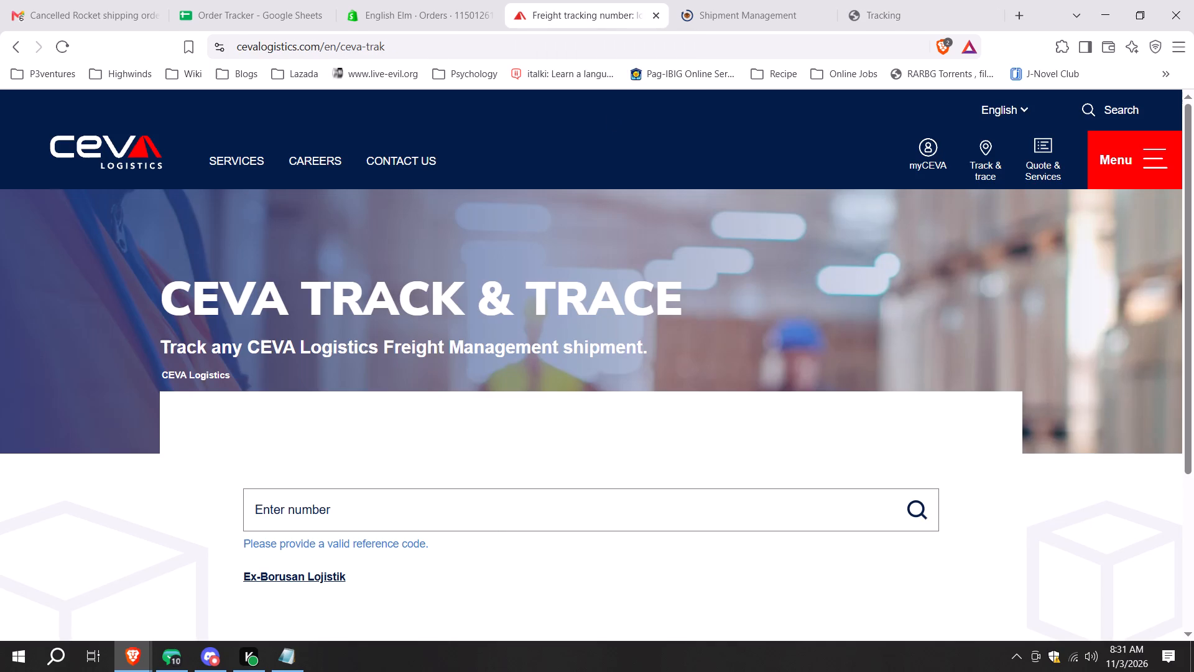
left_click(505, 500)
key("ctrl+v")
scroll(598, 303, "down", 1)
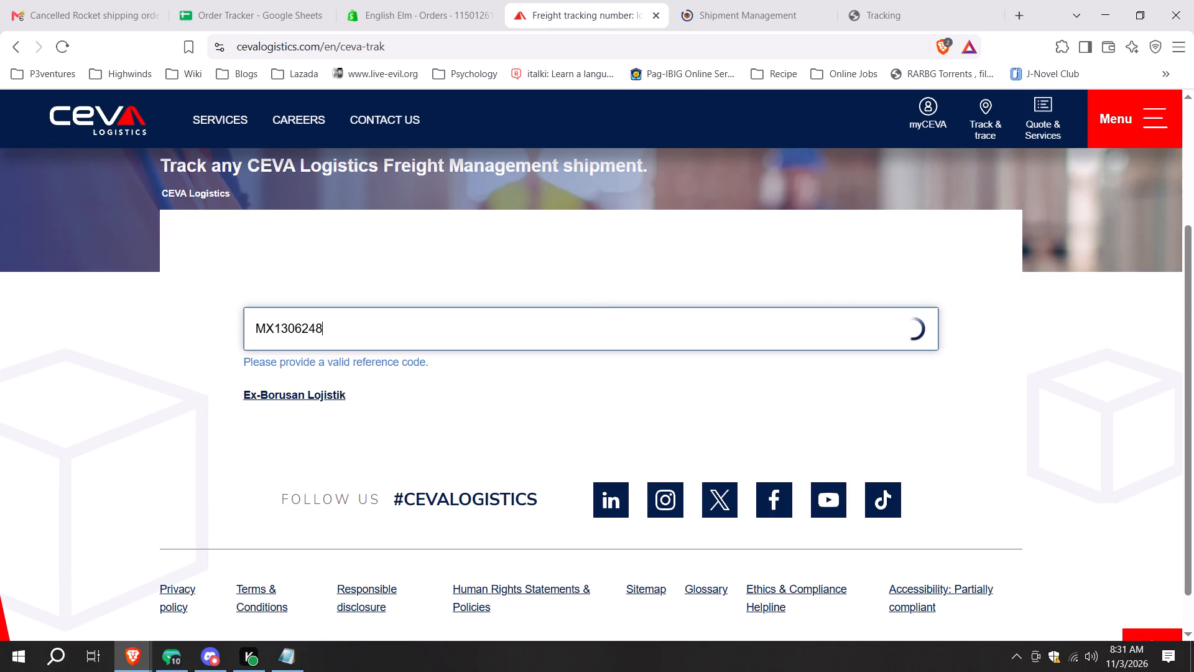
Switch to the Zendesk conversation with Mobile App User and check for a customer reply.
left_click(911, 0)
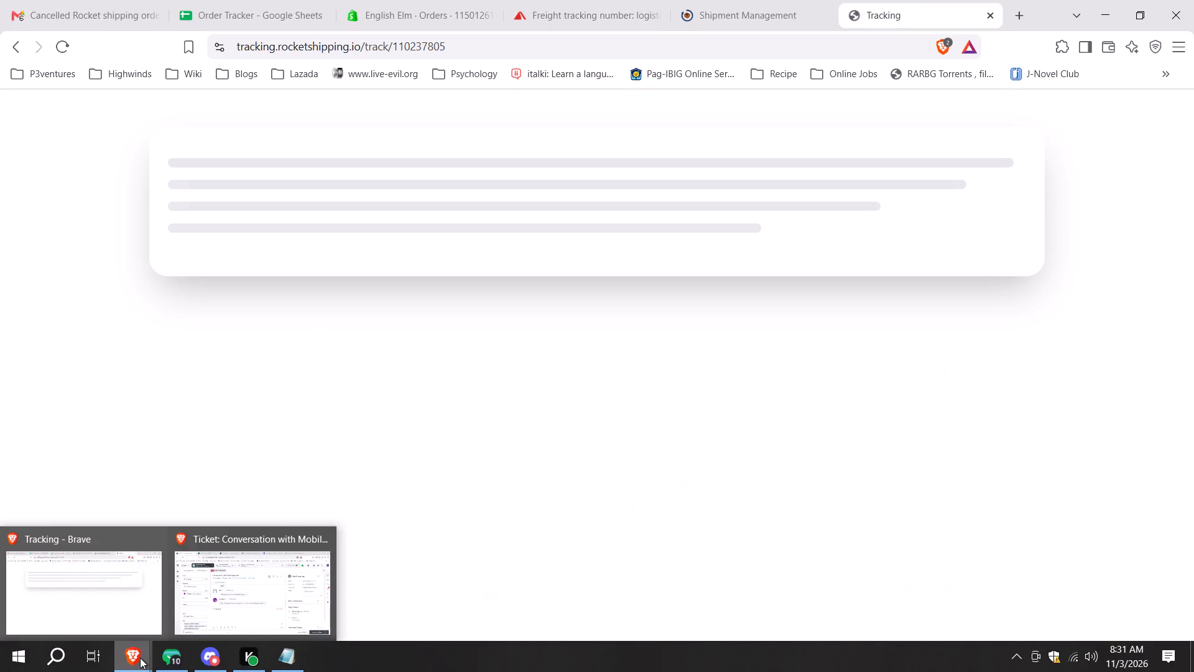
left_click(227, 607)
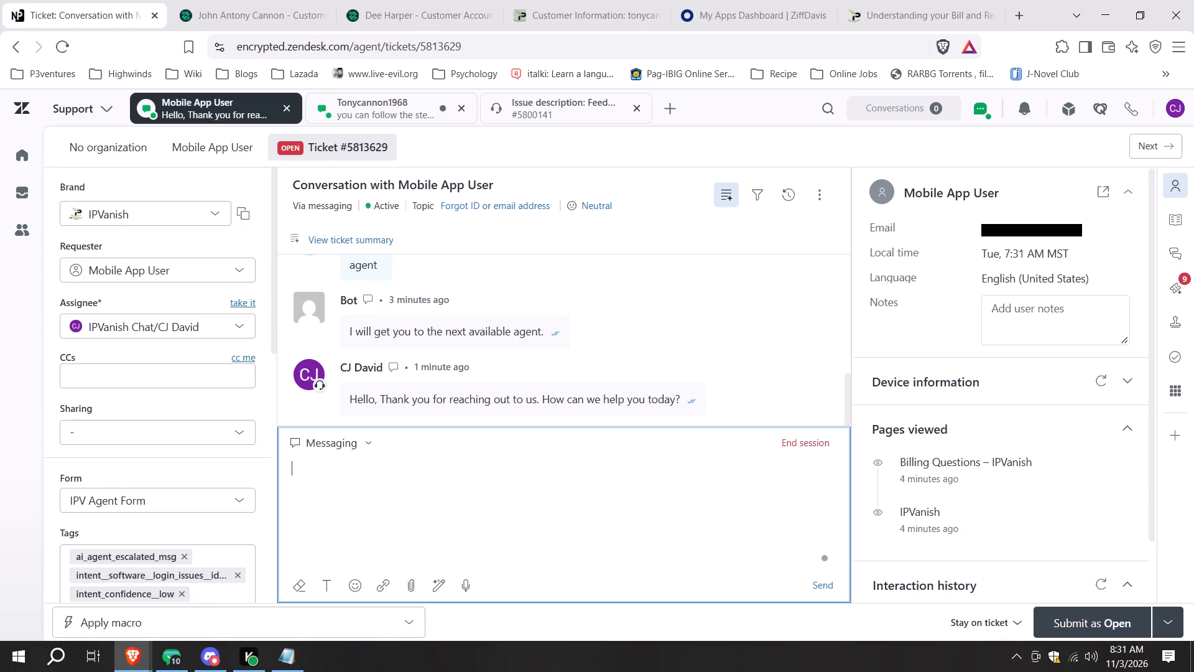
left_click(530, 517)
scroll(649, 395, "down", 3)
double_click(585, 507)
scroll(674, 426, "down", 3)
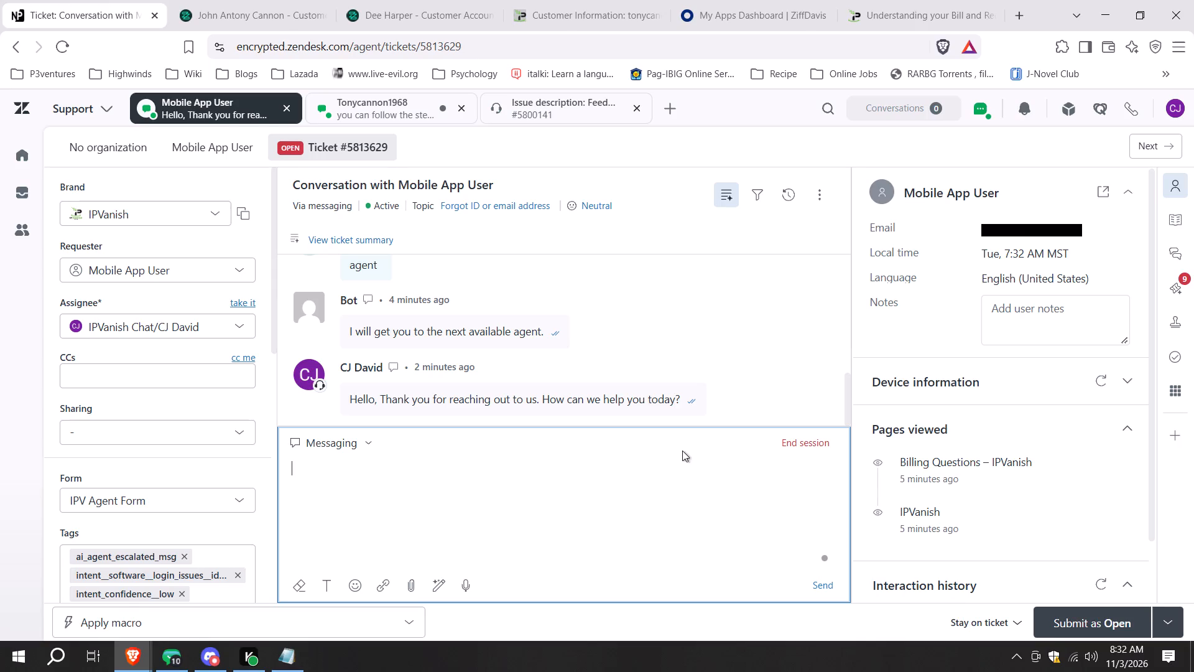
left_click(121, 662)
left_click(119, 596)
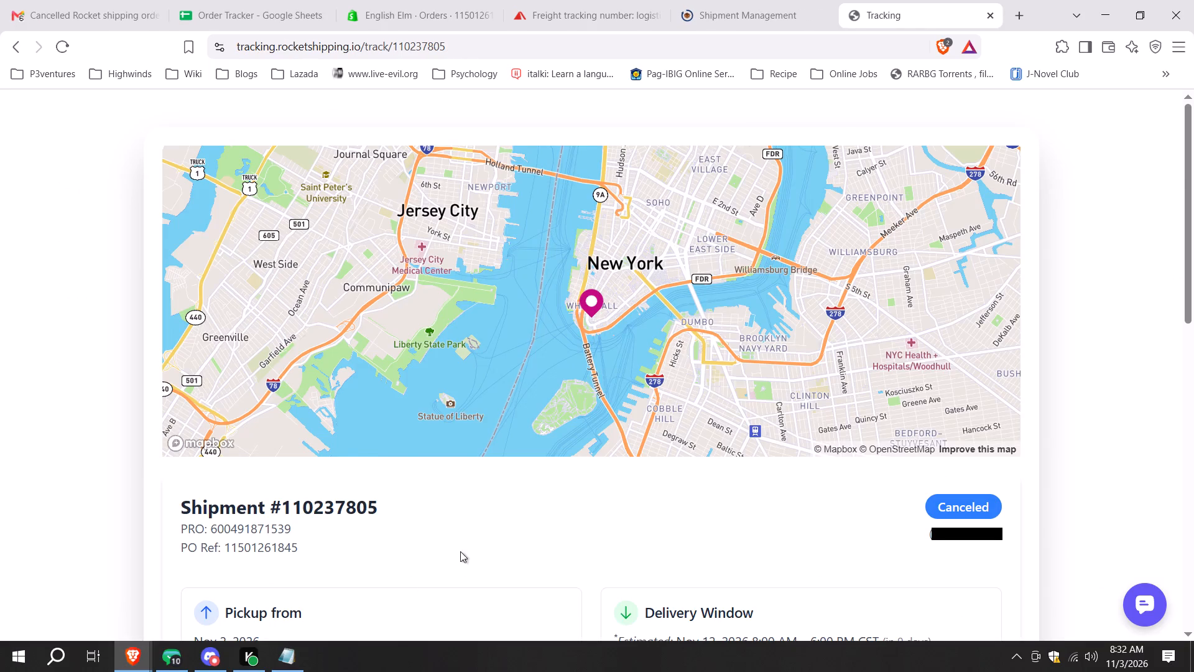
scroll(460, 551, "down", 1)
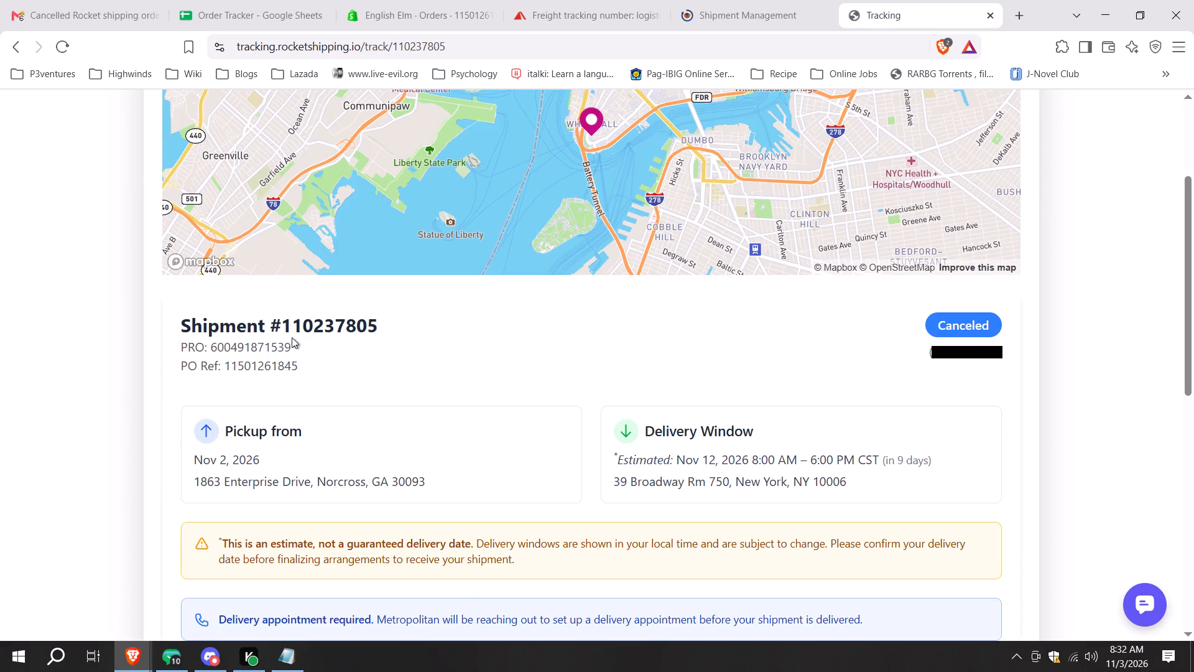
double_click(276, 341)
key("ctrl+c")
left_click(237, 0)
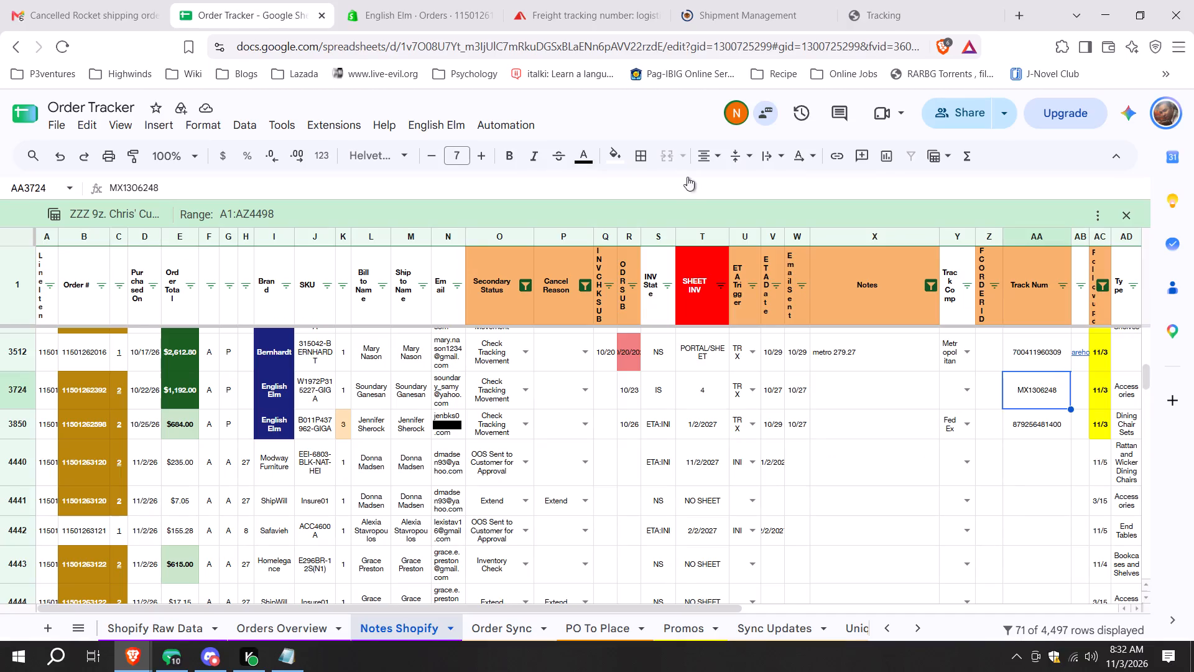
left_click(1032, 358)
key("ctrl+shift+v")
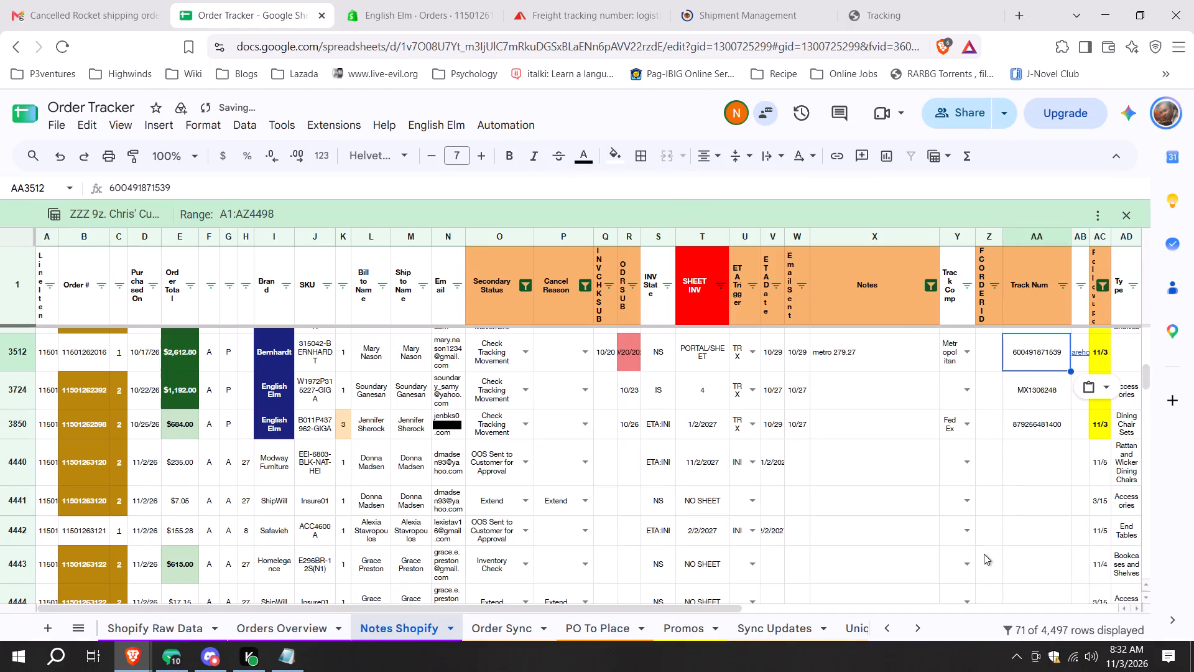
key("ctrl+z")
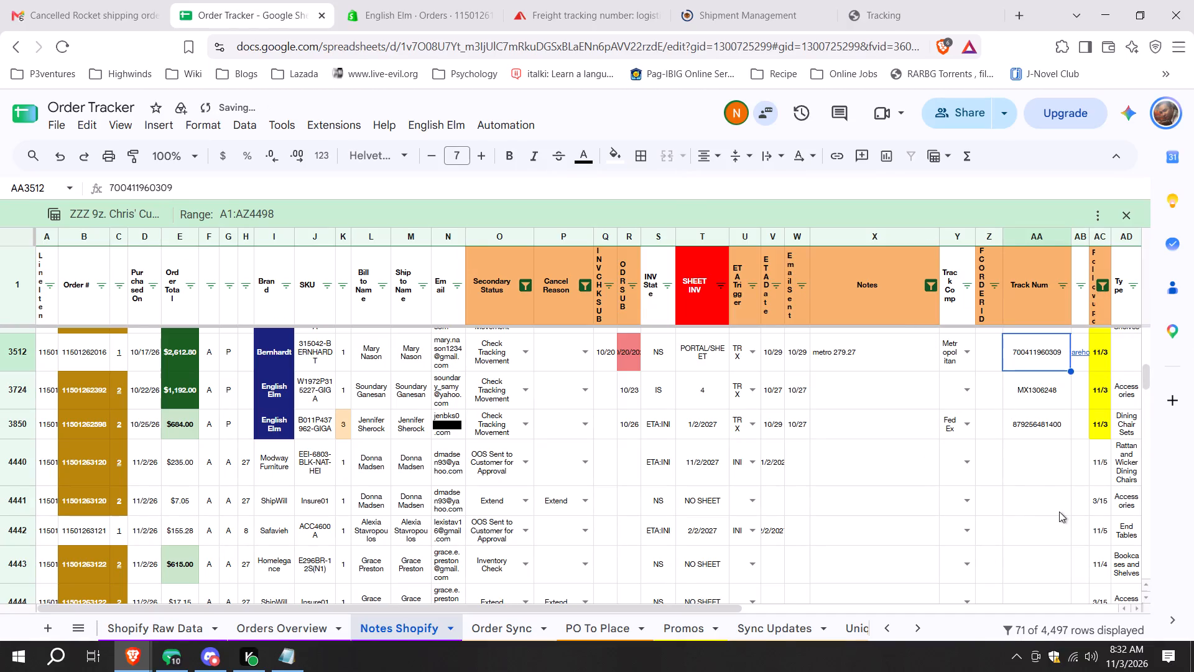
scroll(1034, 449, "up", 1)
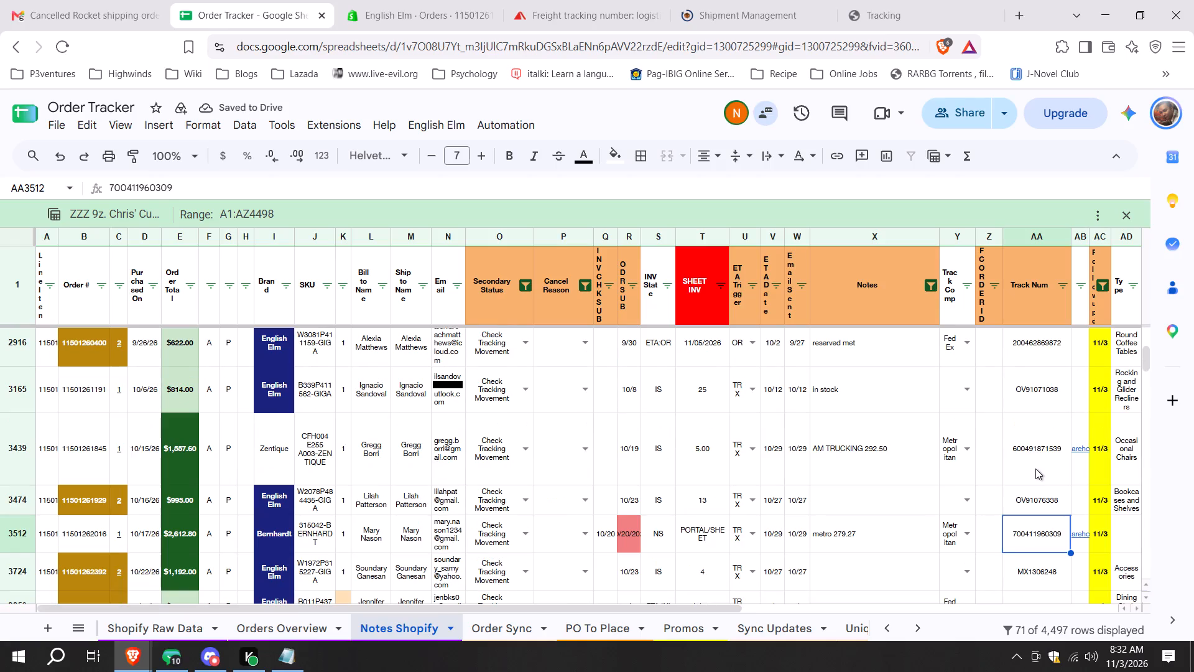
left_click(1035, 469)
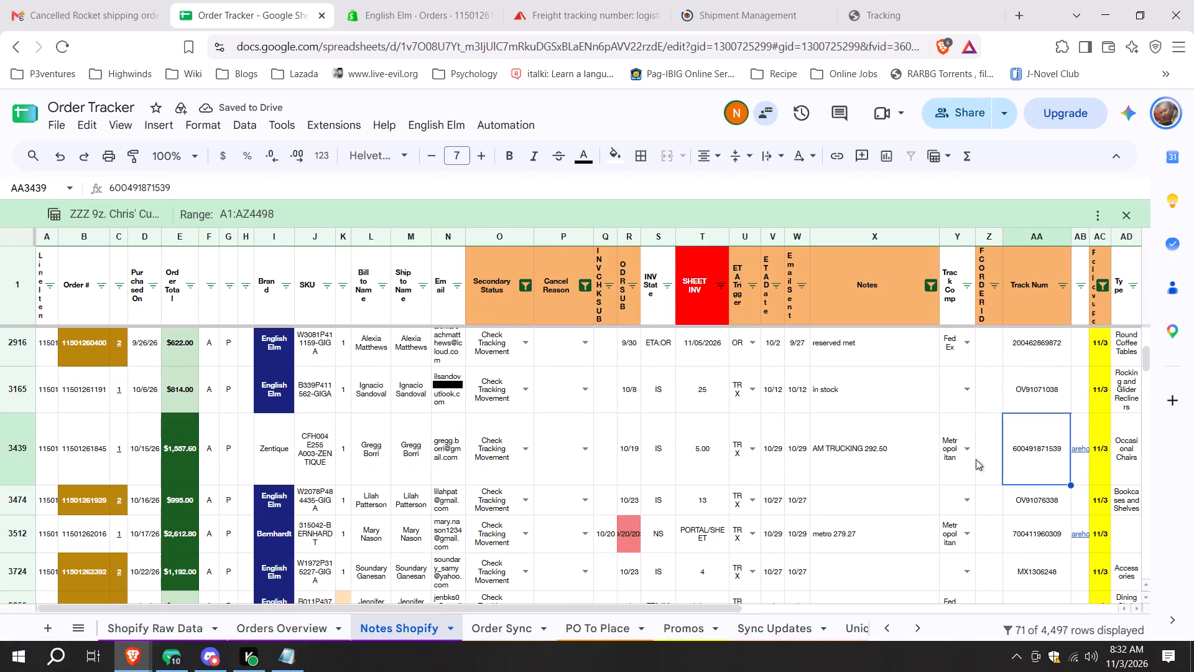
left_click(604, 0)
left_click(707, 0)
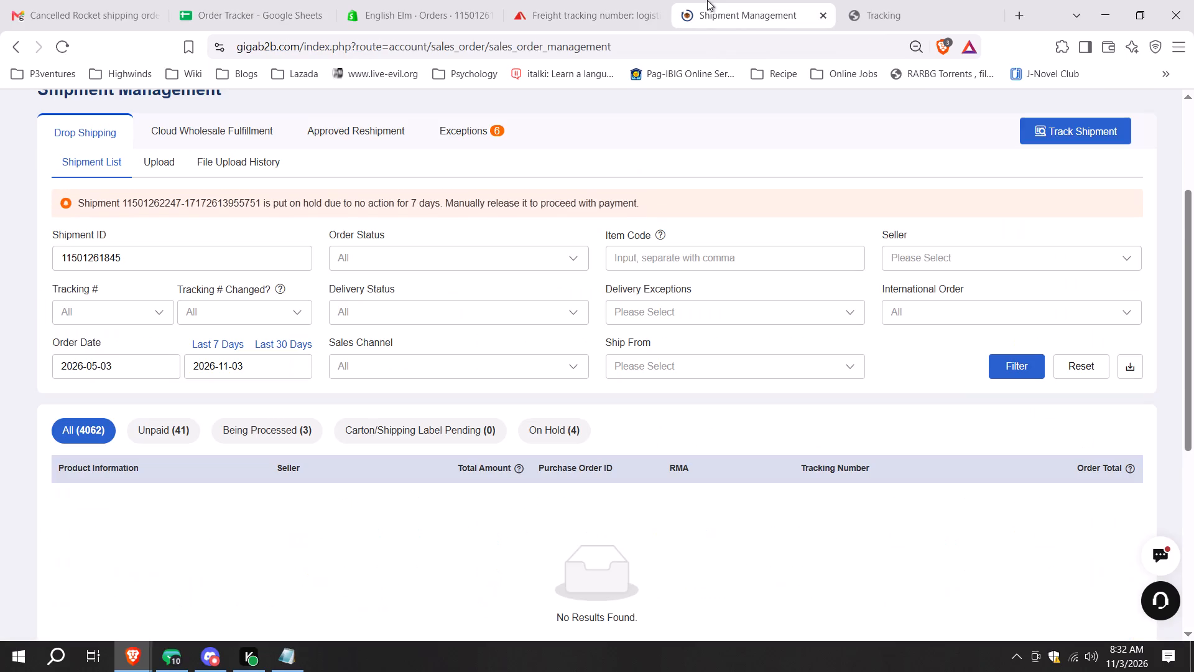
left_click(810, 0)
left_click(898, 0)
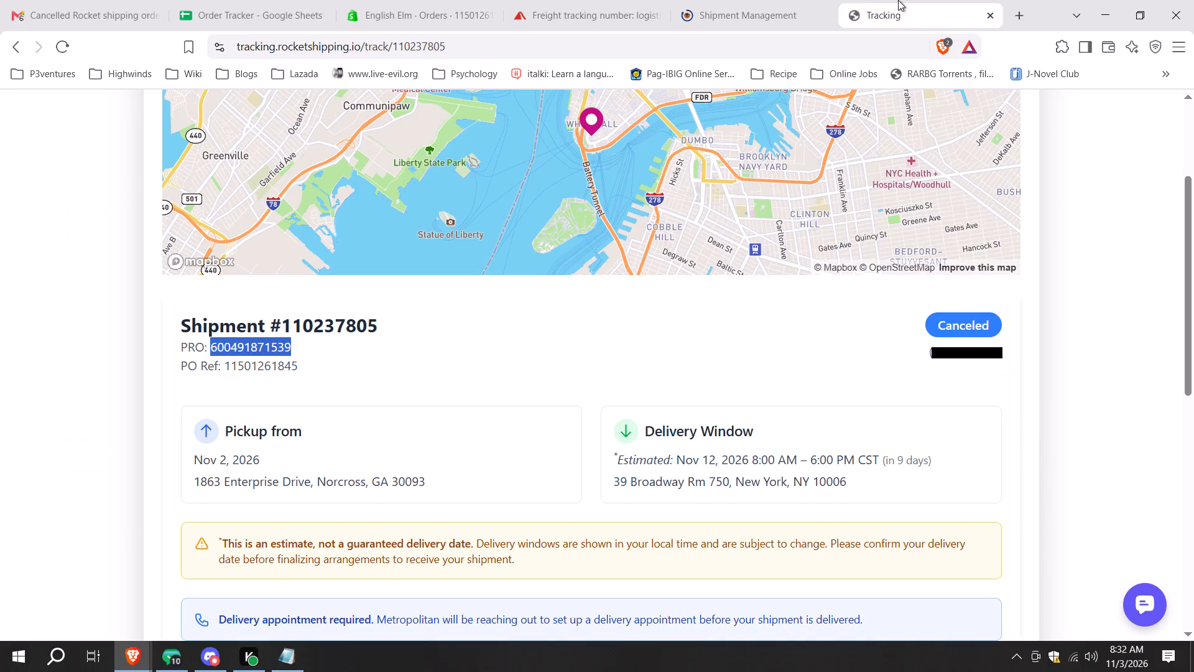
scroll(665, 235, "down", 2)
scroll(680, 311, "down", 2)
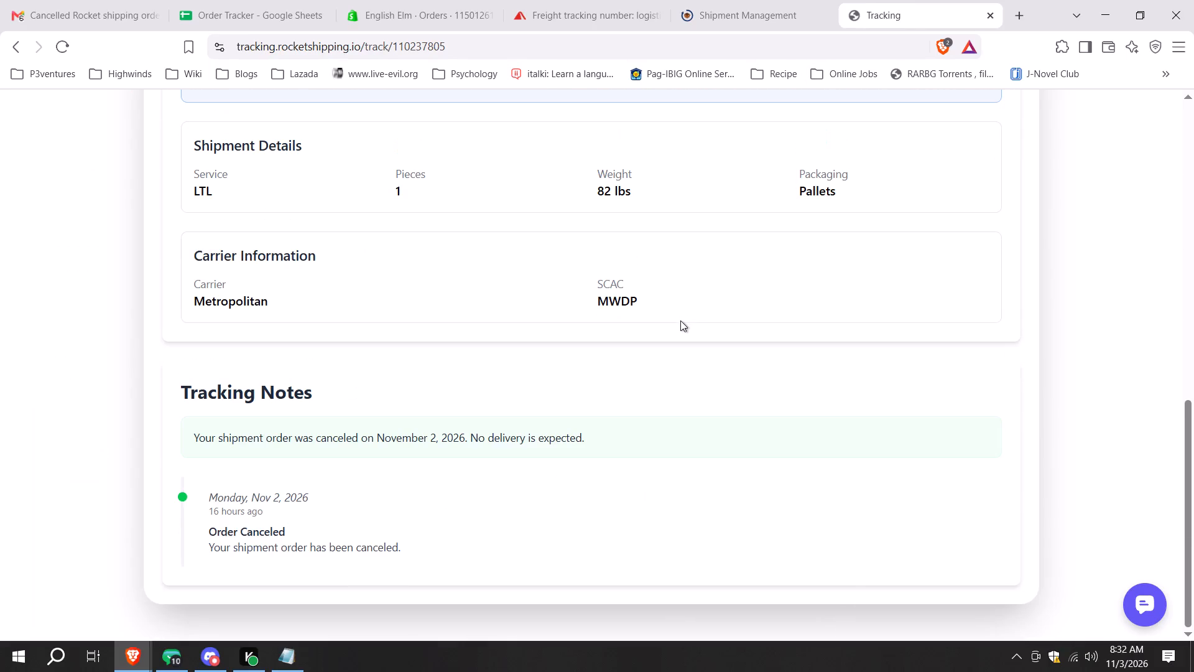
scroll(758, 371, "up", 2)
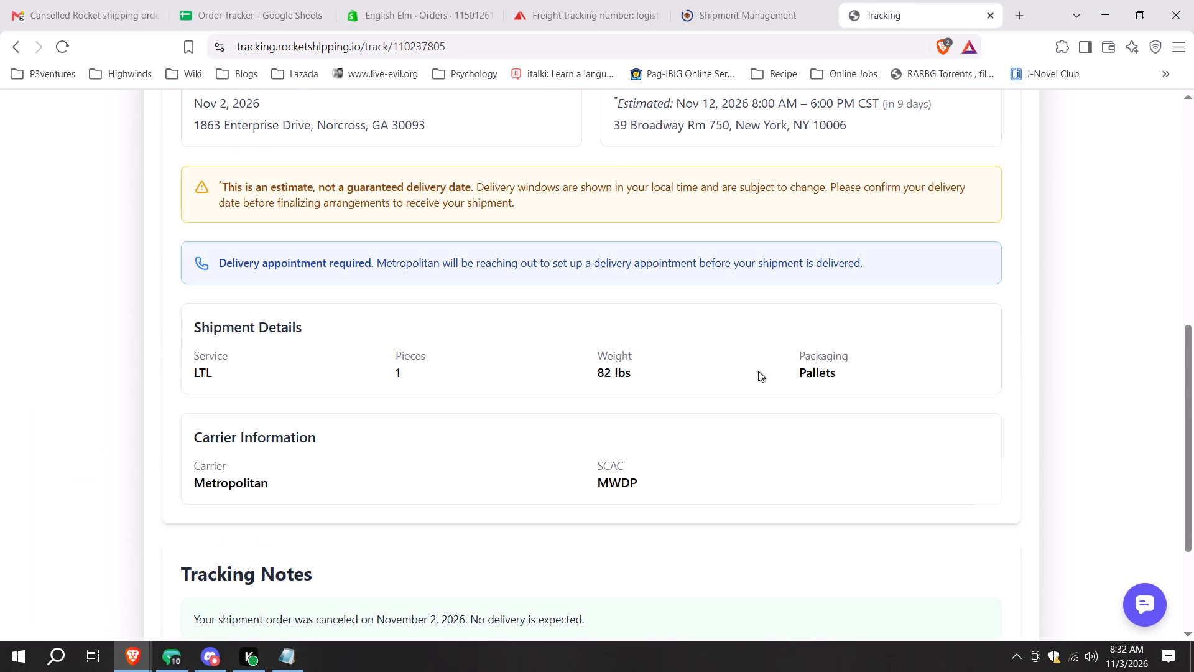
scroll(774, 348, "up", 1)
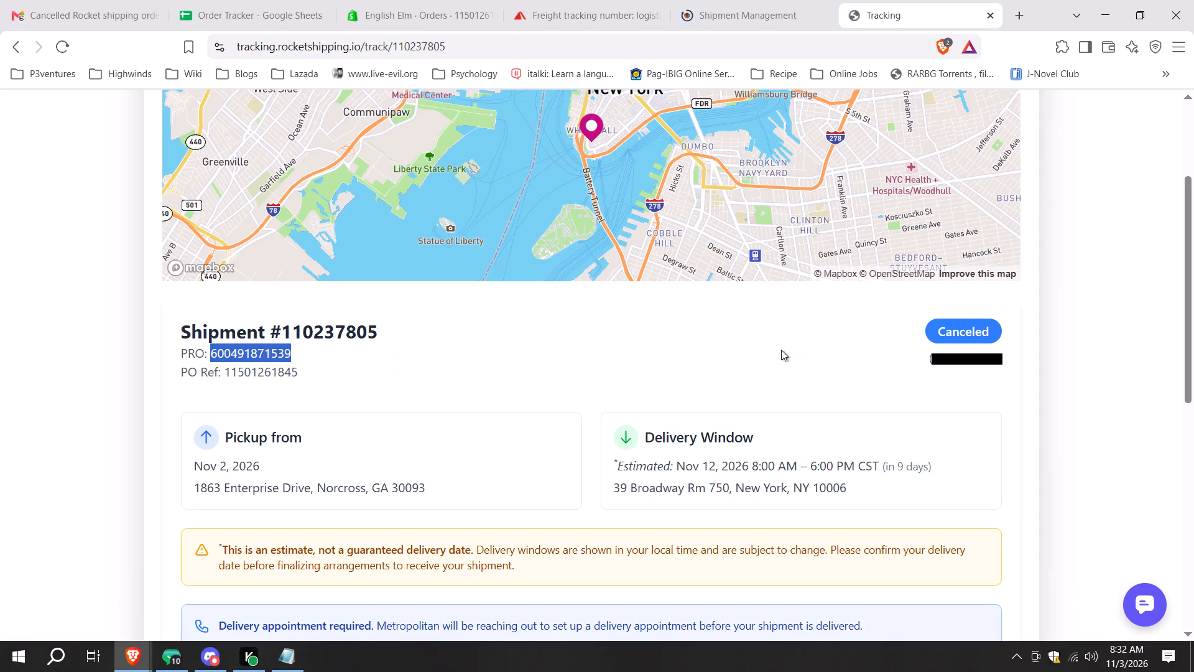
left_click(833, 0)
left_click(776, 0)
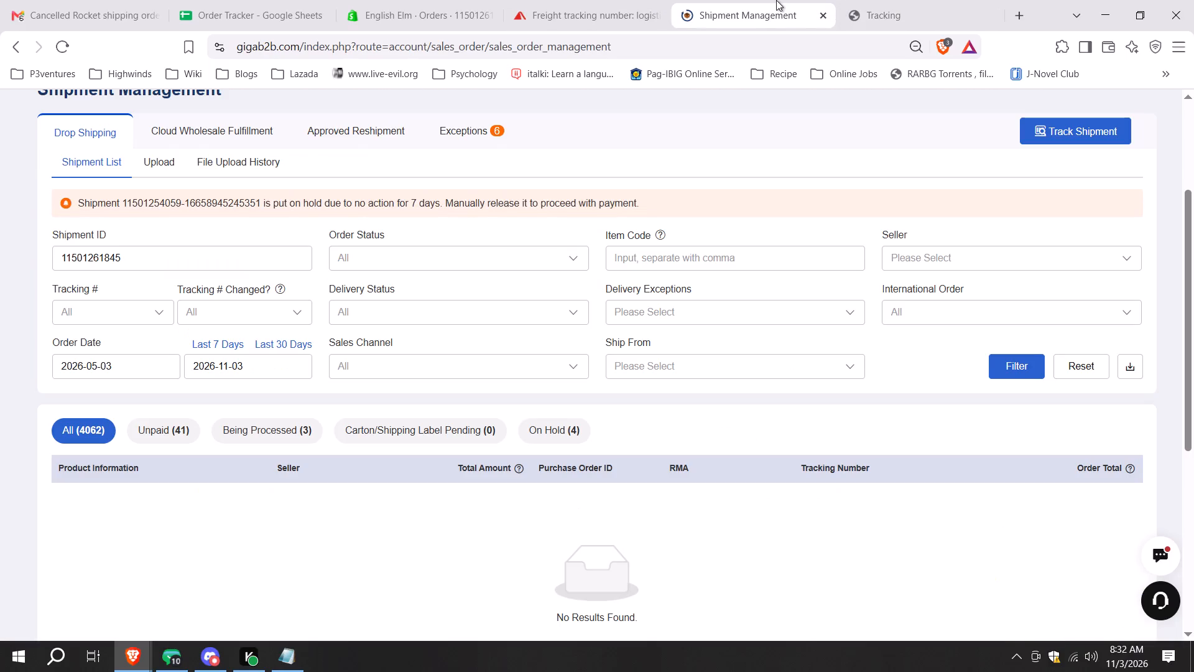
scroll(867, 243, "down", 2)
scroll(741, 385, "up", 2)
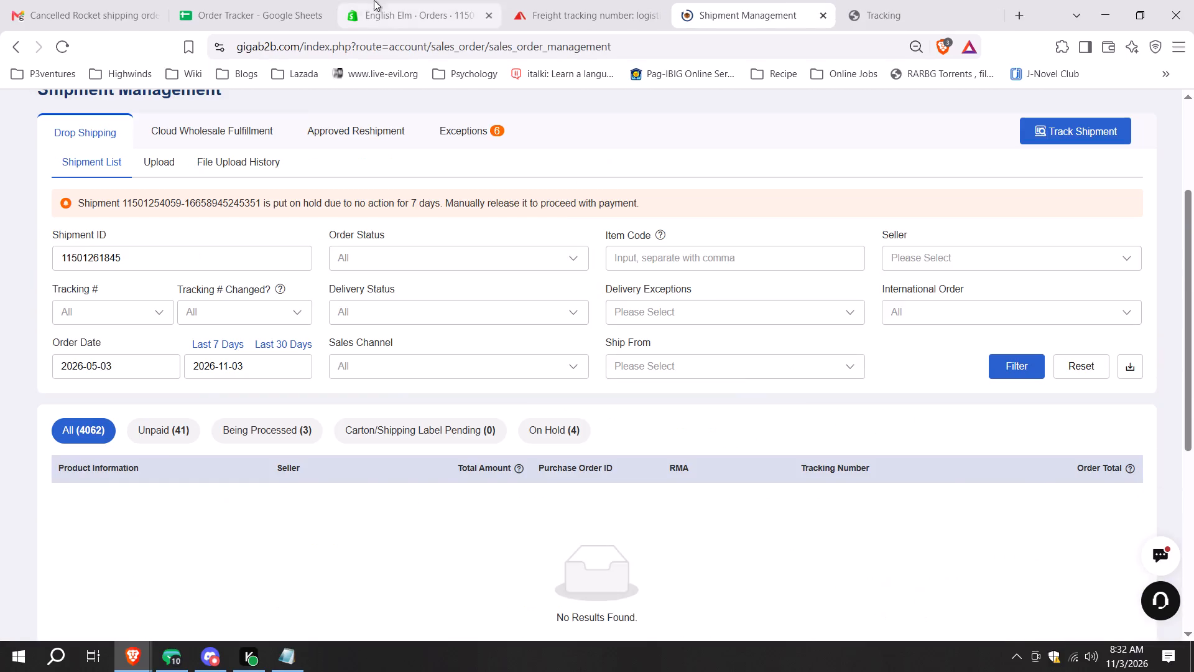
left_click(280, 0)
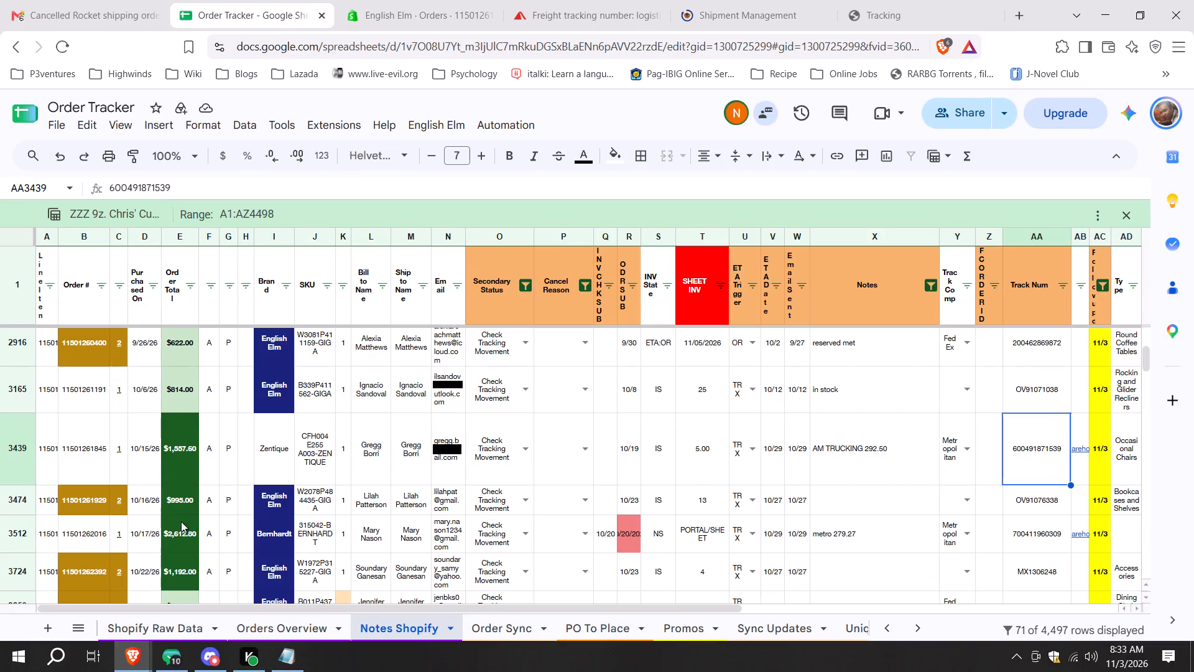
left_click(115, 496)
left_click(65, 503)
key("ctrl+c")
left_click(596, 0)
left_click(729, 0)
left_click(189, 266)
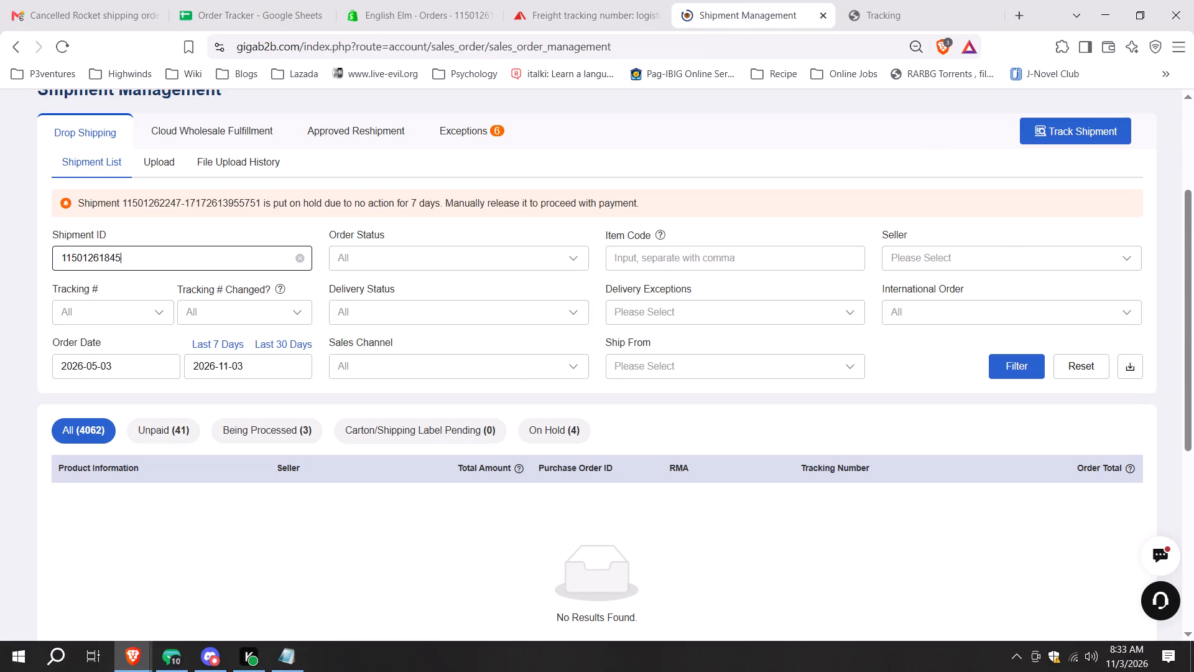
key("ctrl+a")
key("ctrl+v")
left_click(1002, 370)
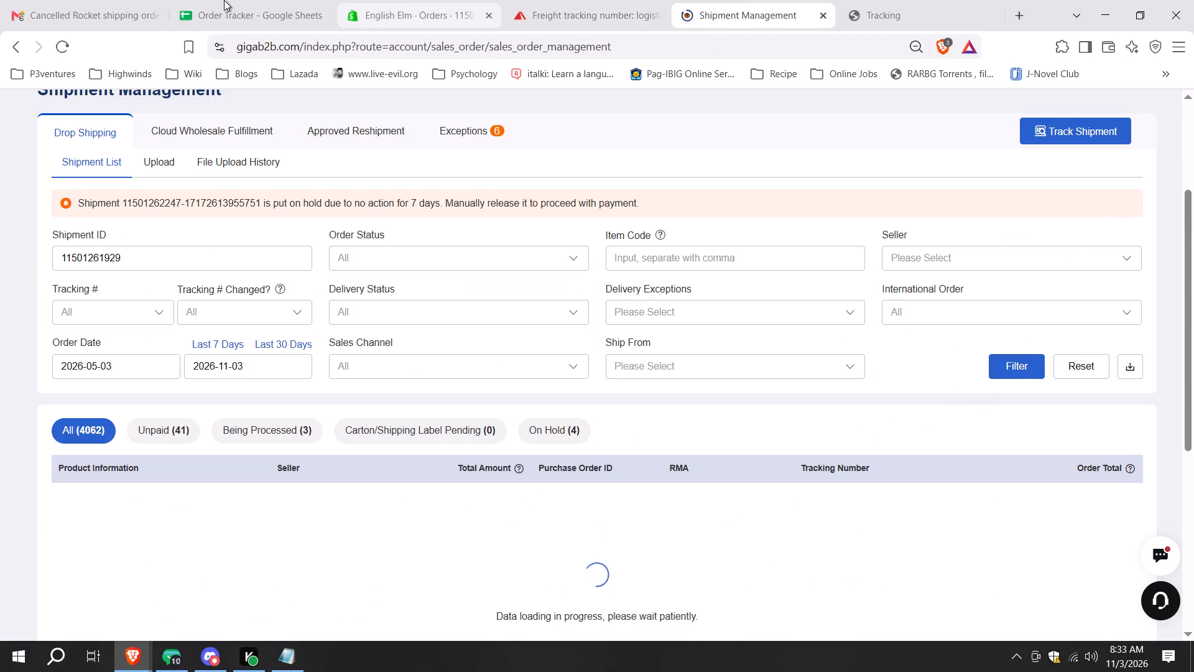
Copy the order number from row 3850 of Order Tracker and check the CEVA tracking page.
left_click(224, 0)
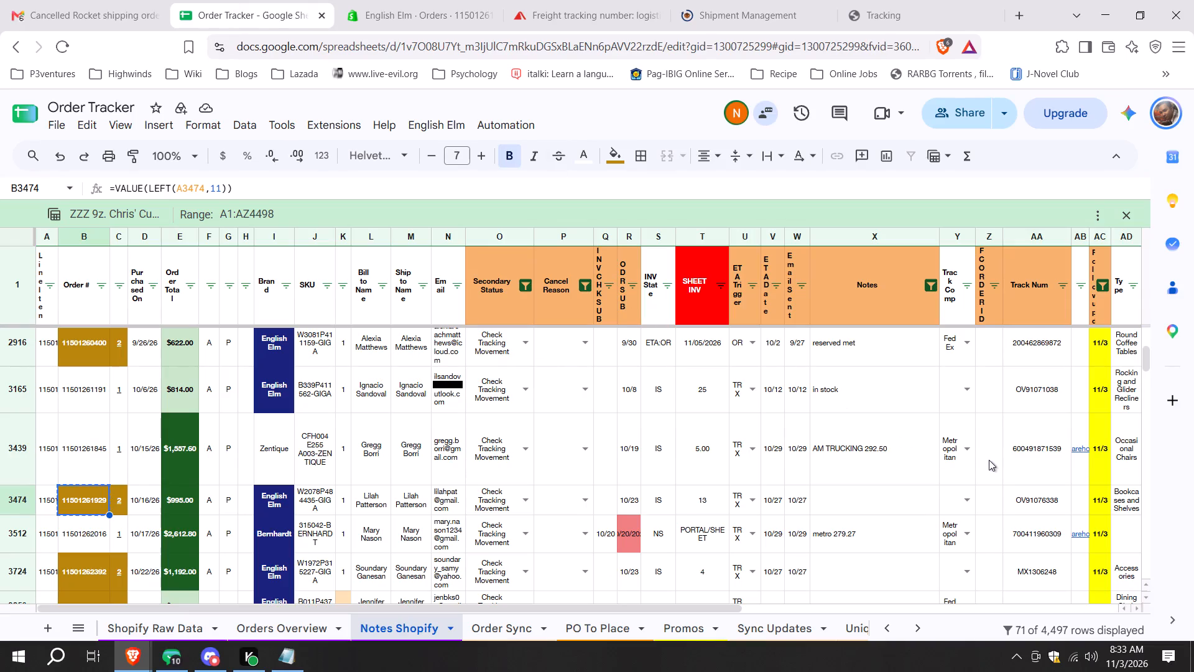
scroll(979, 476, "down", 1)
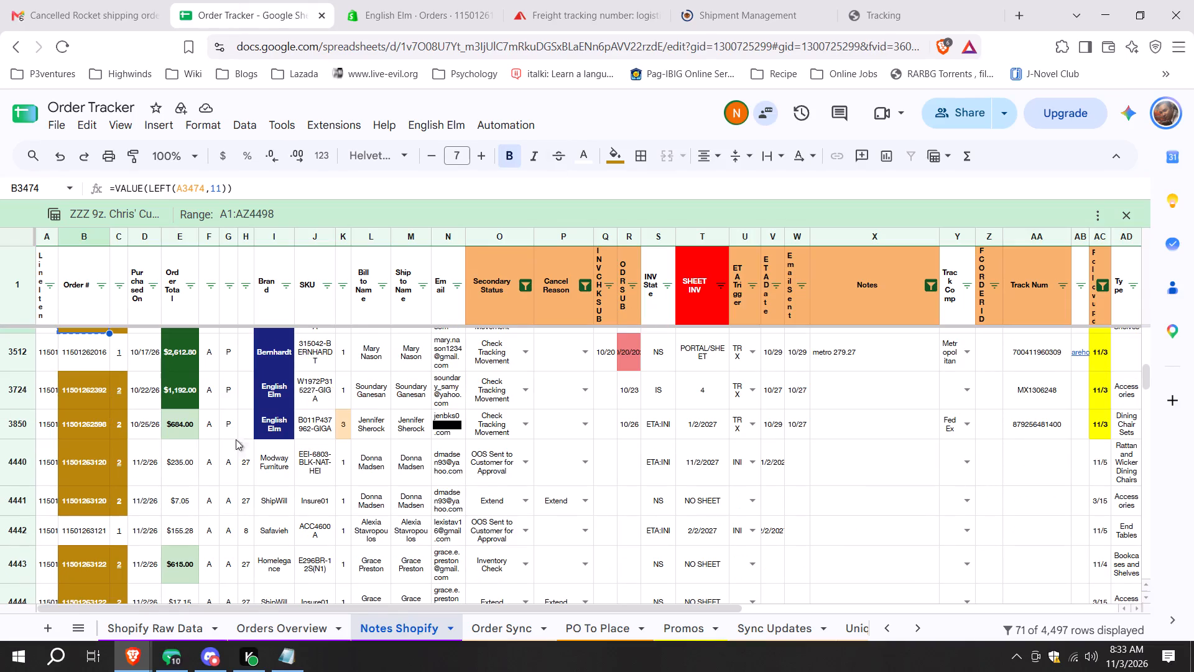
left_click(78, 435)
key("ctrl+c")
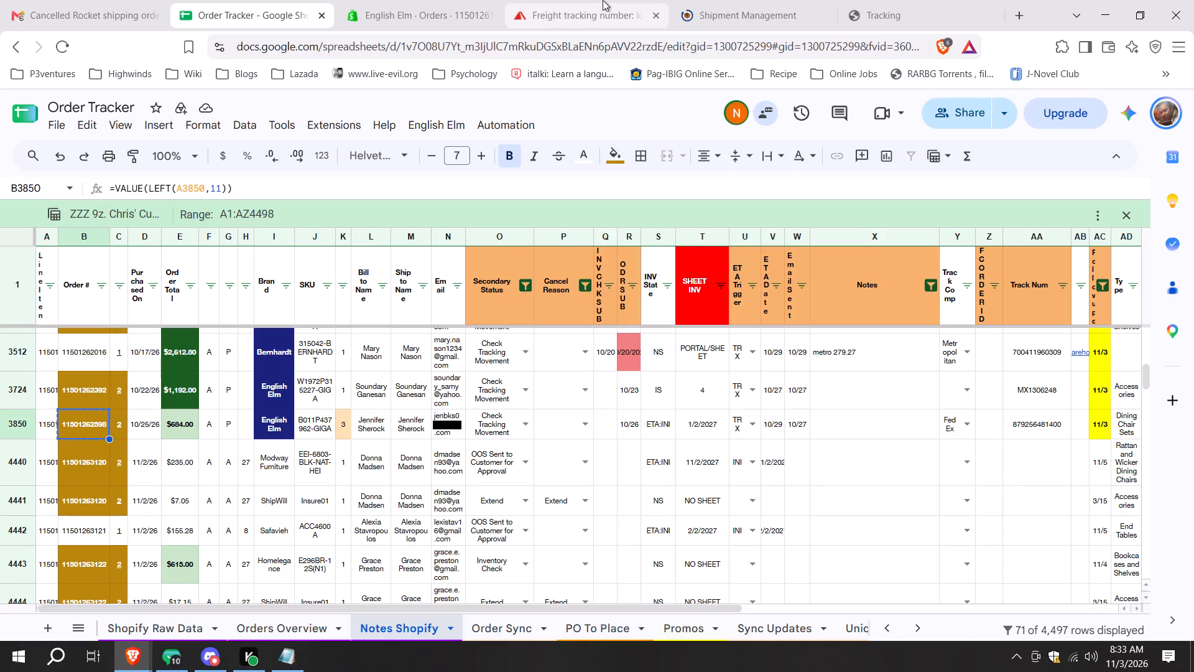
left_click(604, 0)
left_click(259, 0)
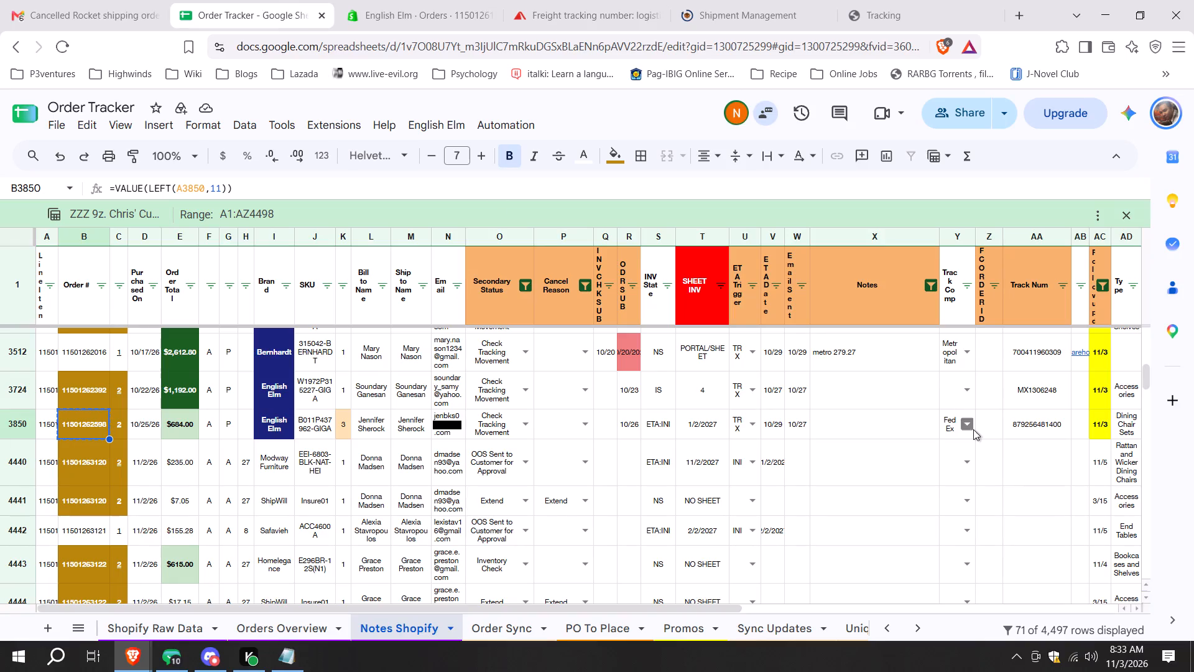
Set the follow-up date in row 2609 of Order Tracker to 11/4/2026.
scroll(1134, 389, "up", 6)
double_click(1093, 338)
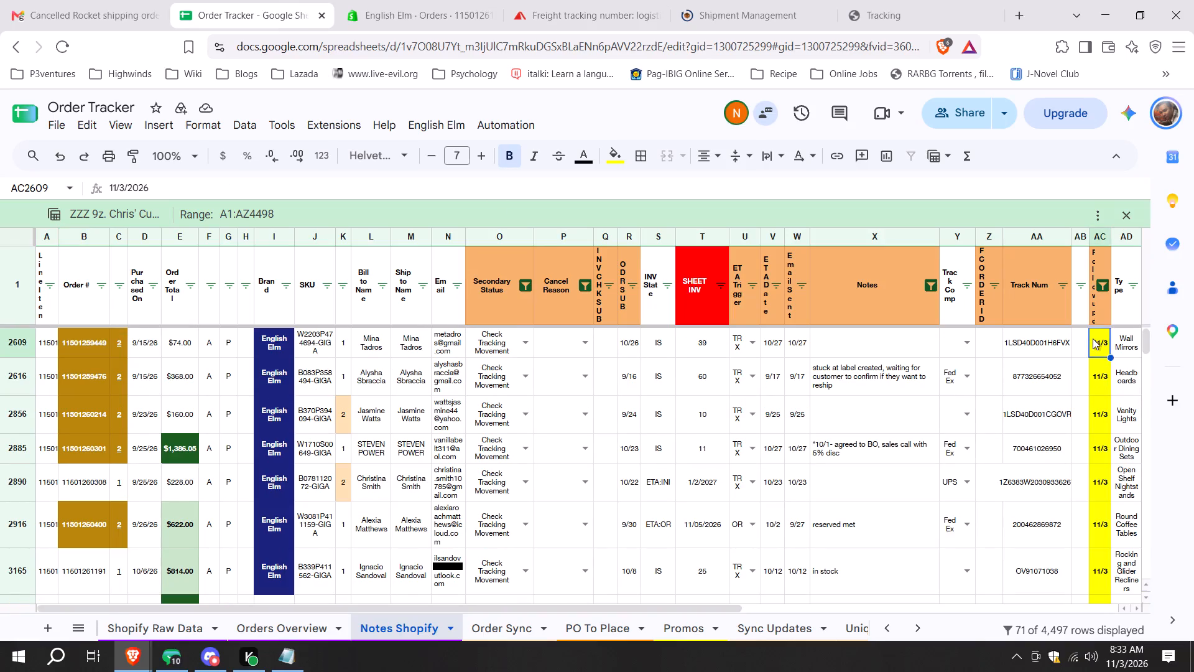
left_click(1044, 422)
Fill the 11/4/2026 follow-up date from row 2609 down through row 3850 of the filtered Order Tracker rows.
key("shift+Down")
key("shift+Down")
key("shift+Down")
key("shift+Down")
key("shift+Down")
key("shift+Down")
key("shift+Down")
key("shift+Down")
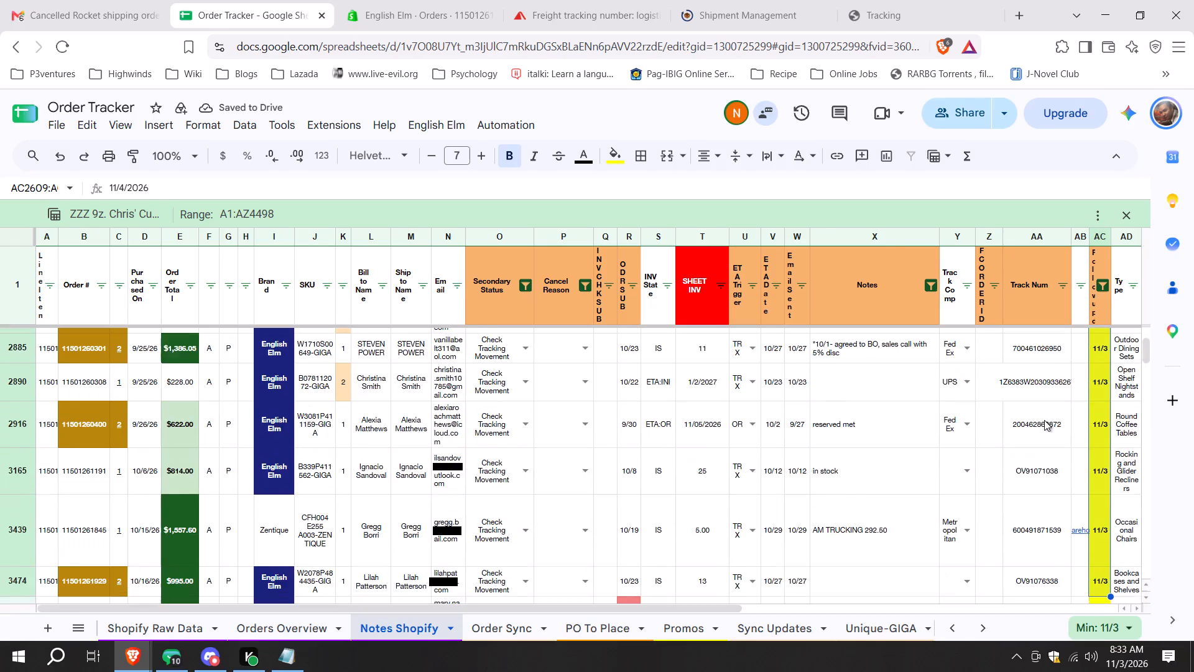
key("shift+Down")
key("shift+Down")
key("shift+Down")
key("ctrl+d")
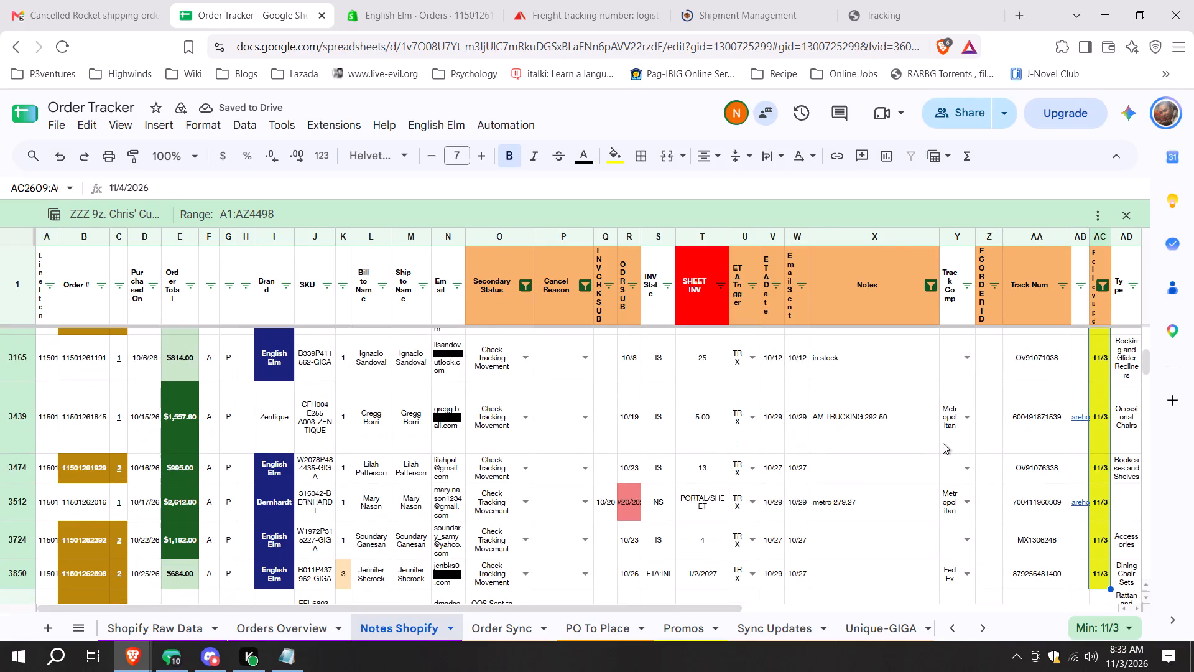
Reapply the Secondary Status filter in Order Tracker with all values selected.
scroll(941, 441, "down", 2)
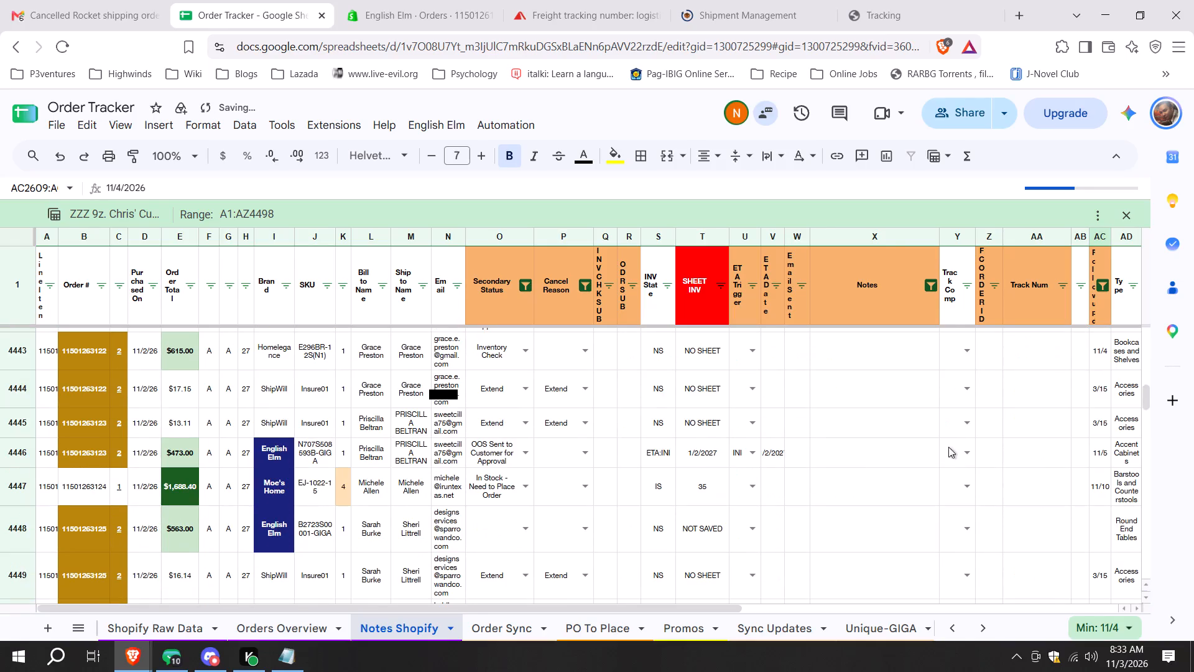
scroll(958, 464, "up", 1)
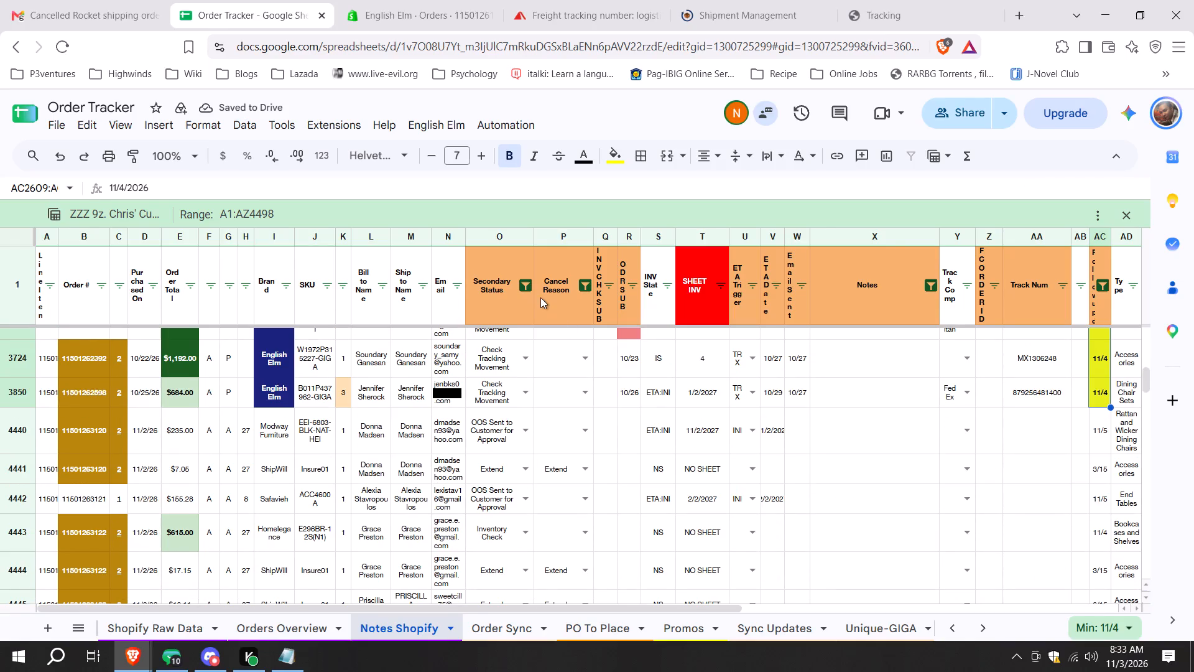
left_click(531, 287)
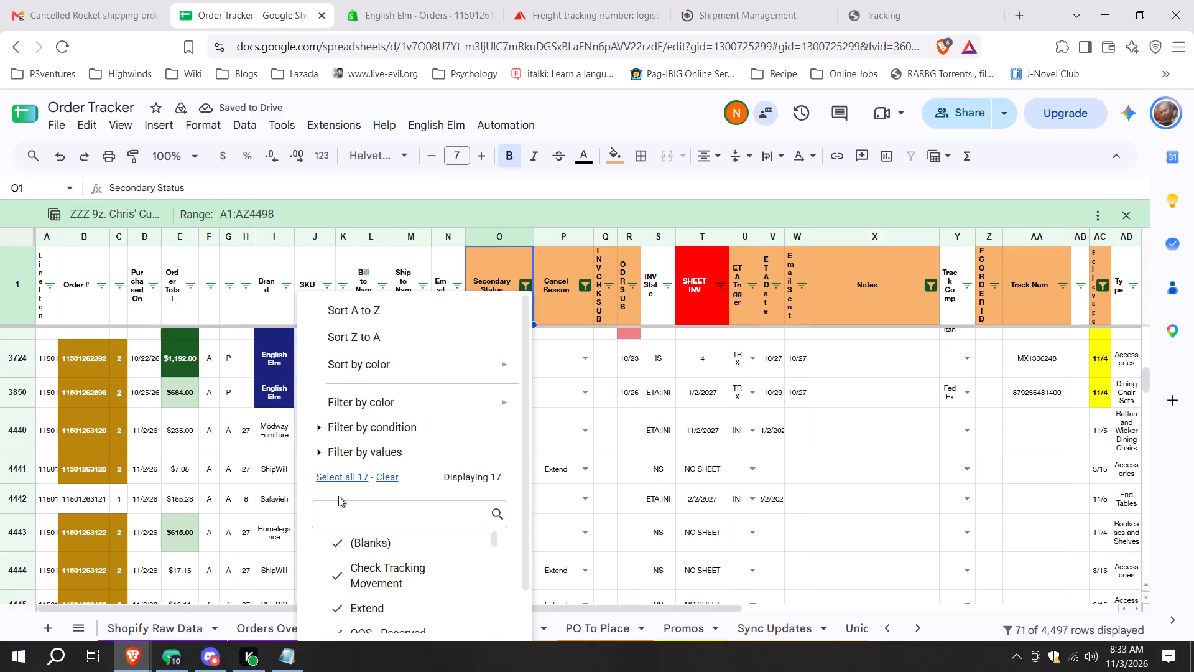
left_click(342, 490)
left_click(344, 488)
scroll(484, 441, "down", 3)
left_click(478, 625)
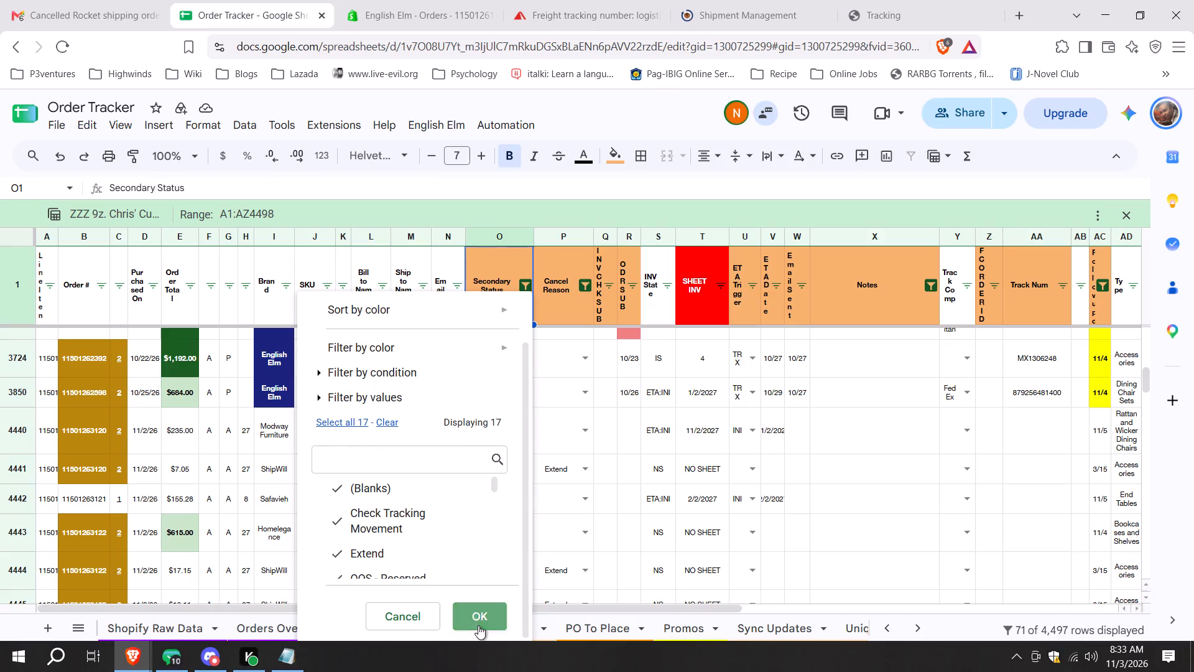
left_click(775, 441)
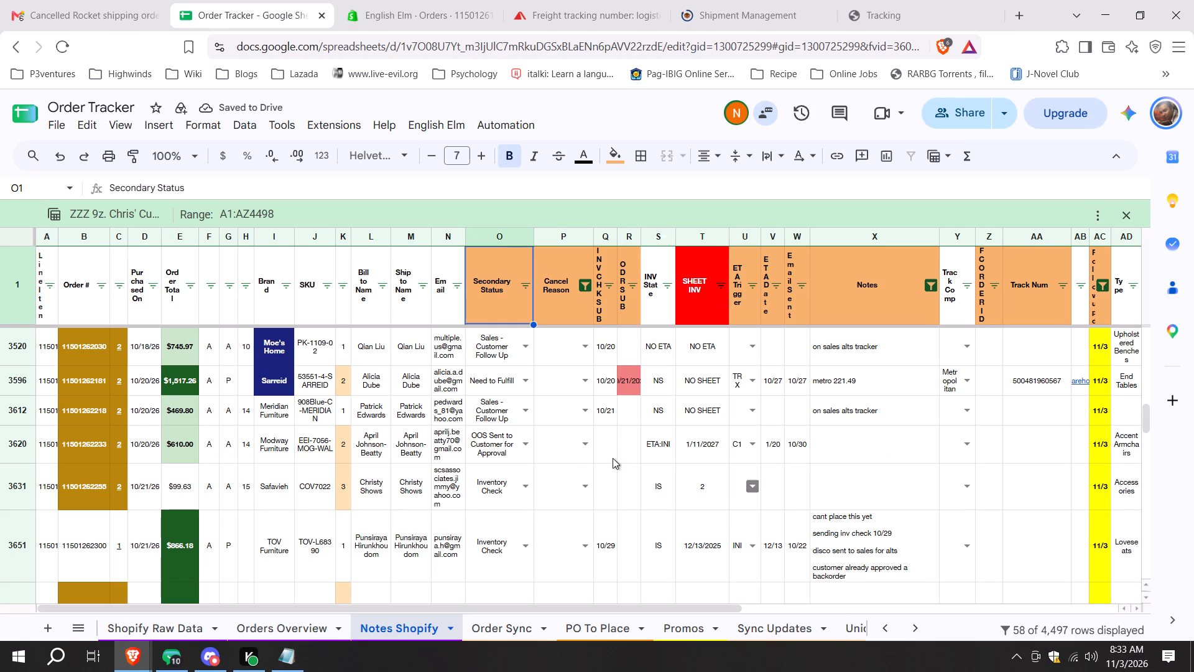
Filter the Secondary Status column to show only Fulfilled rows.
left_click(521, 291)
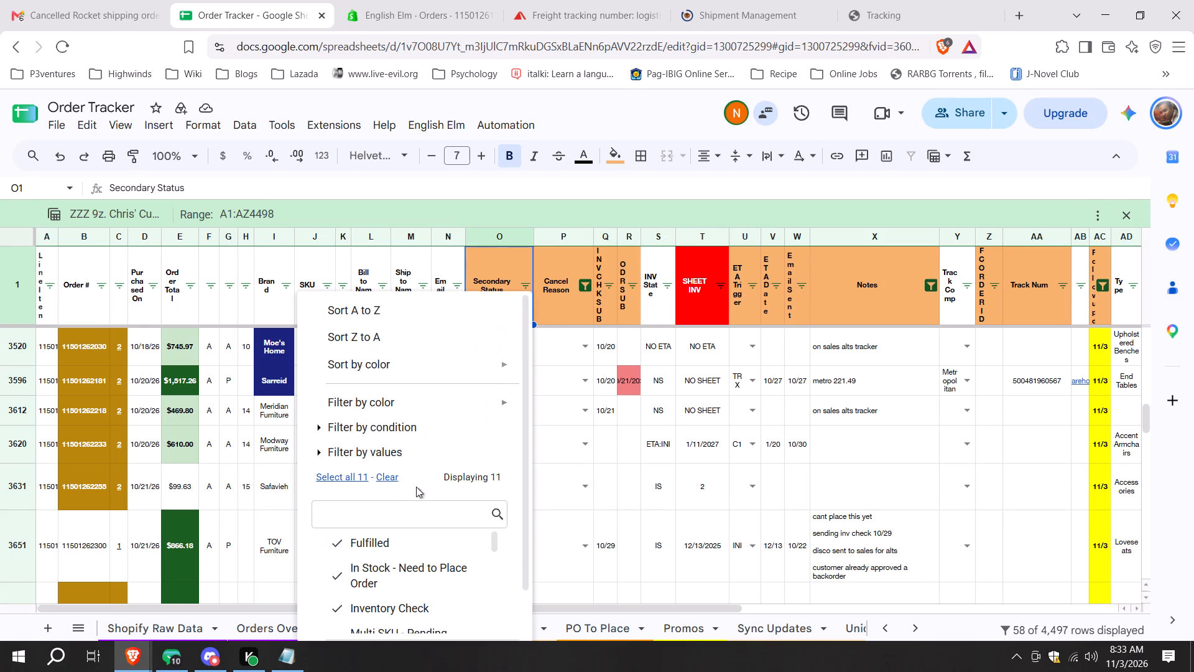
left_click(389, 478)
left_click(389, 531)
scroll(443, 497, "down", 3)
left_click(472, 607)
left_click(778, 441)
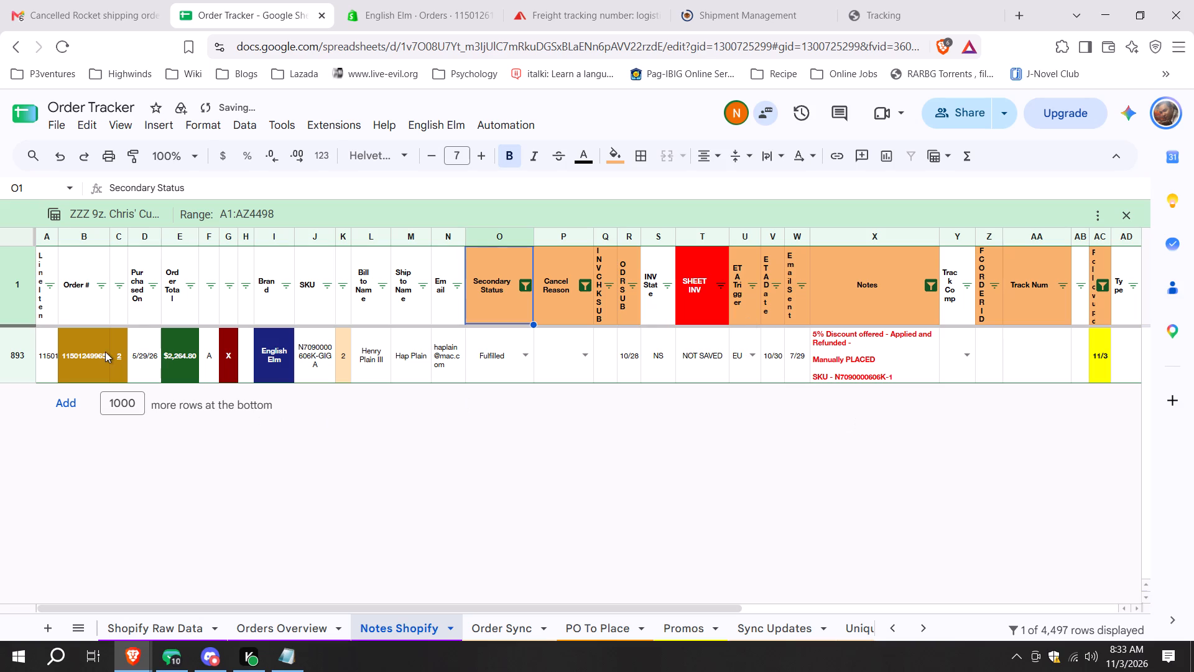
left_click(88, 351)
key("ctrl+c")
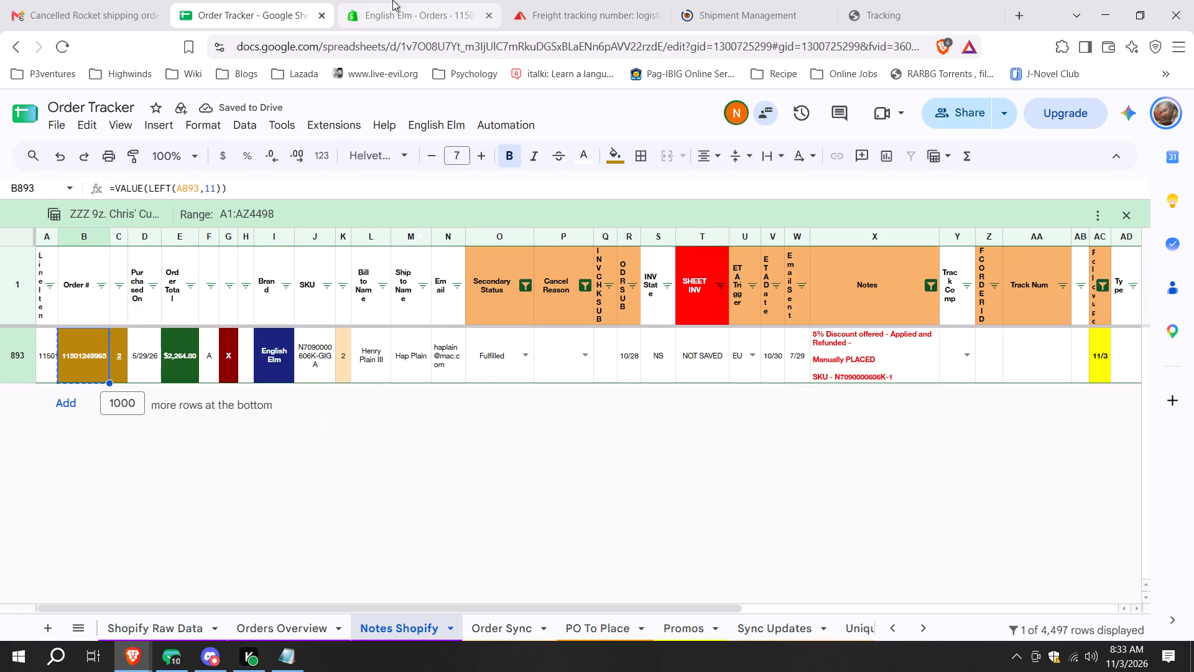
left_click(445, 0)
left_click(101, 149)
key("ctrl+v")
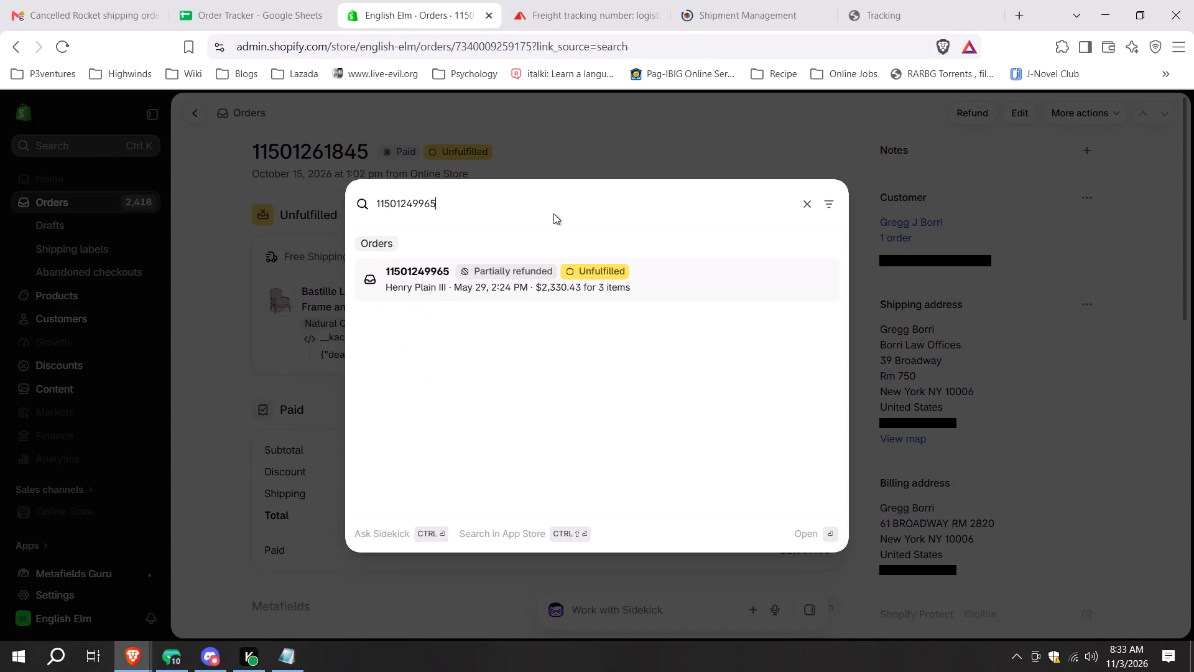
left_click(545, 287)
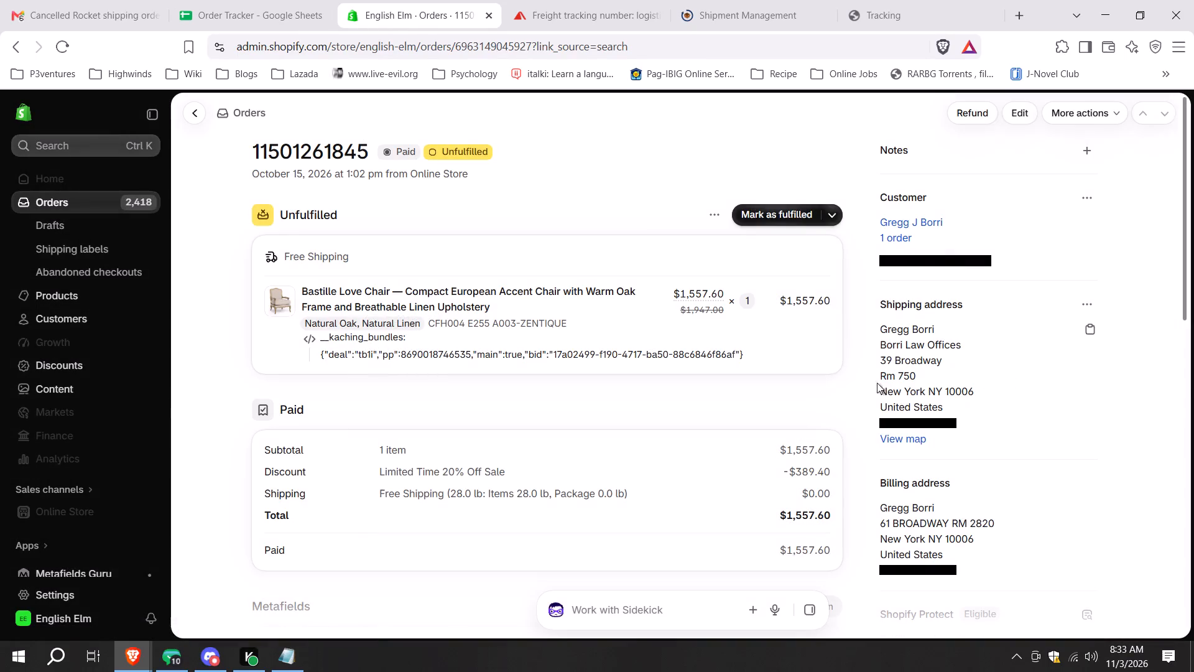
left_click(795, 222)
left_click(825, 393)
scroll(649, 408, "down", 4)
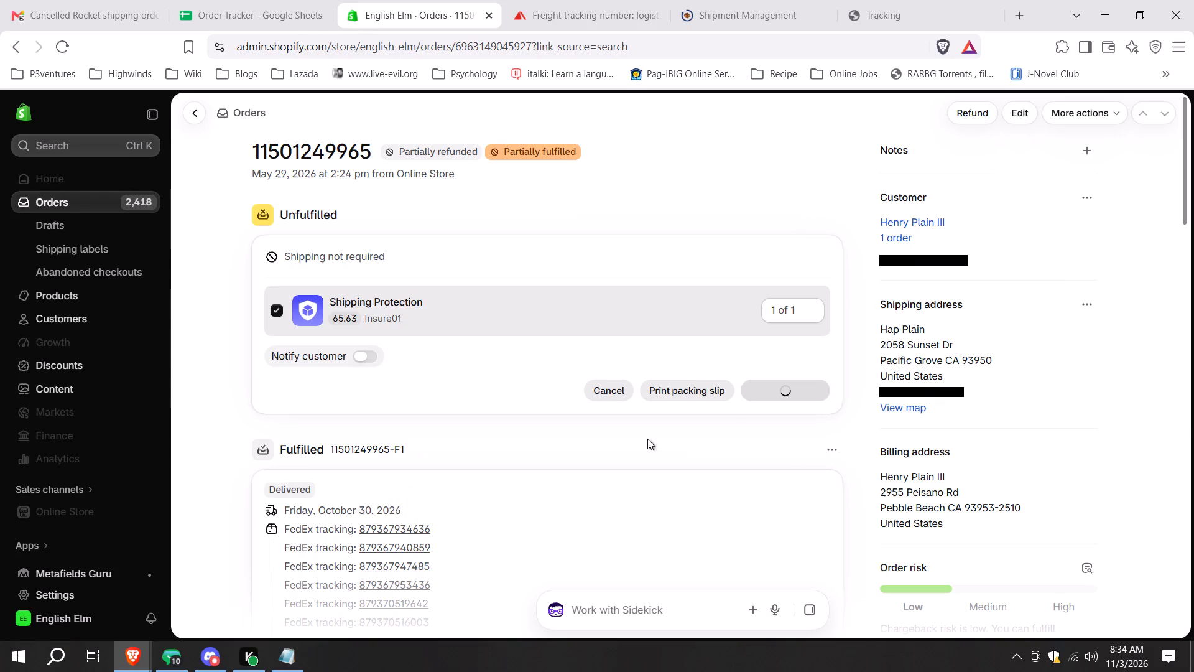
scroll(645, 400, "up", 2)
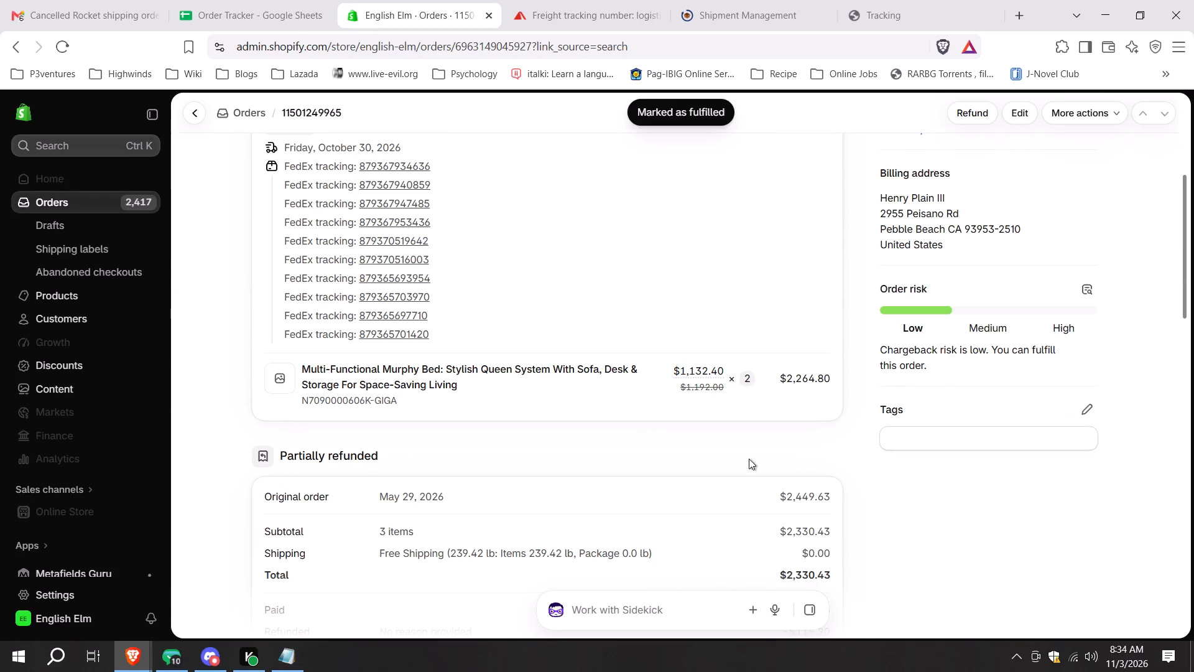
Return to Order Tracker and set the follow-up date in row 893 to 11/26/2026.
left_click(249, 0)
double_click(1096, 342)
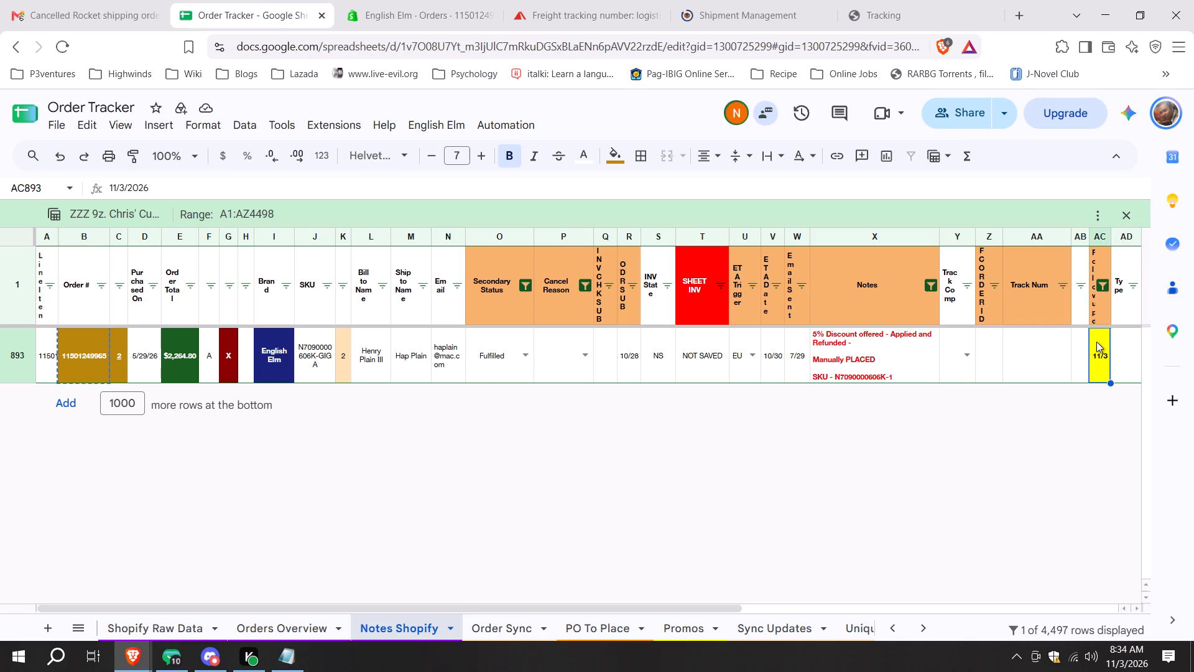
left_click(1065, 503)
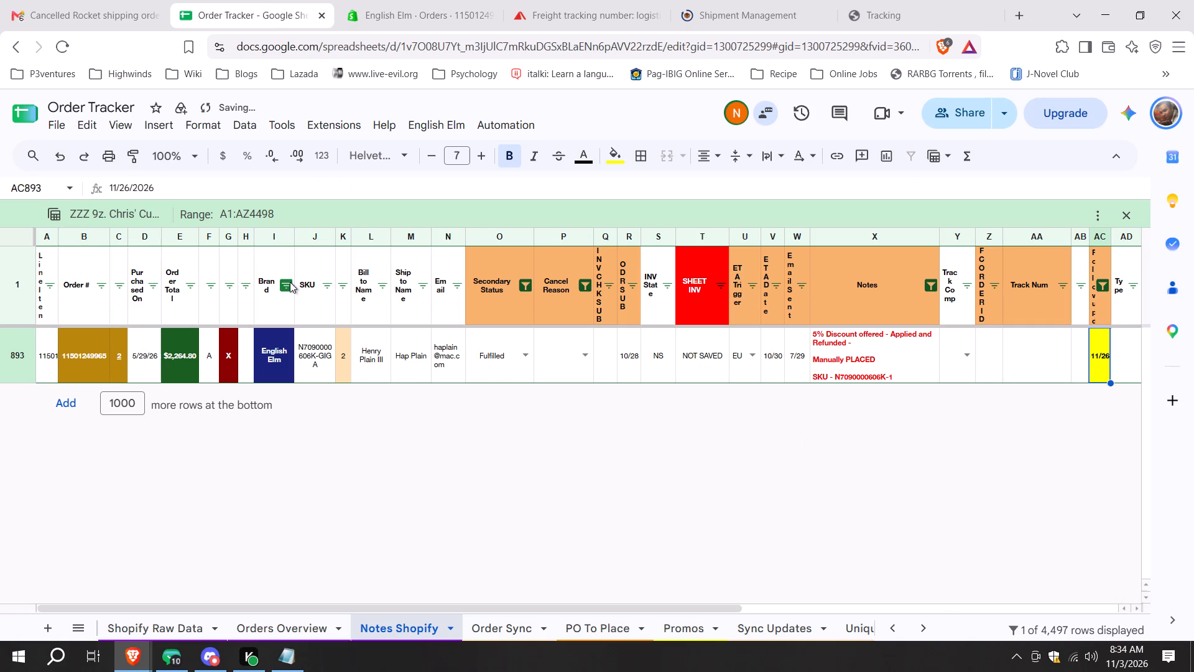
Filter the Secondary Status column to show only In Stock - Need to Place Order rows, accepting the protected-range edit.
left_click(523, 291)
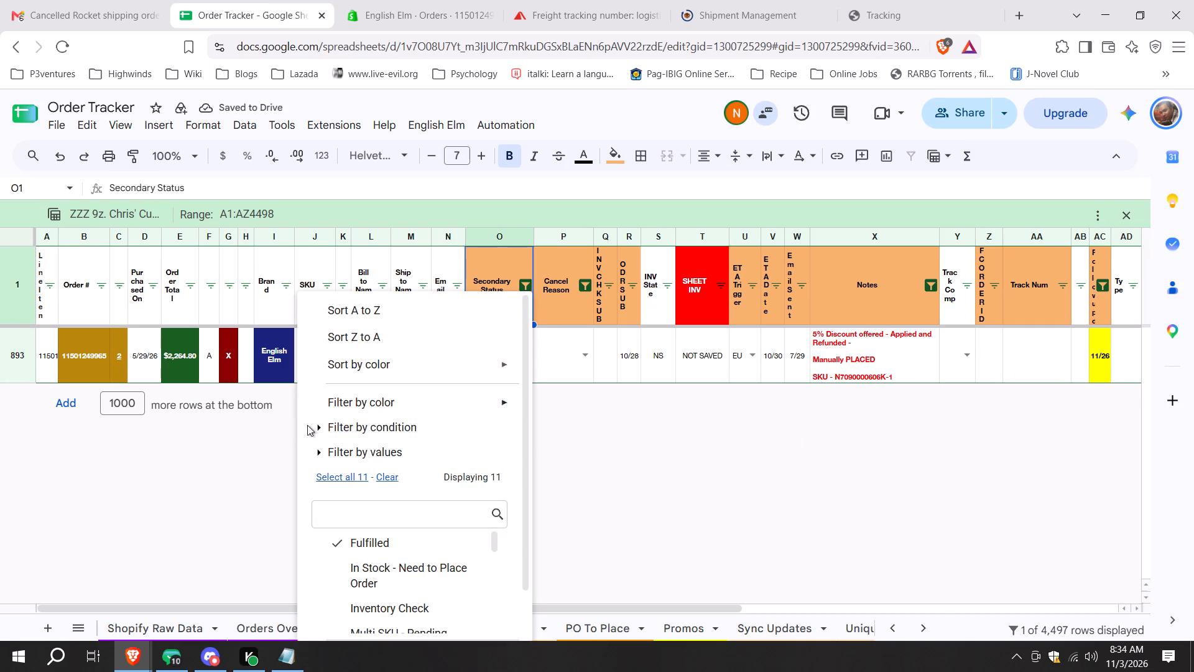
left_click(385, 476)
left_click(443, 589)
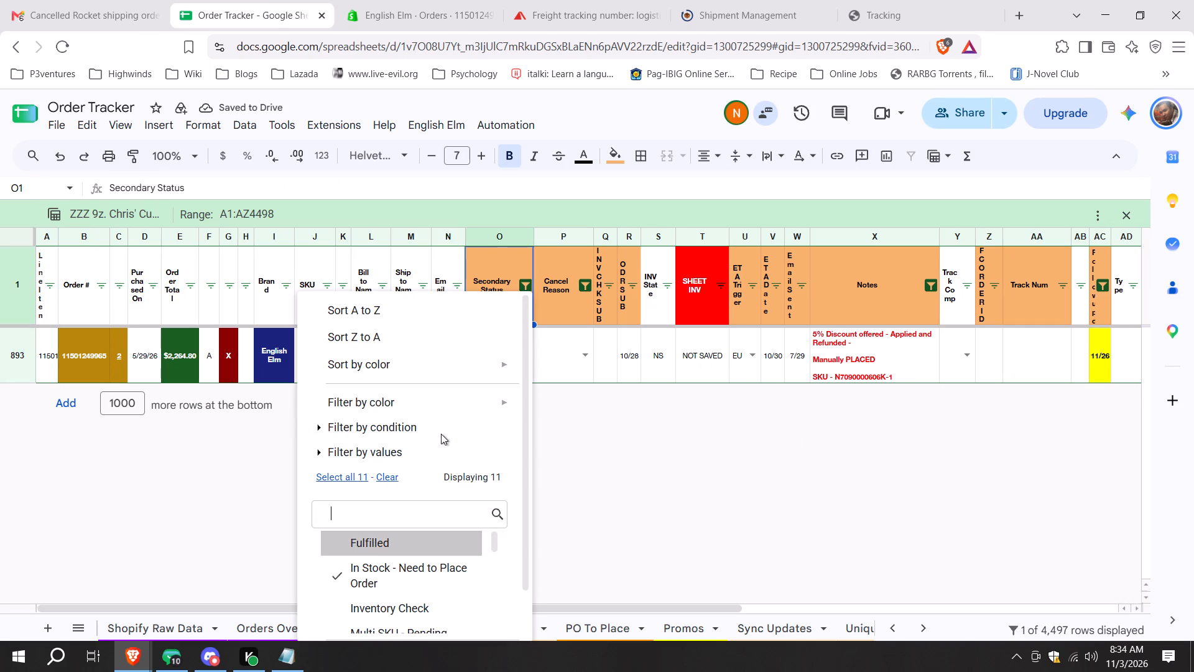
scroll(445, 429, "down", 1)
left_click(507, 620)
left_click(484, 593)
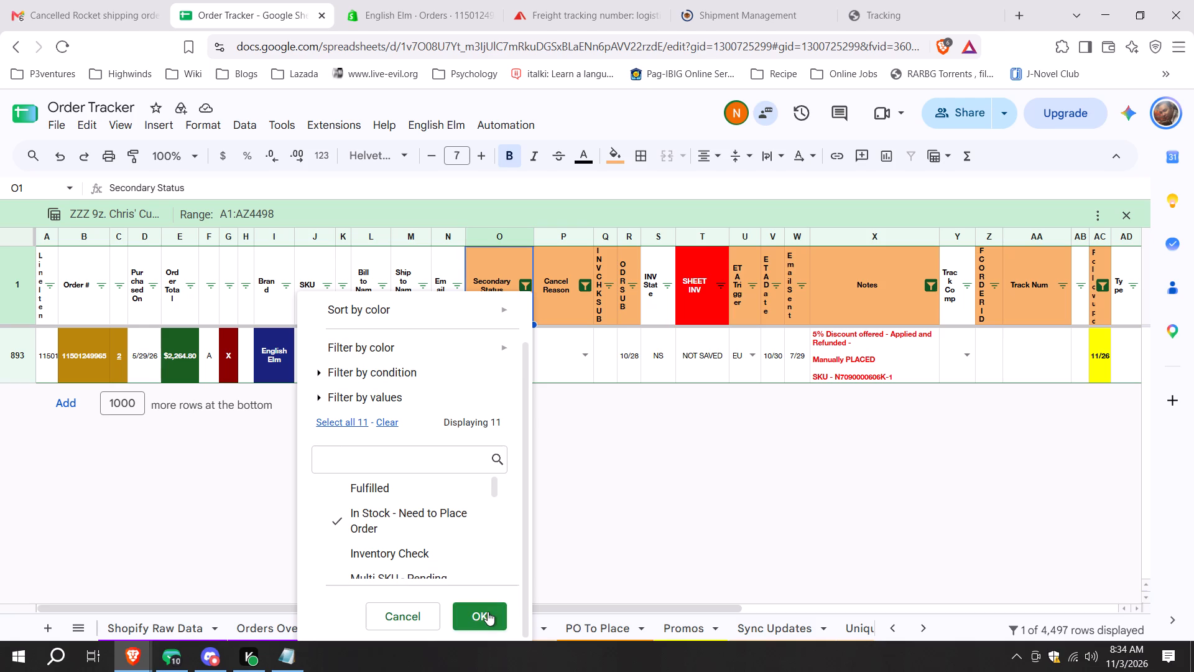
left_click(488, 612)
left_click_drag(805, 441, 799, 441)
left_click(762, 450)
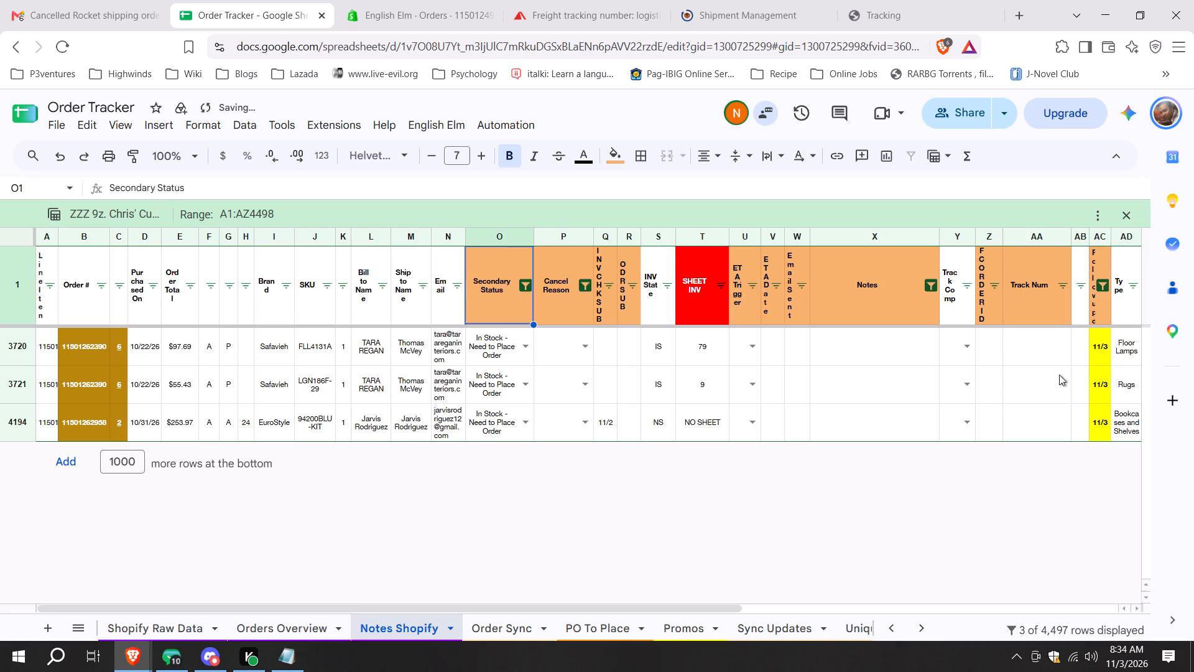
Set the follow-up date in rows 3720, 3721 and 4194 to 11/4/2026.
scroll(1078, 375, "up", 3)
double_click(1108, 346)
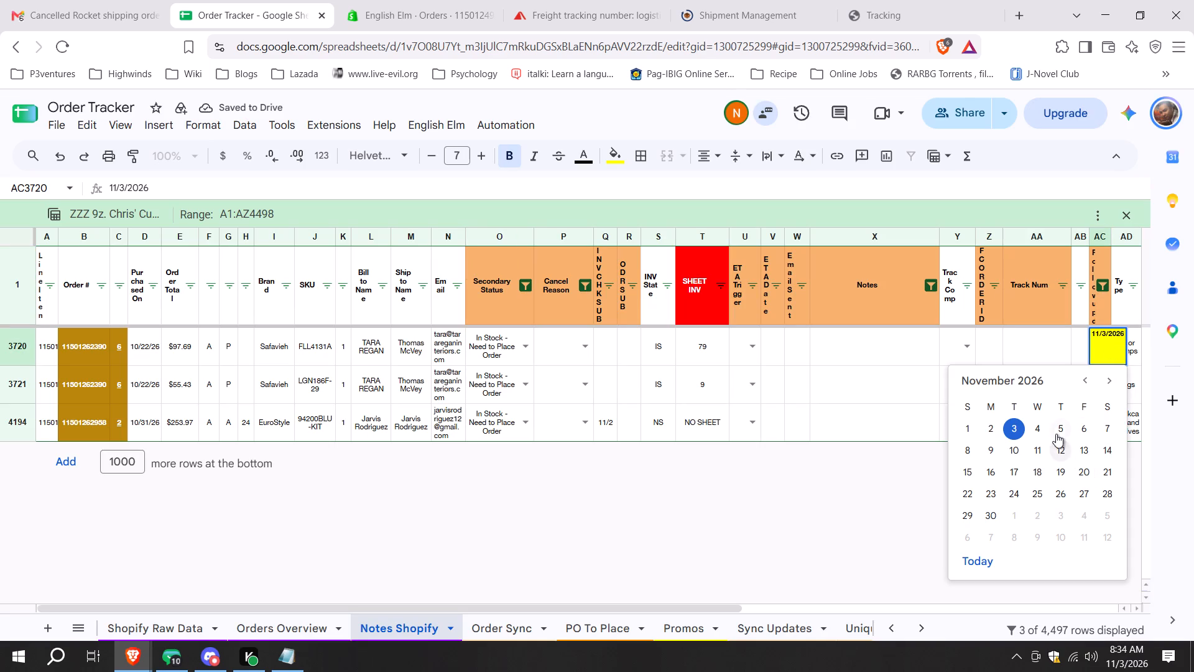
left_click(1034, 427)
key("shift+Down")
key("shift+Down")
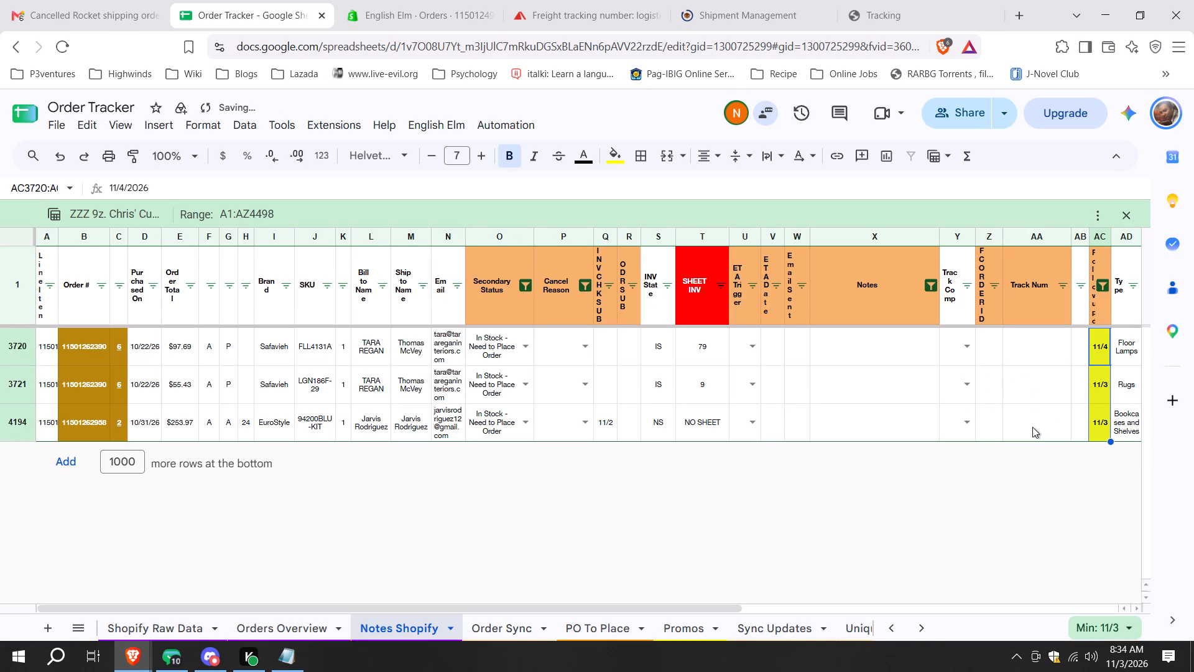
key("ctrl+d")
Filter the Secondary Status column to show only Inventory Check rows, accepting the protected-range edit.
left_click(529, 289)
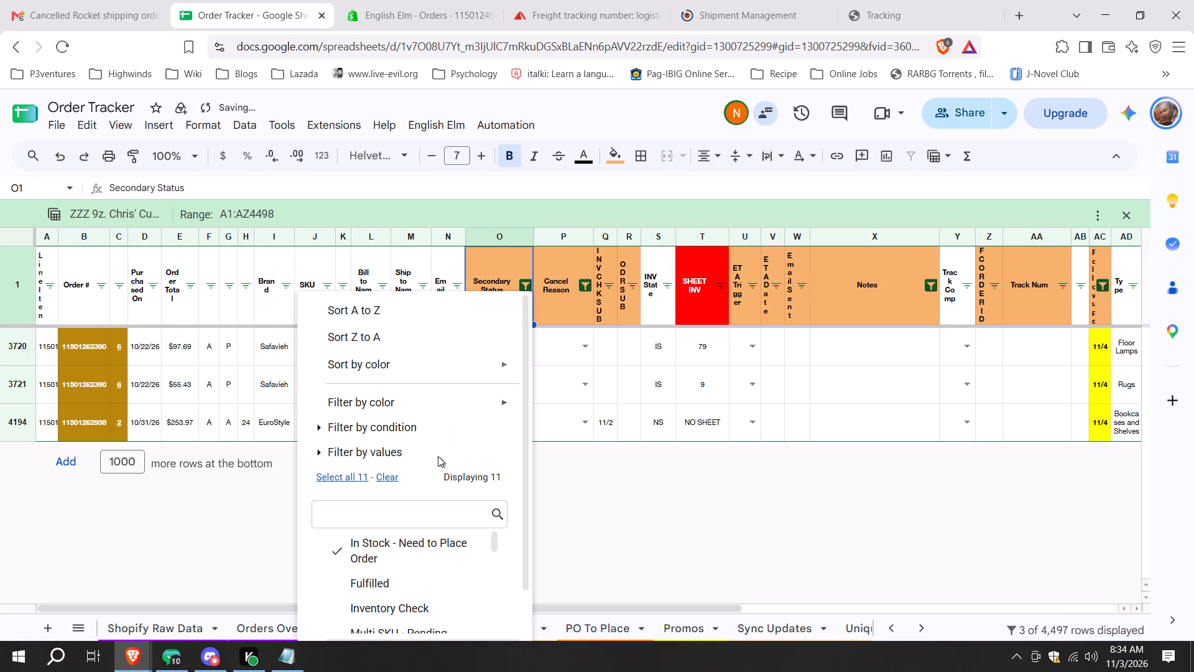
left_click(393, 478)
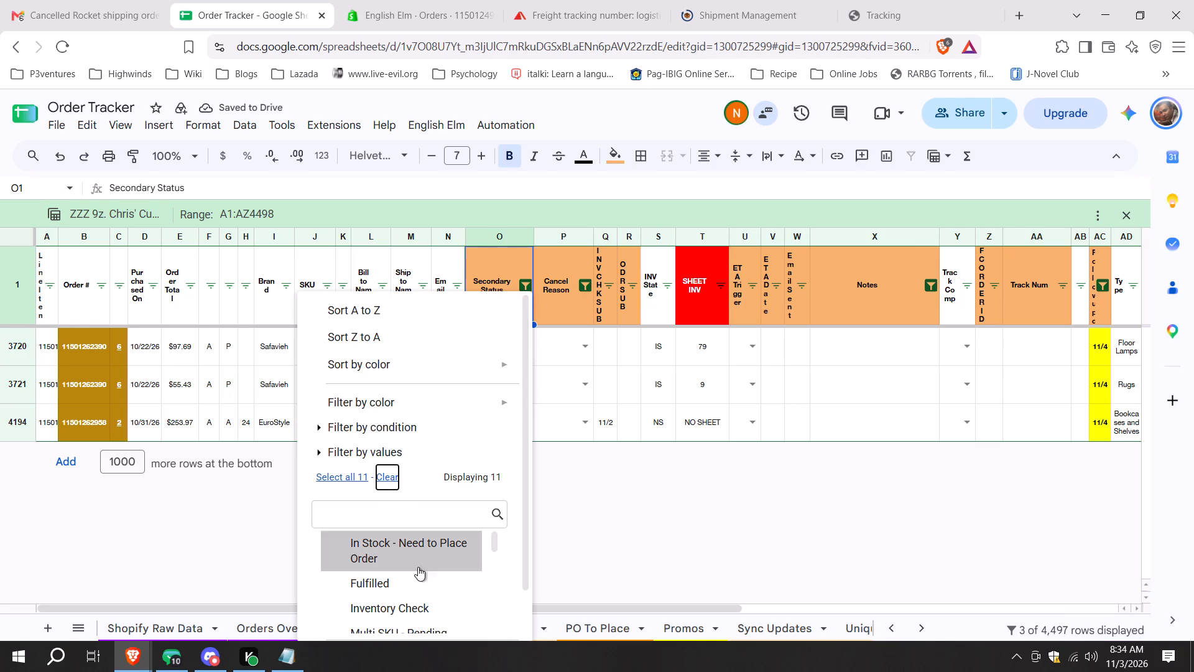
left_click(455, 596)
scroll(458, 436, "down", 2)
left_click(492, 606)
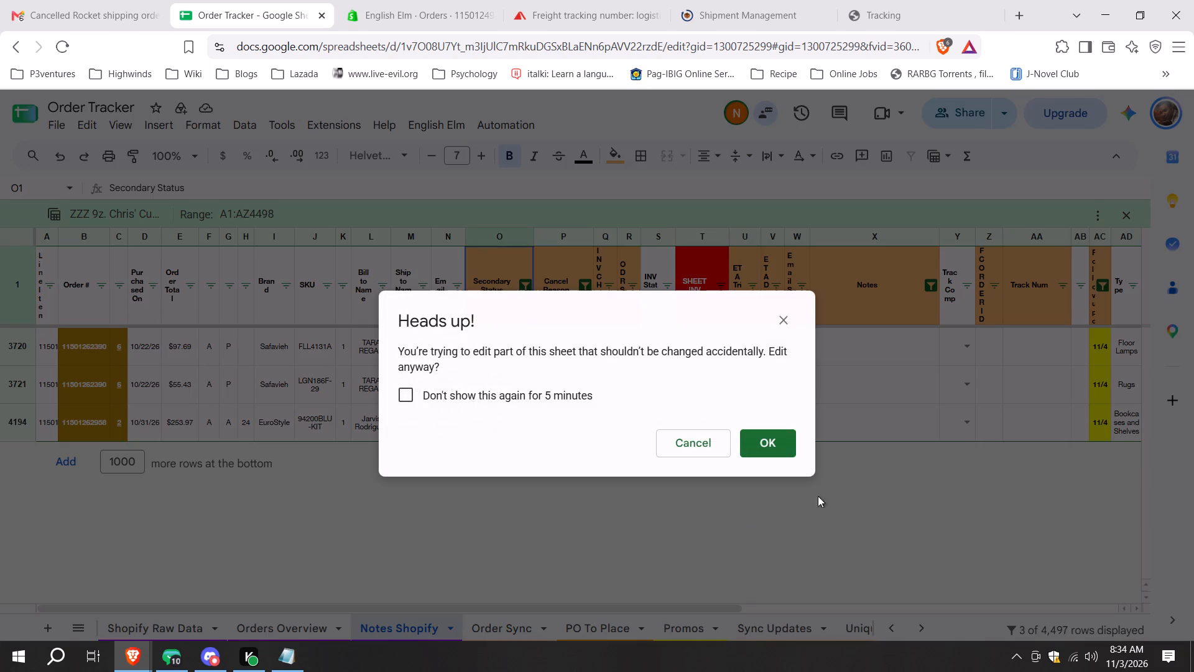
left_click(766, 450)
Close the Rocket tracking, GIGA B2B Shipment Management and CEVA freight tracking pages.
left_click(911, 0)
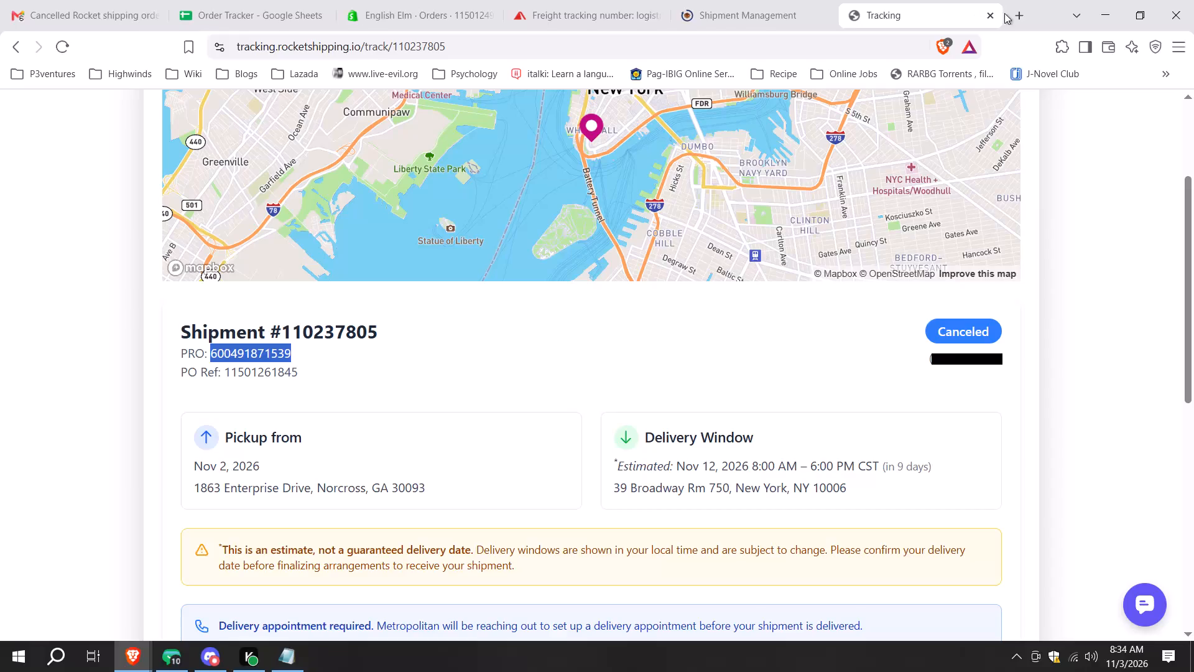
left_click(989, 21)
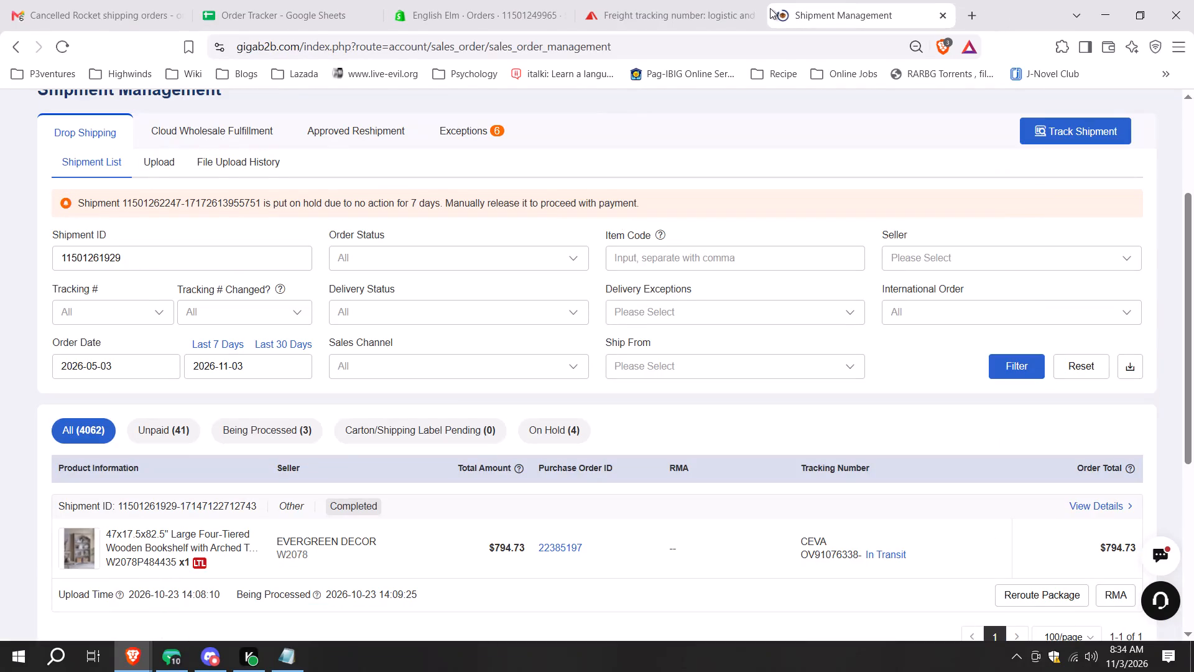
left_click(752, 19)
left_click(752, 16)
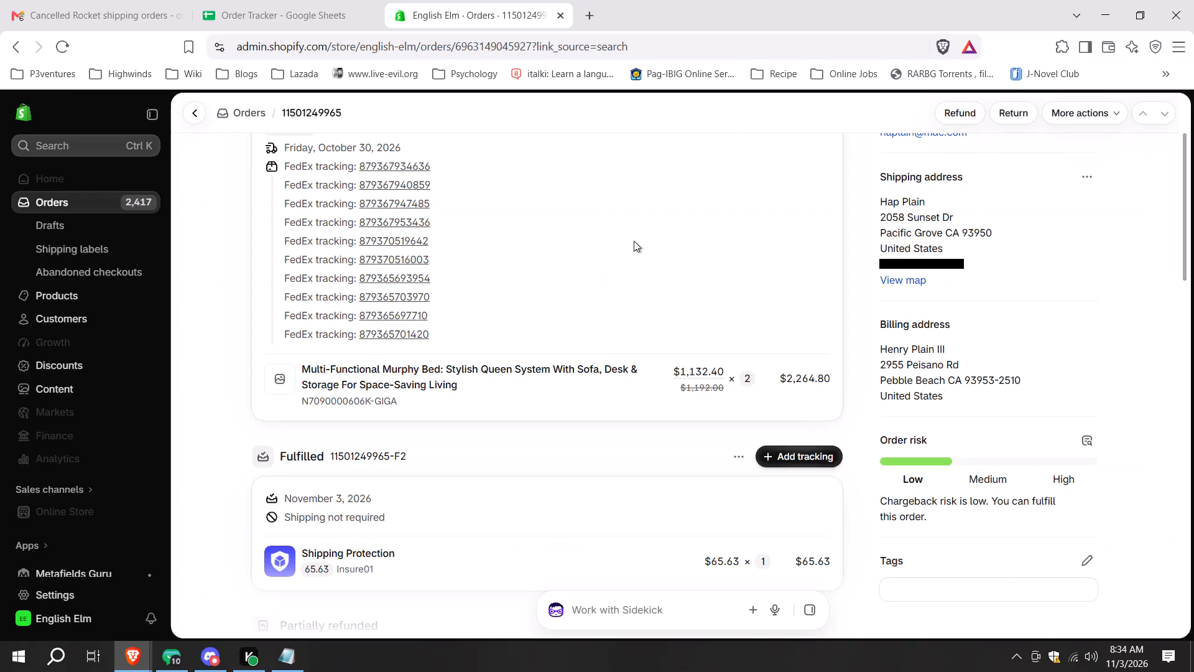
left_click(132, 657)
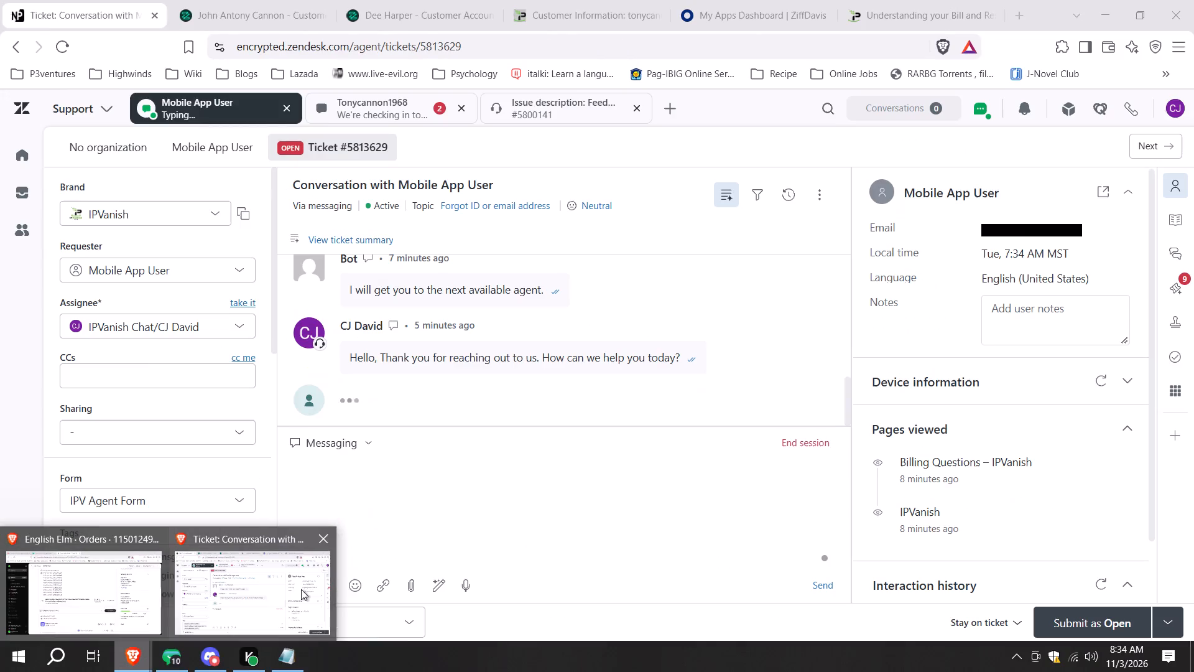
Switch to the Zendesk window and check the Mobile App User conversation in ticket #5813629, placing the cursor in its reply area.
left_click(301, 589)
left_click(532, 500)
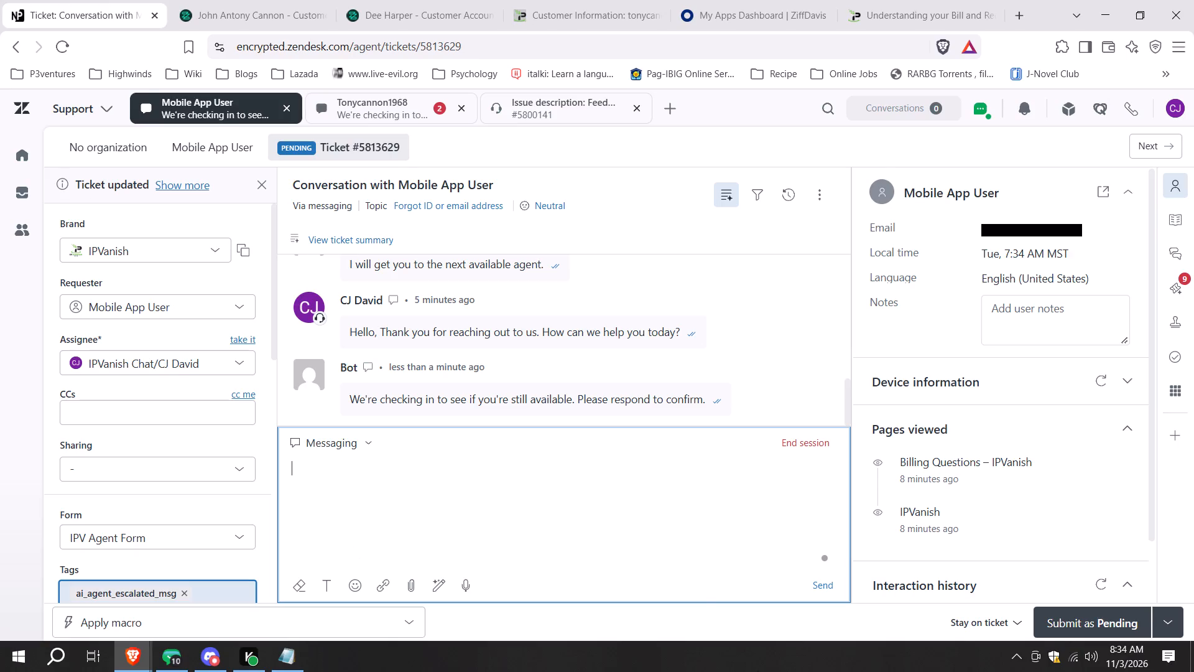
left_click(535, 489)
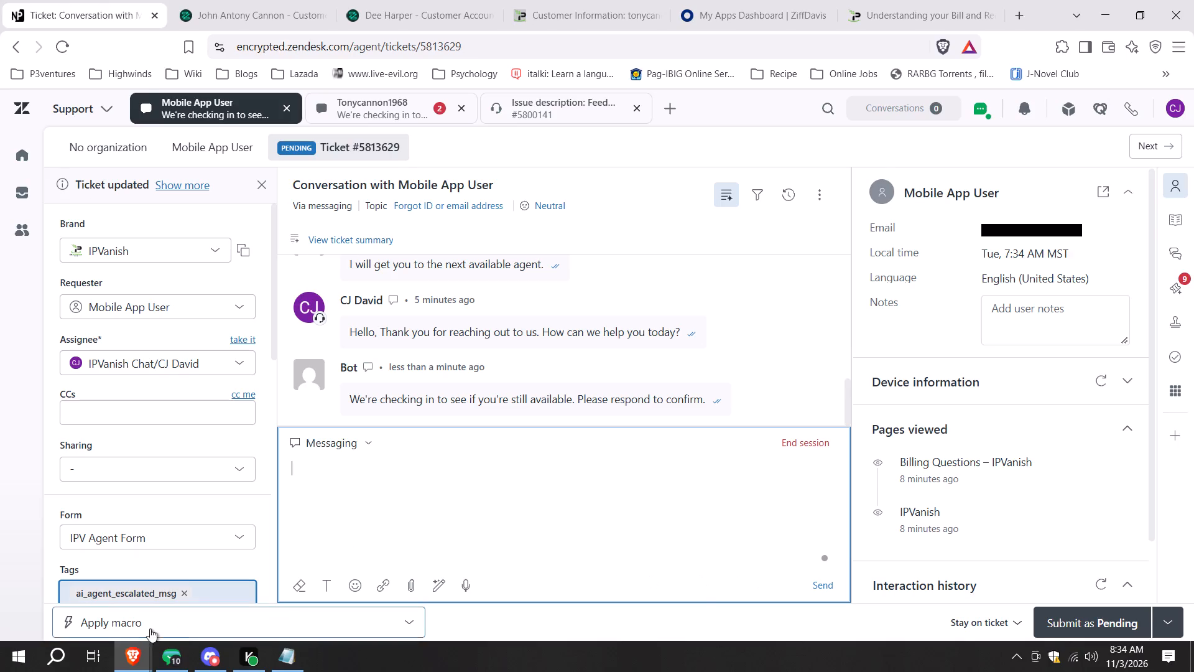
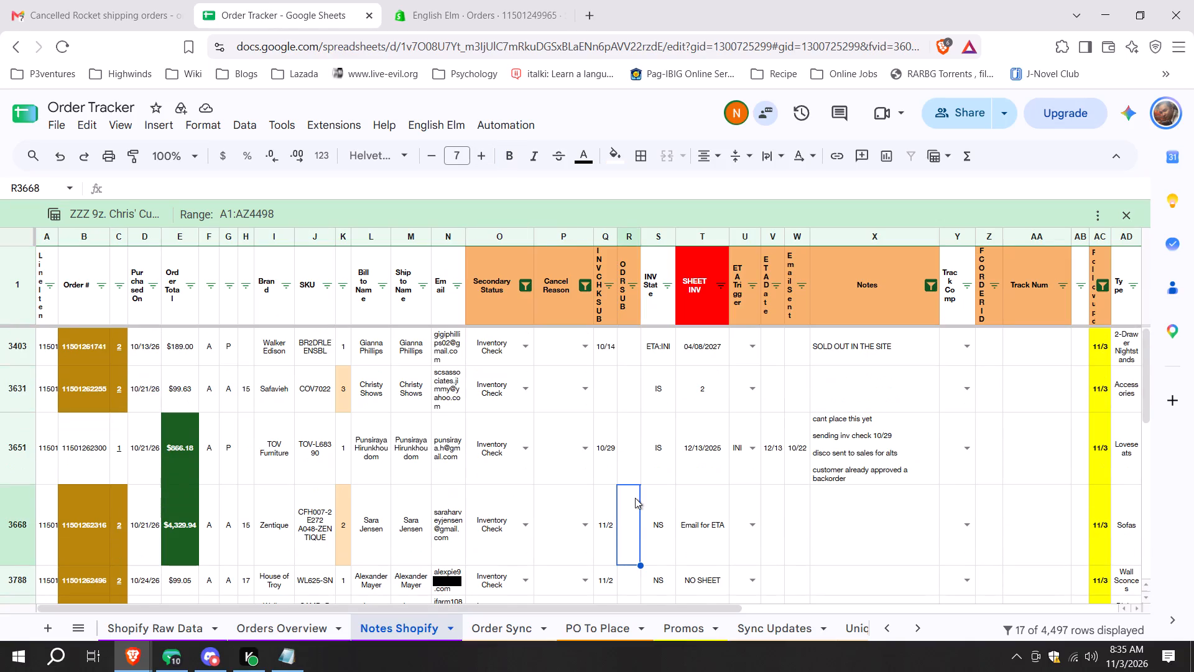
Clear the INVCHKSUB dates in rows 3668 and 3788 of the Inventory Check orders.
key("Left")
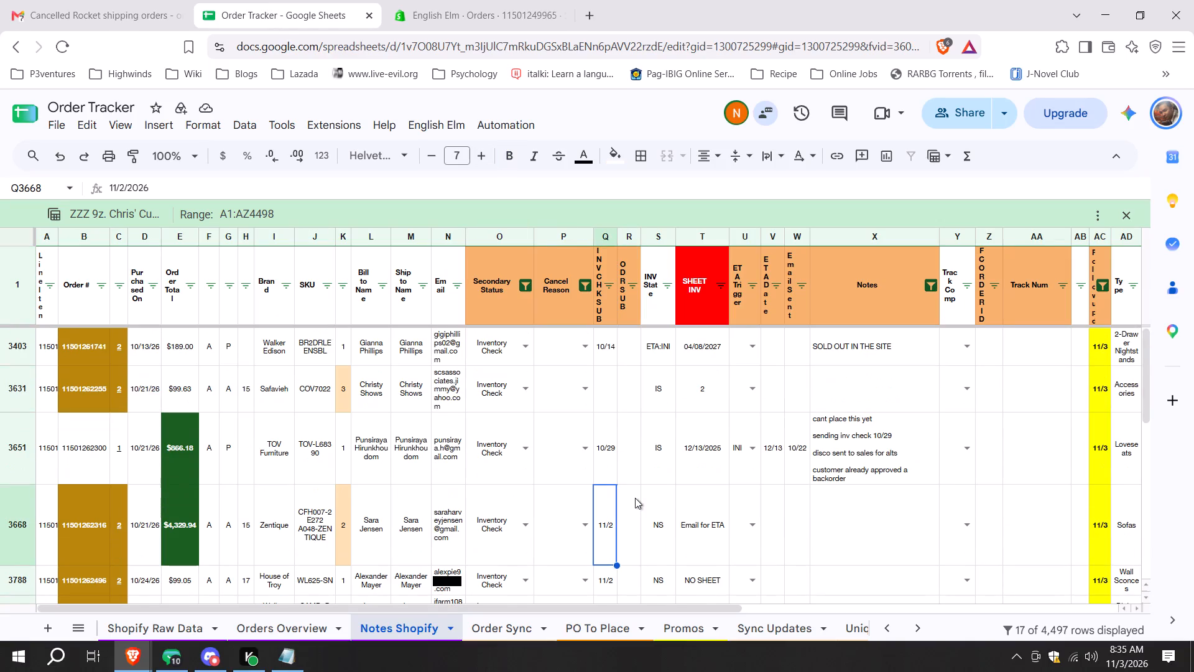
key("Delete")
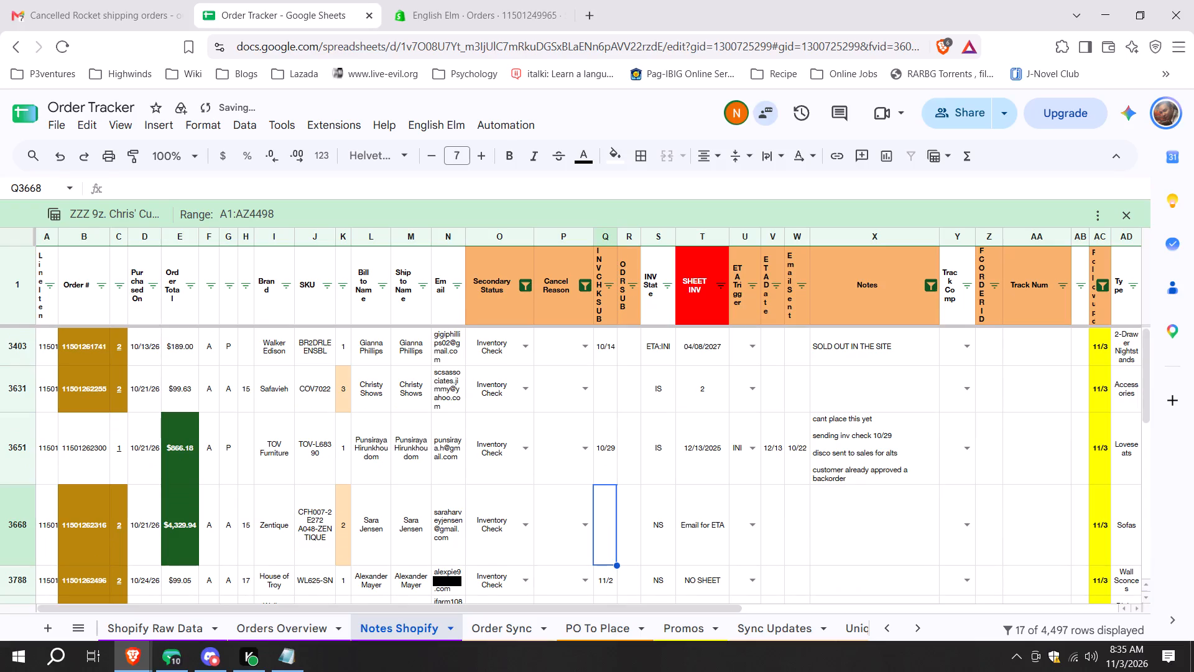
key("Down")
key("Down")
key("Down")
key("Up")
key("Up")
key("Delete")
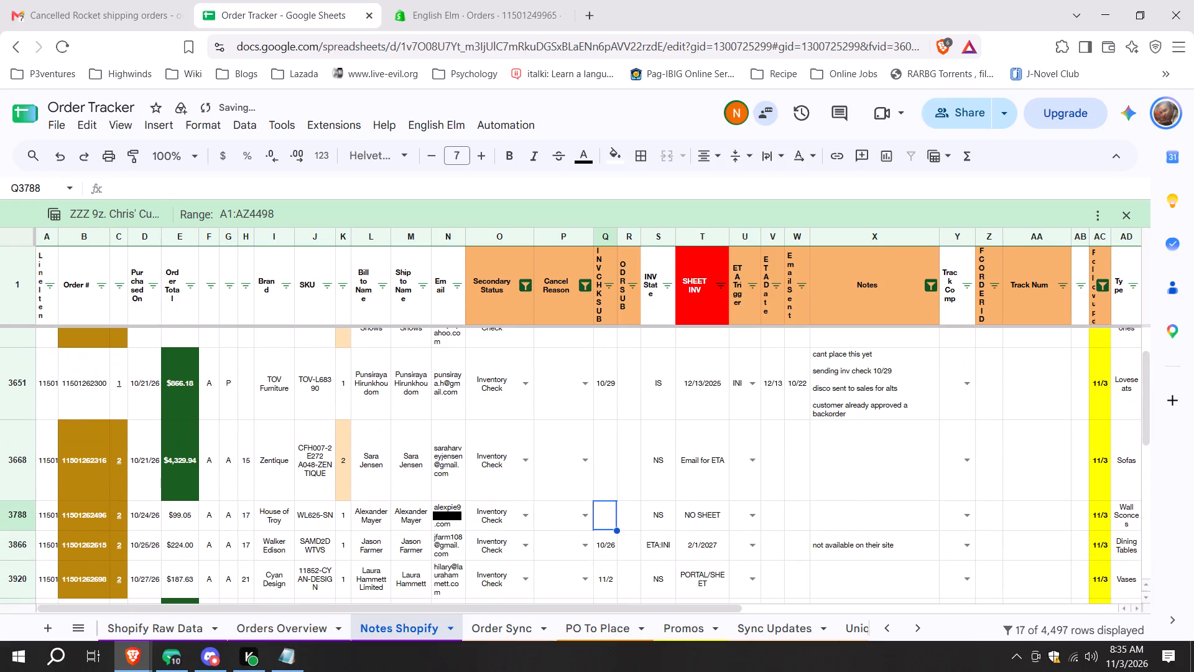
key("Down")
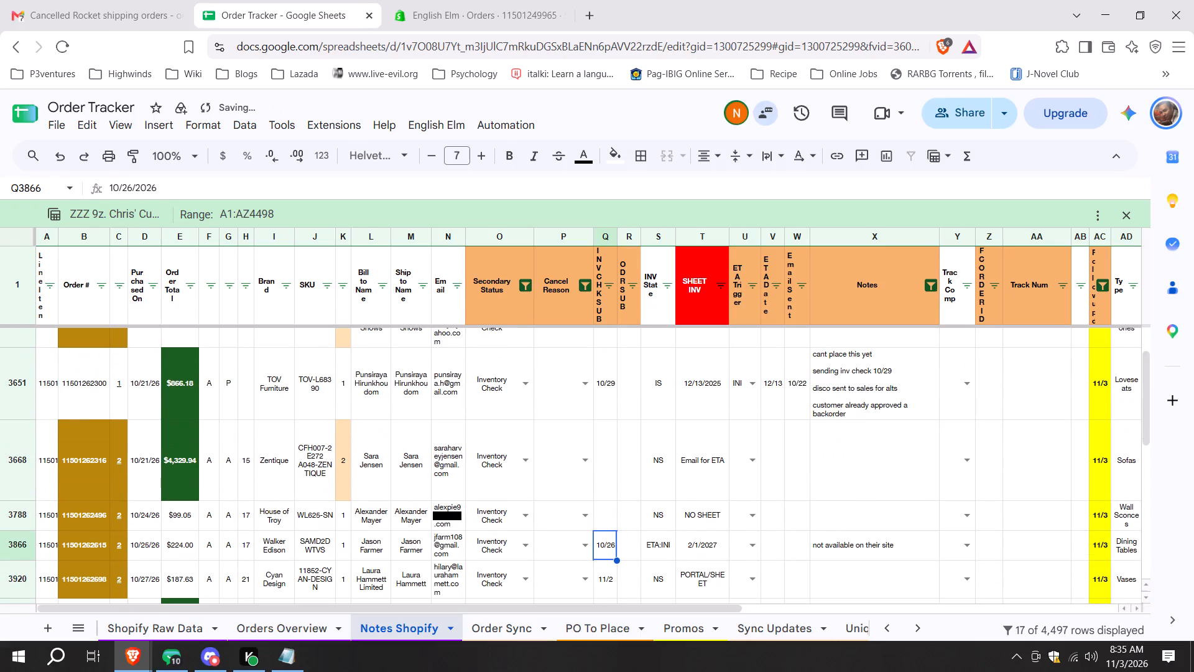
Clear the INV CHK SUB date in row 3920.
key("Down")
key("Delete")
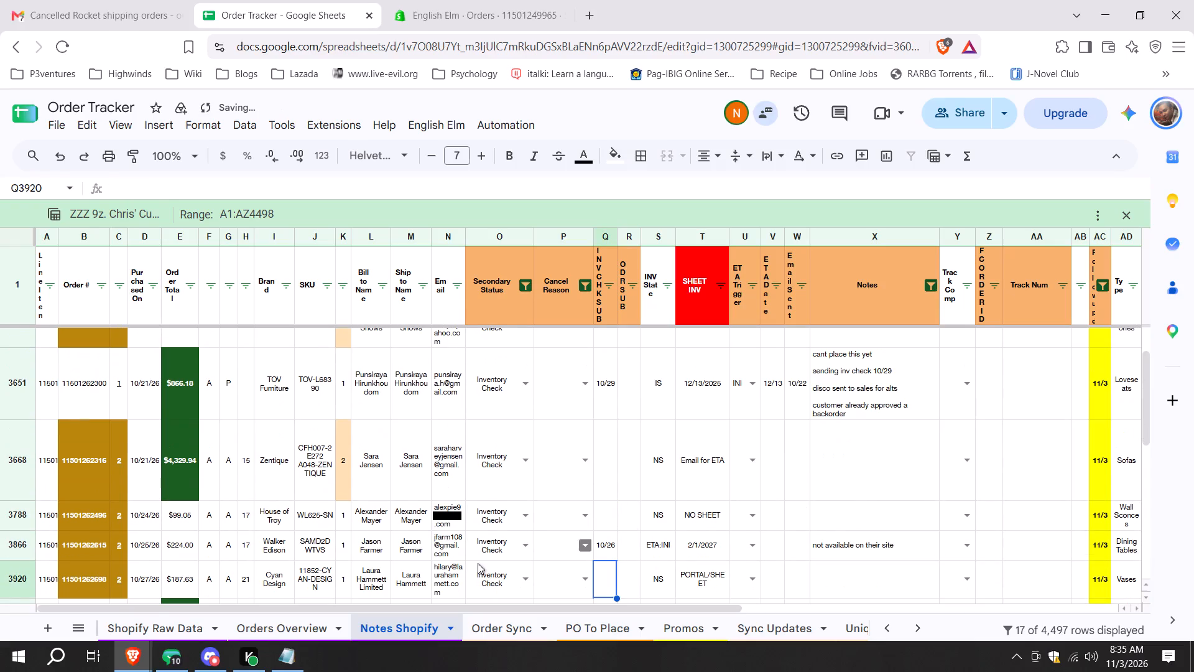
Set row 3866's Secondary Status to OOS Sent to Customer for Approval and its ETA Trigger to INI.
left_click(523, 548)
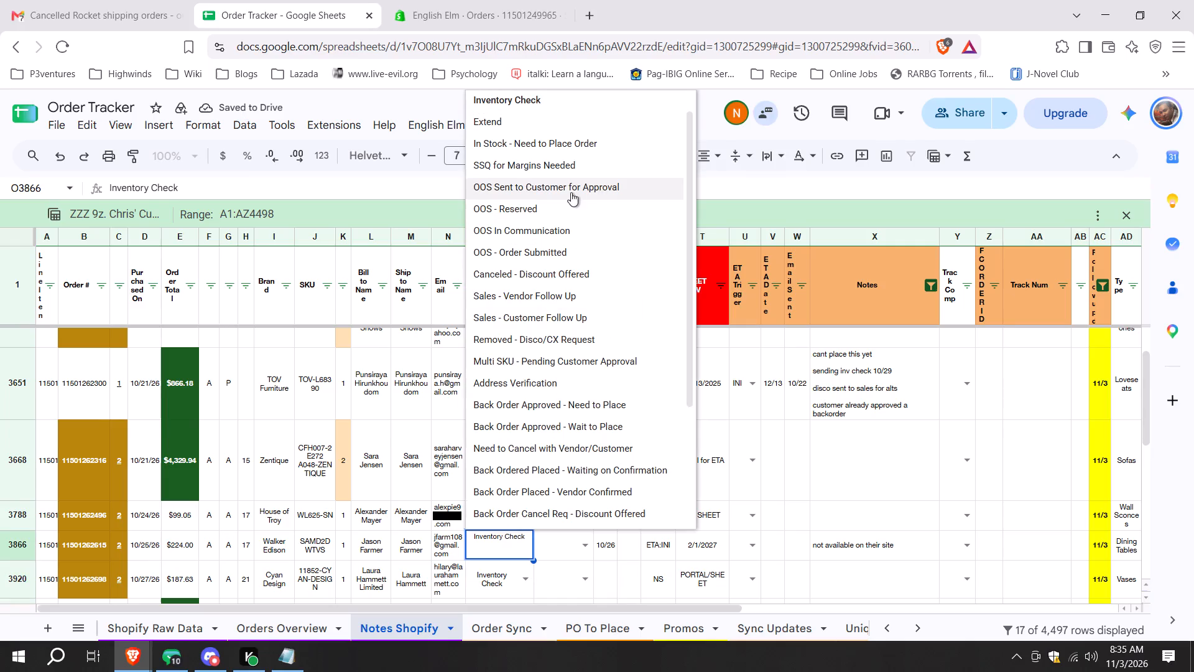
left_click(571, 192)
left_click(762, 546)
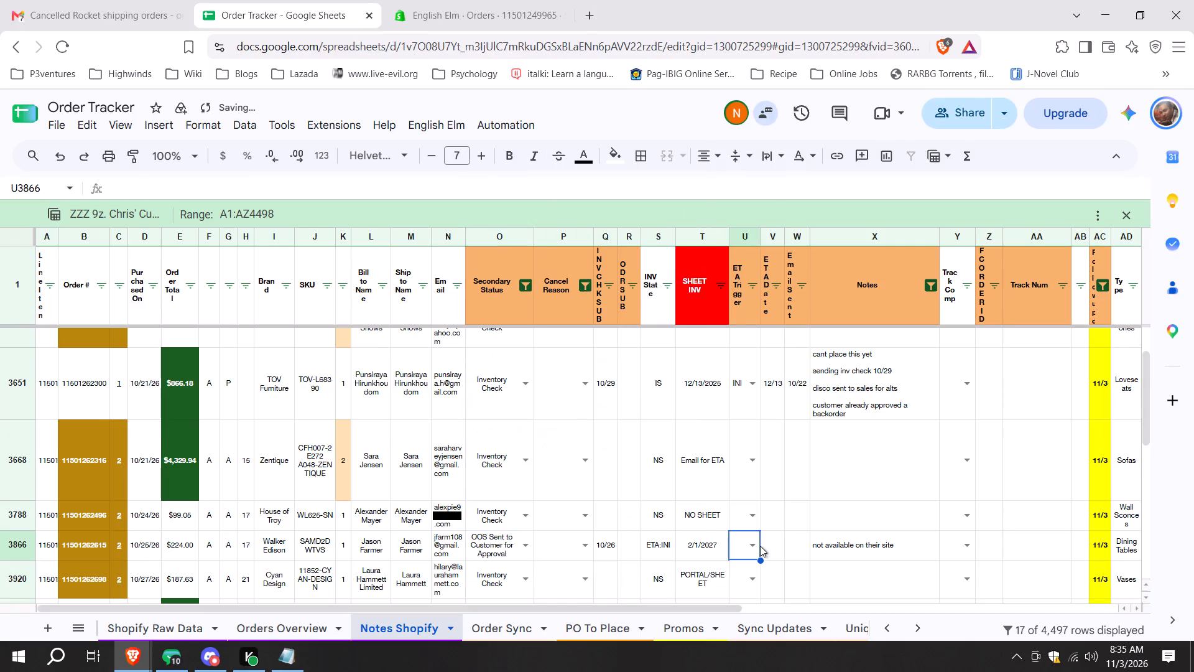
double_click(760, 546)
left_click(748, 231)
Enter 2/1/2027 as the ETA Date in row 3866.
left_click(764, 538)
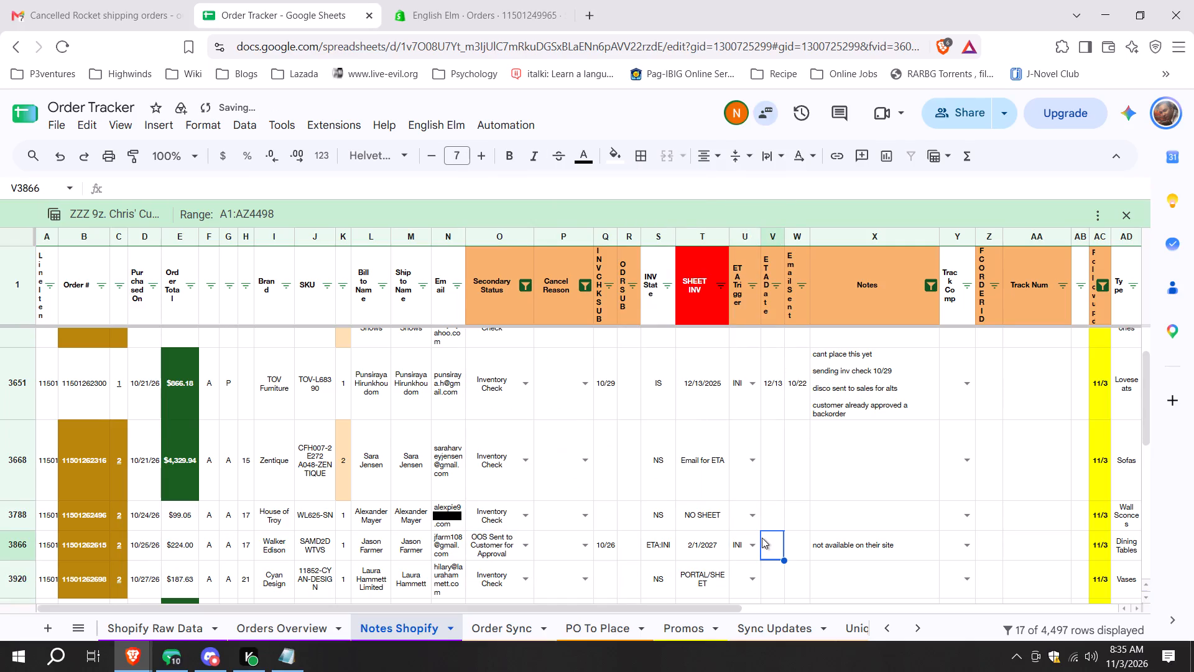
key("1")
type("/1/2")
key("BackSpace")
key("BackSpace")
key("BackSpace")
key("BackSpace")
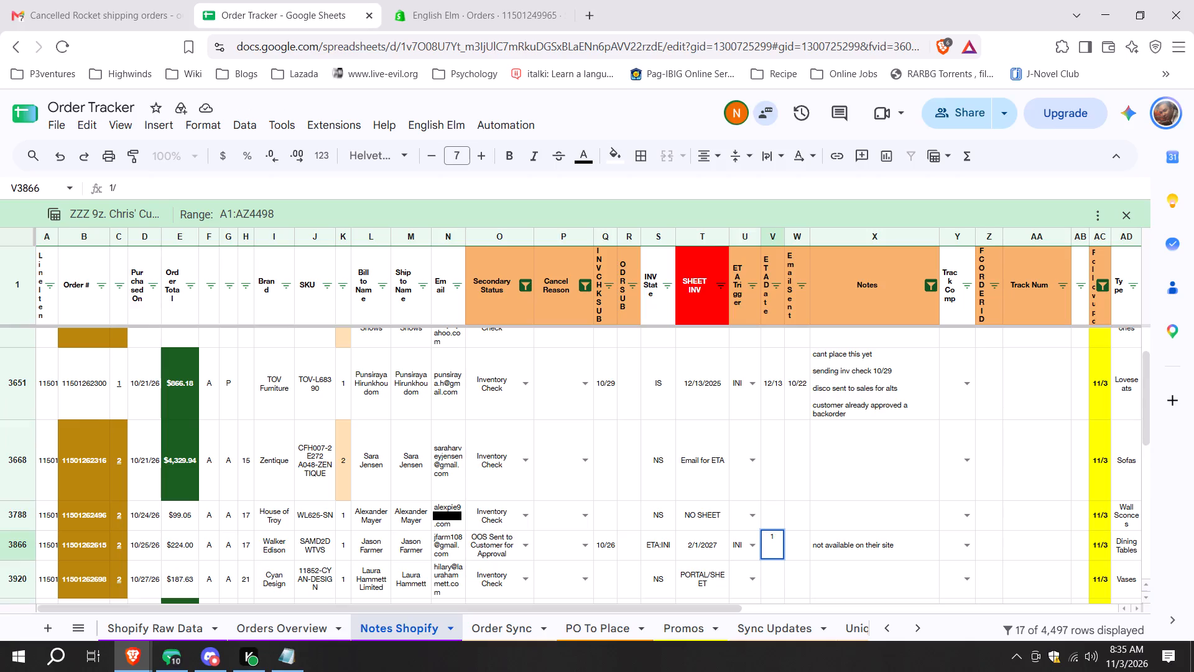
key("BackSpace")
type("2/1/2027")
key("Return")
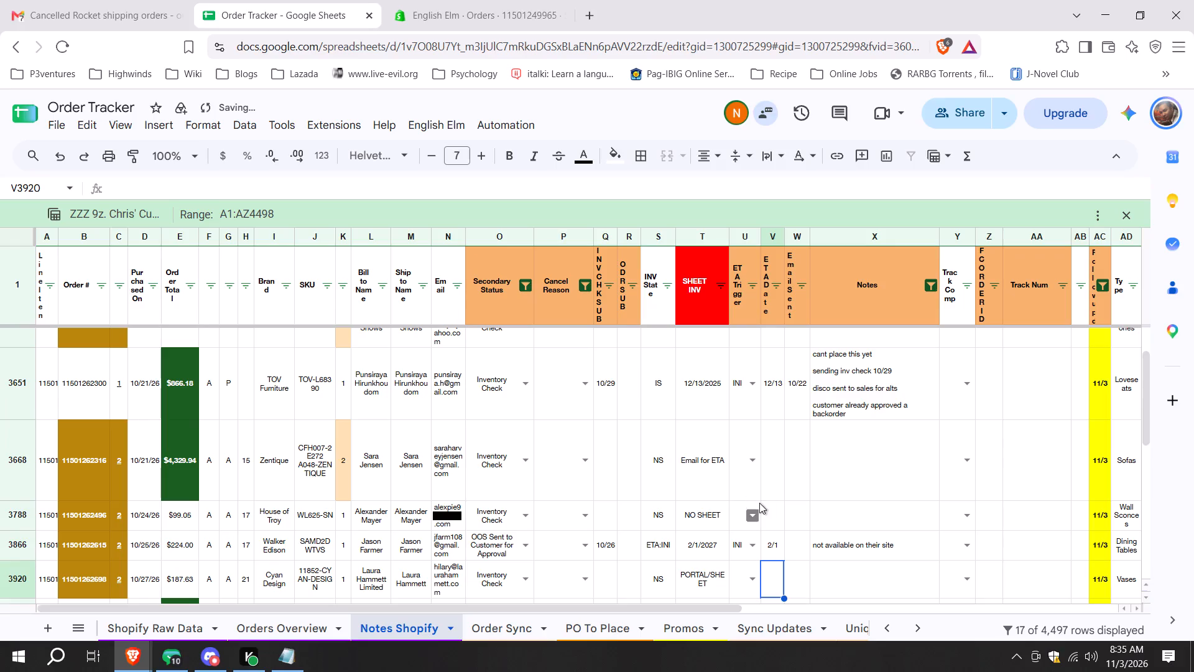
Set the follow-up date in row 3866 to 11/5.
double_click(1108, 546)
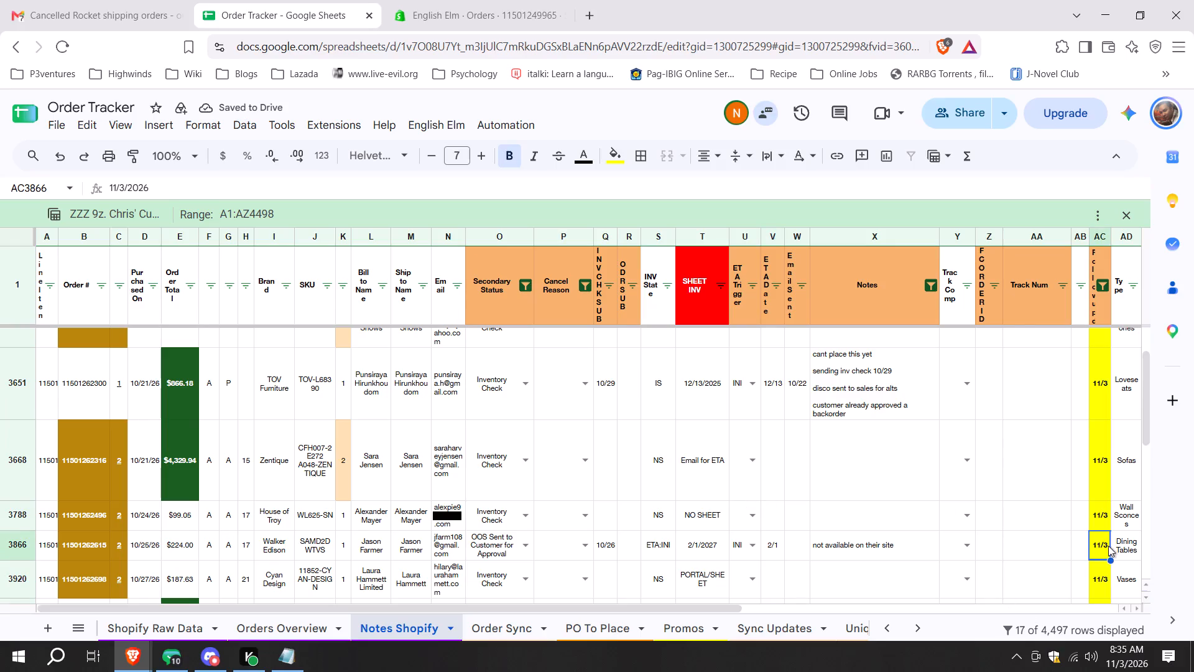
left_click(1050, 380)
Set the follow-up date to 11/4/2026 in row 3403 and fill it down through row 3788.
scroll(1116, 363, "up", 3)
double_click(1104, 338)
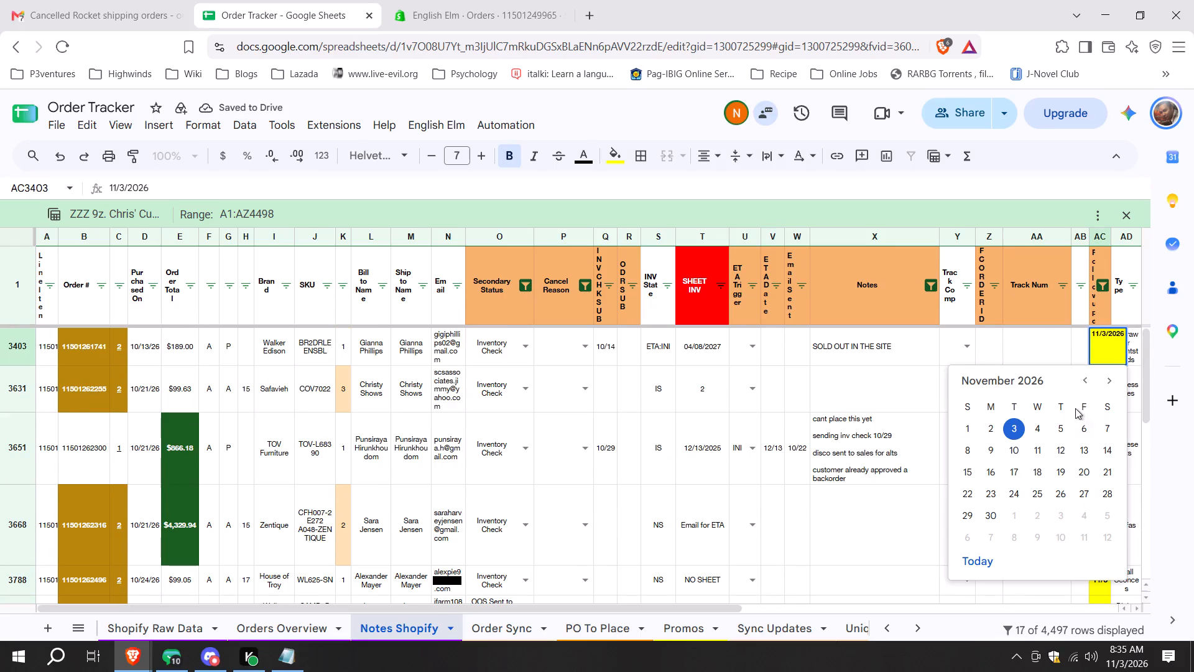
left_click(1033, 421)
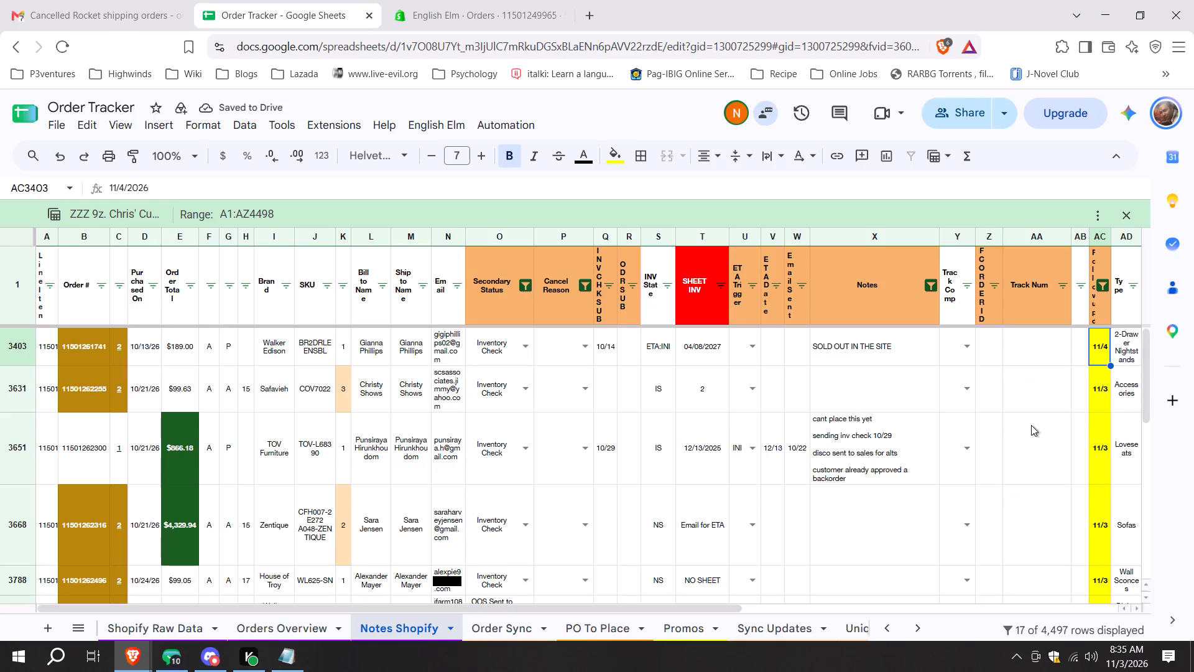
key("shift+Down")
key("shift+Down")
key("shift+Down")
key("shift+Down")
key("shift+Down")
key("shift+Down")
key("shift+Down")
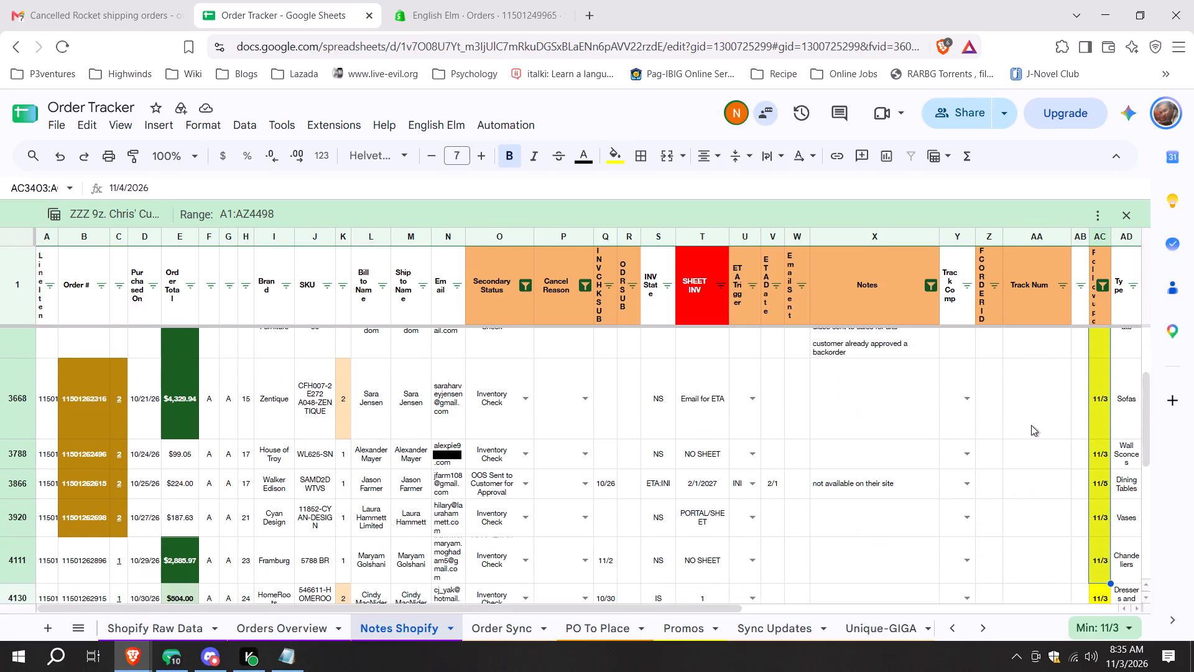
key("shift+Up")
key("shift+Up")
key("shift+Up")
key("ctrl+d")
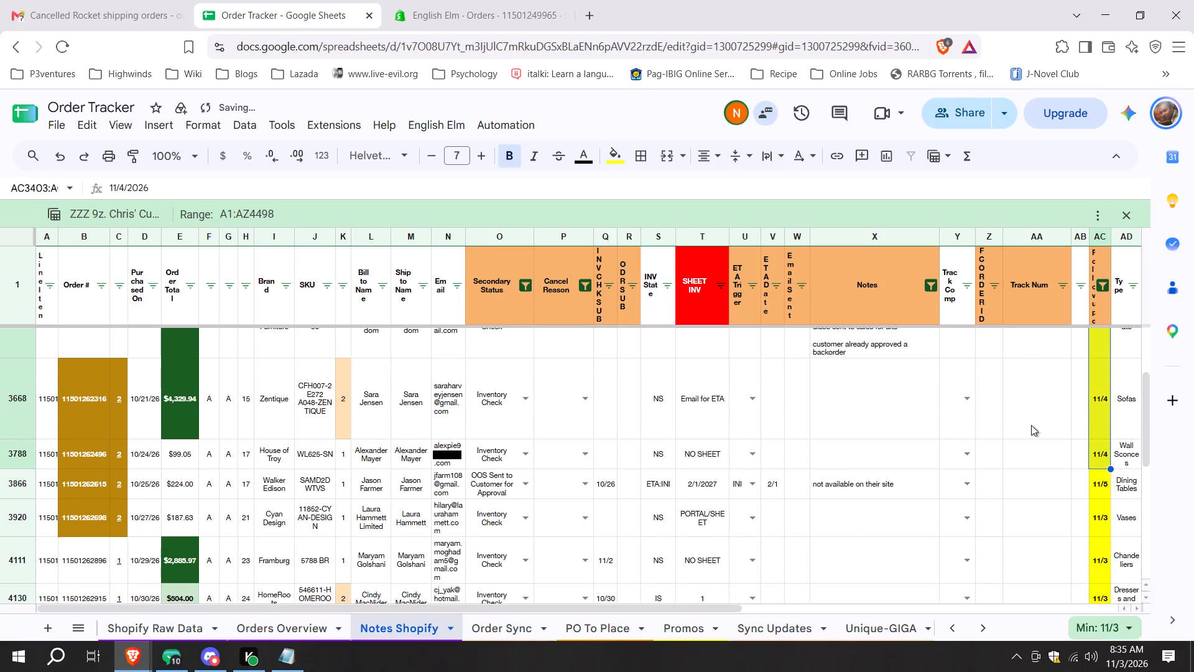
Set row 3403's Secondary Status to OOS Sent to Customer for Approval and its ETA Trigger to INI.
scroll(986, 462, "up", 5)
scroll(772, 410, "up", 3)
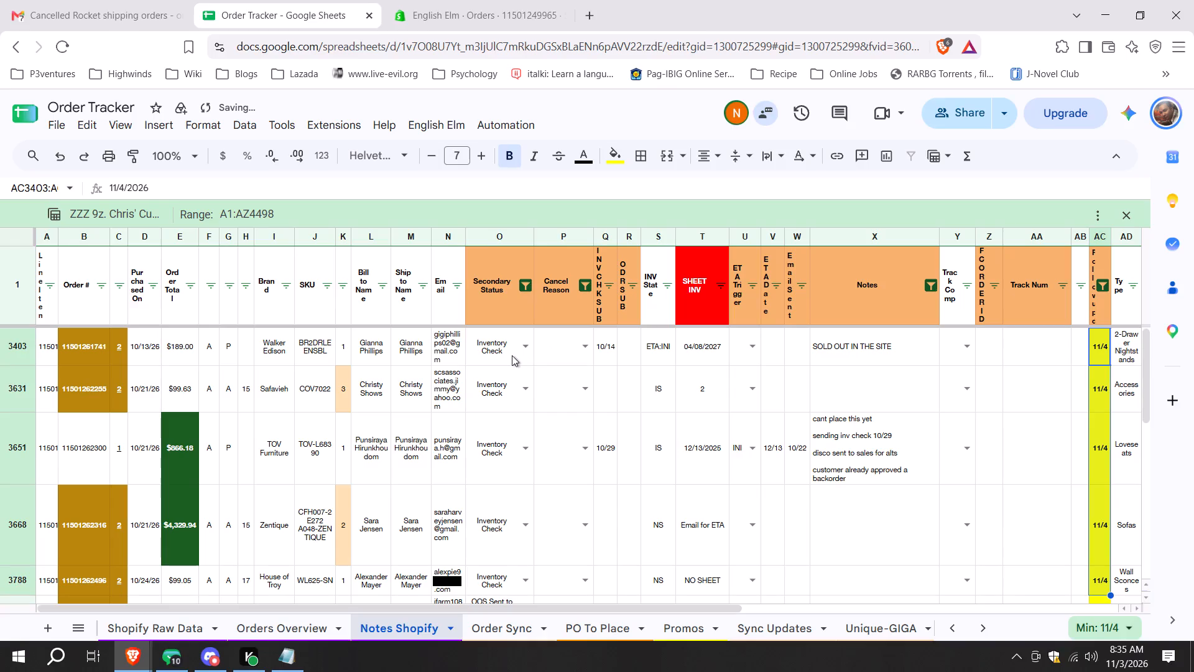
left_click(521, 348)
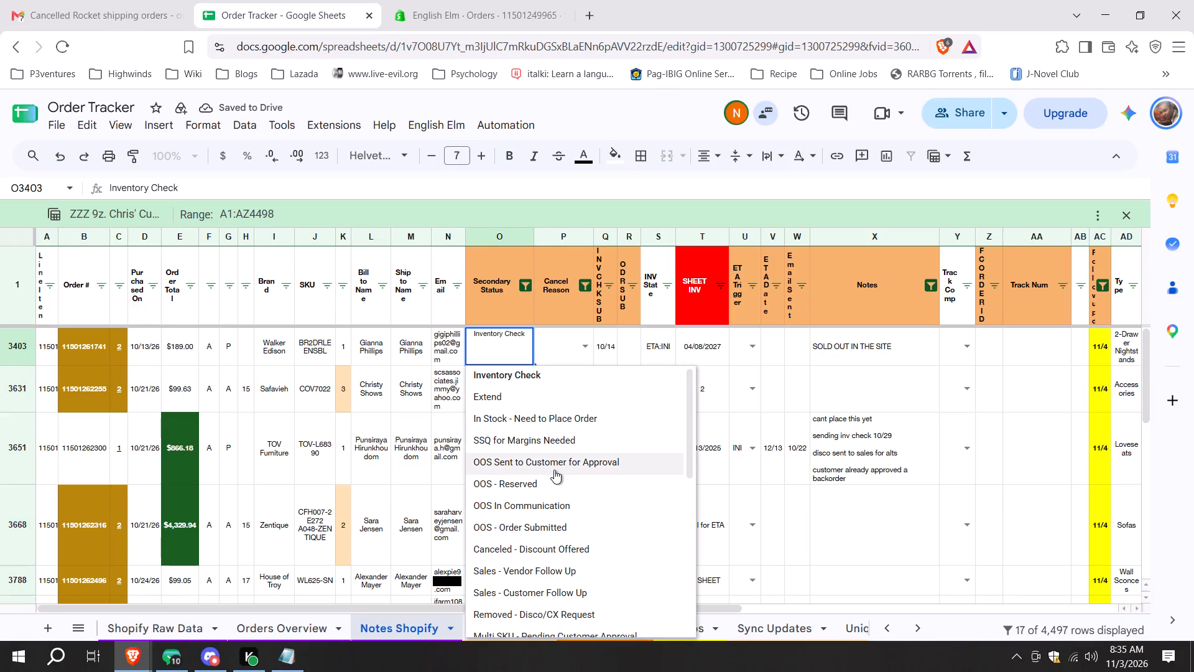
left_click(554, 470)
left_click(764, 346)
left_click(747, 355)
left_click(747, 353)
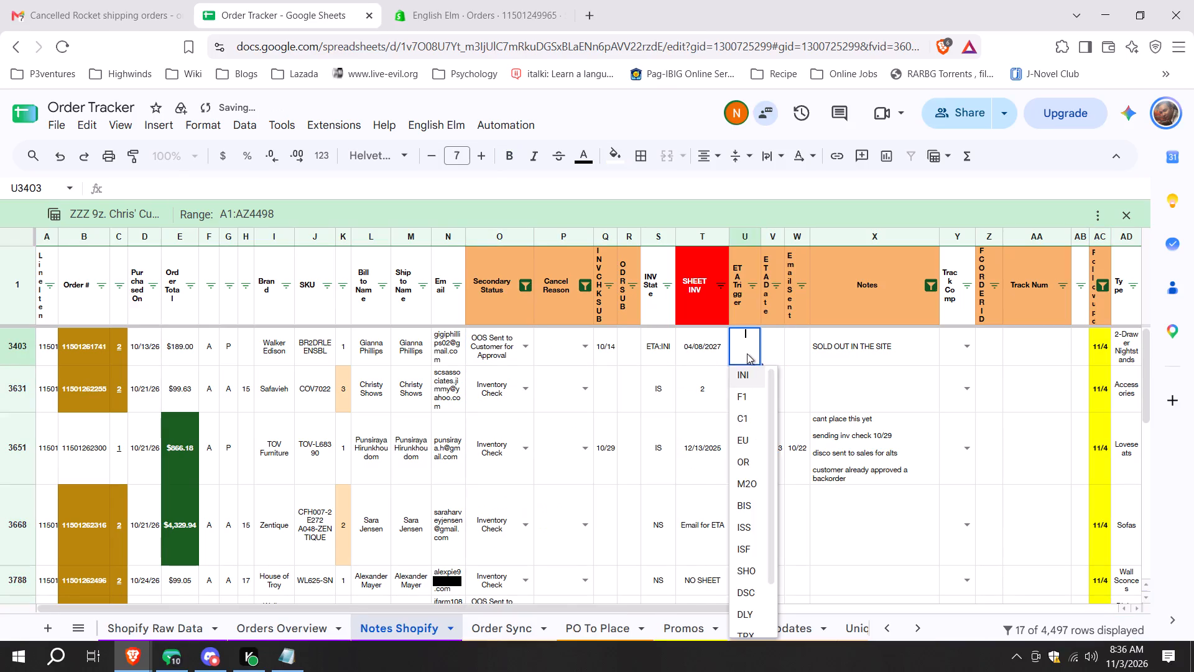
left_click(747, 369)
Enter 4/8/2027 as the ETA Date in row 3403.
left_click(762, 356)
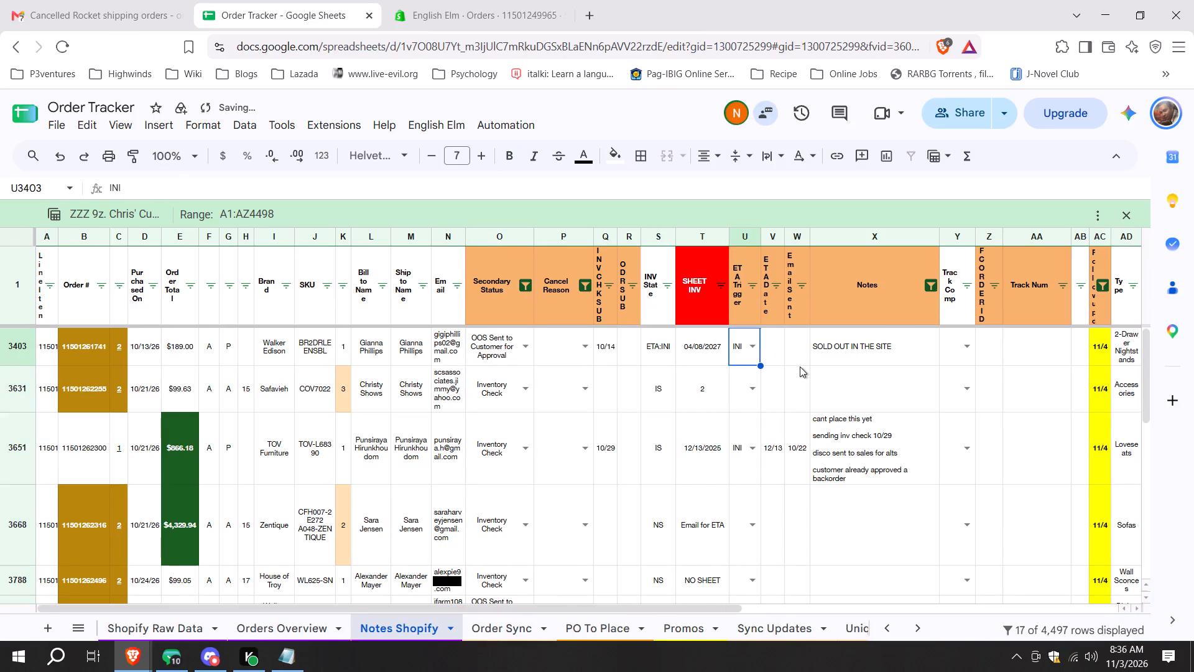
left_click(786, 344)
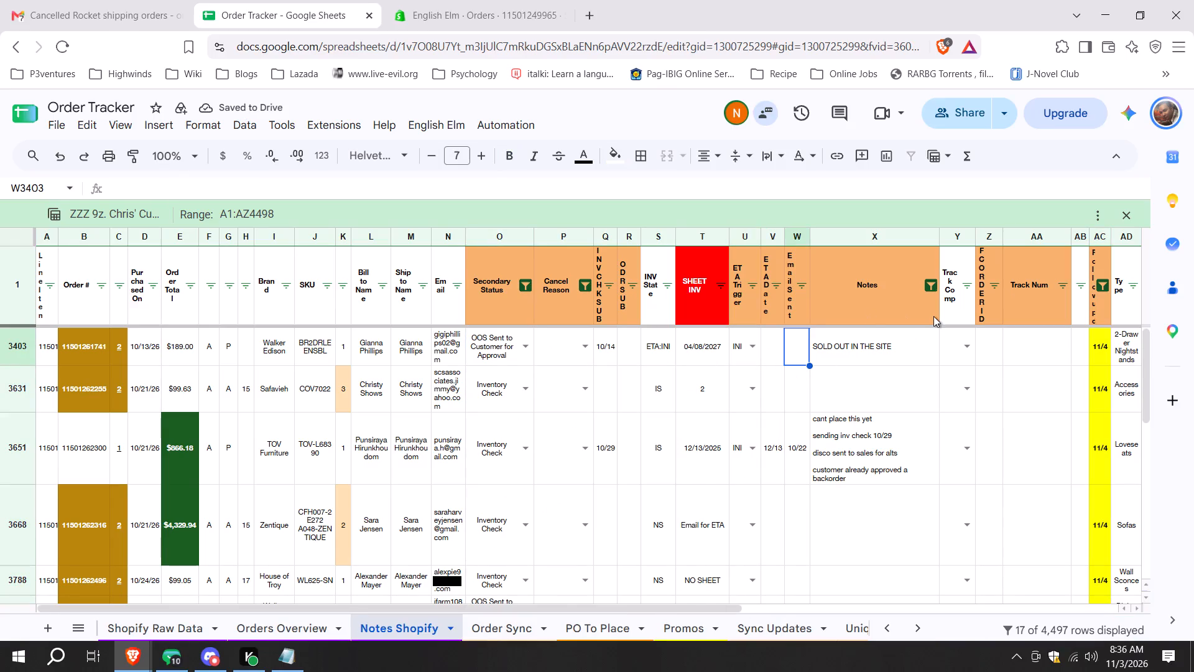
key("Left")
type("4/8/2027")
key("Return")
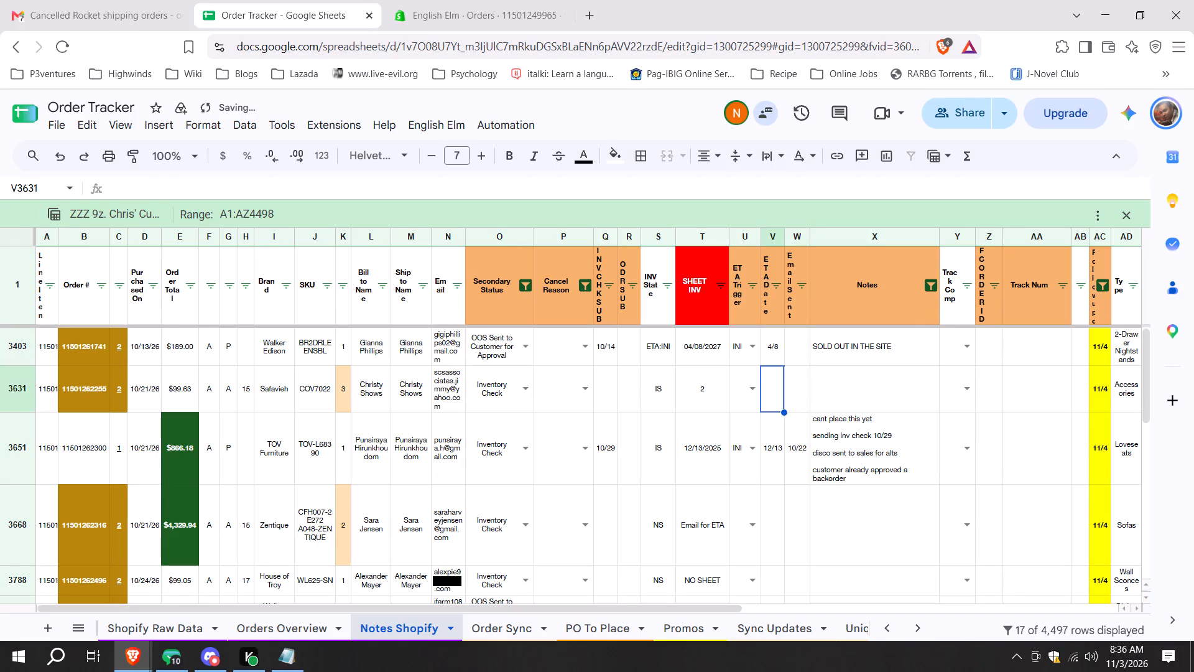
Open the follow-up date in row 3403 for editing.
double_click(1108, 345)
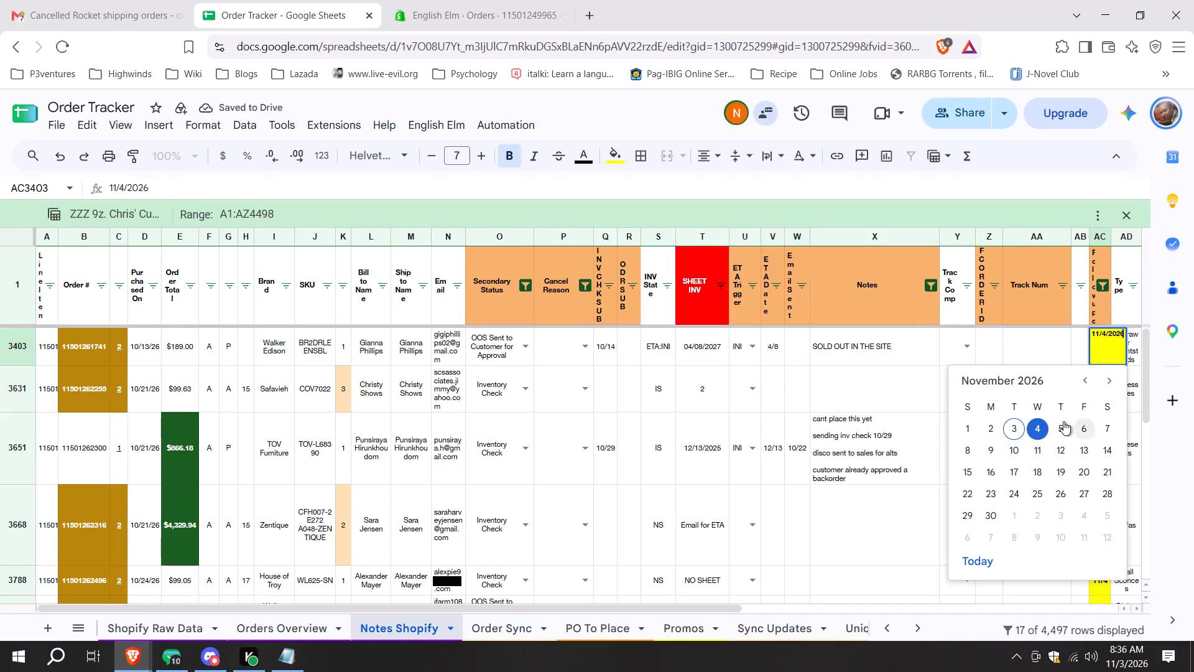
Set the follow-up date in row 3403 to 11/5/2026.
left_click(1063, 421)
Clear the inventory check submission dates (INV CHK SUB) in rows 4111, 4130 and 4136.
scroll(1058, 421, "down", 2)
scroll(941, 450, "up", 1)
left_click(616, 509)
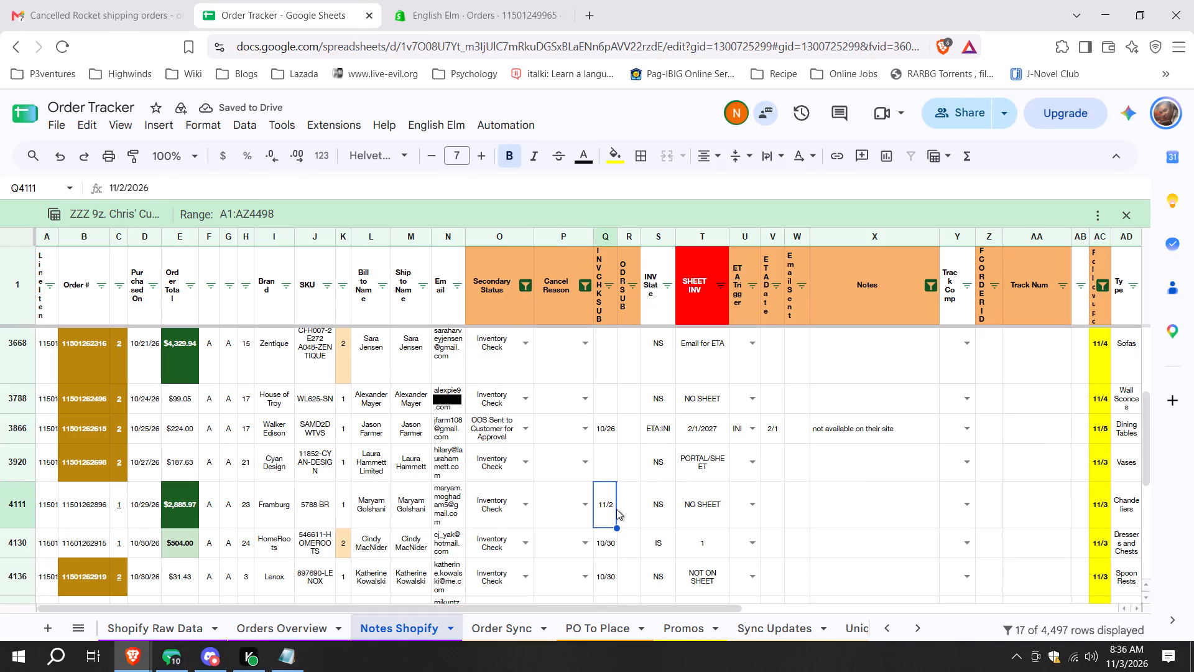
key("Up")
key("Up")
key("Up")
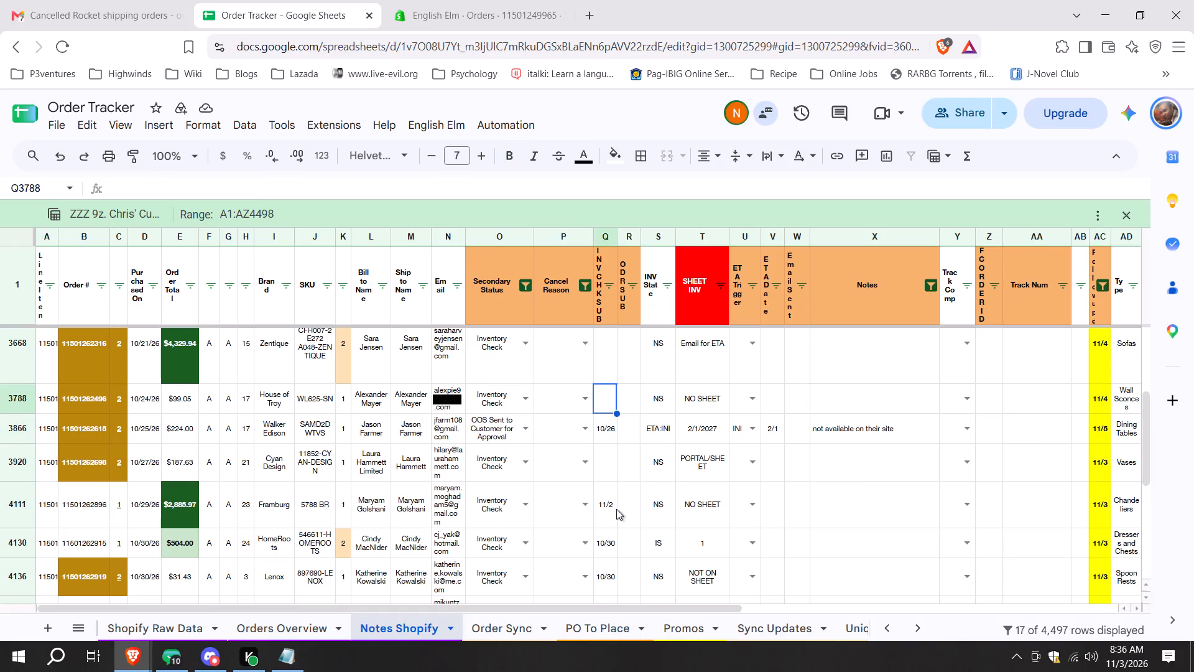
key("Down")
key("Down")
key("Down")
key("Delete")
key("Down")
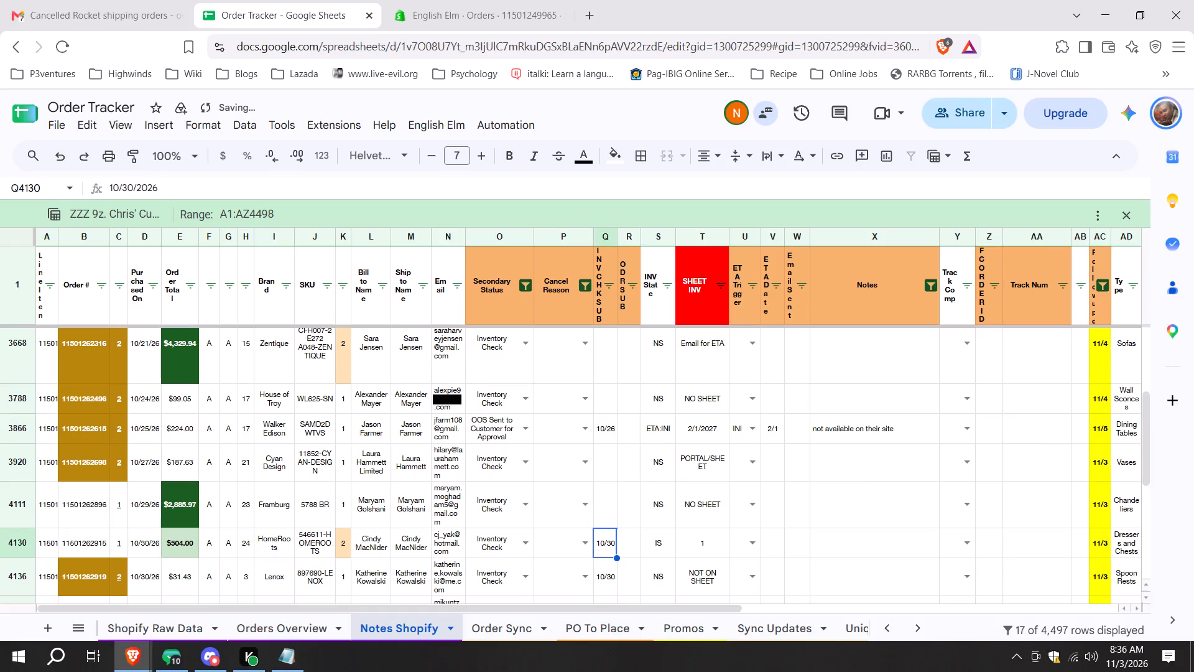
key("Delete")
key("Down")
key("Down")
key("Down")
key("Up")
key("Up")
key("Delete")
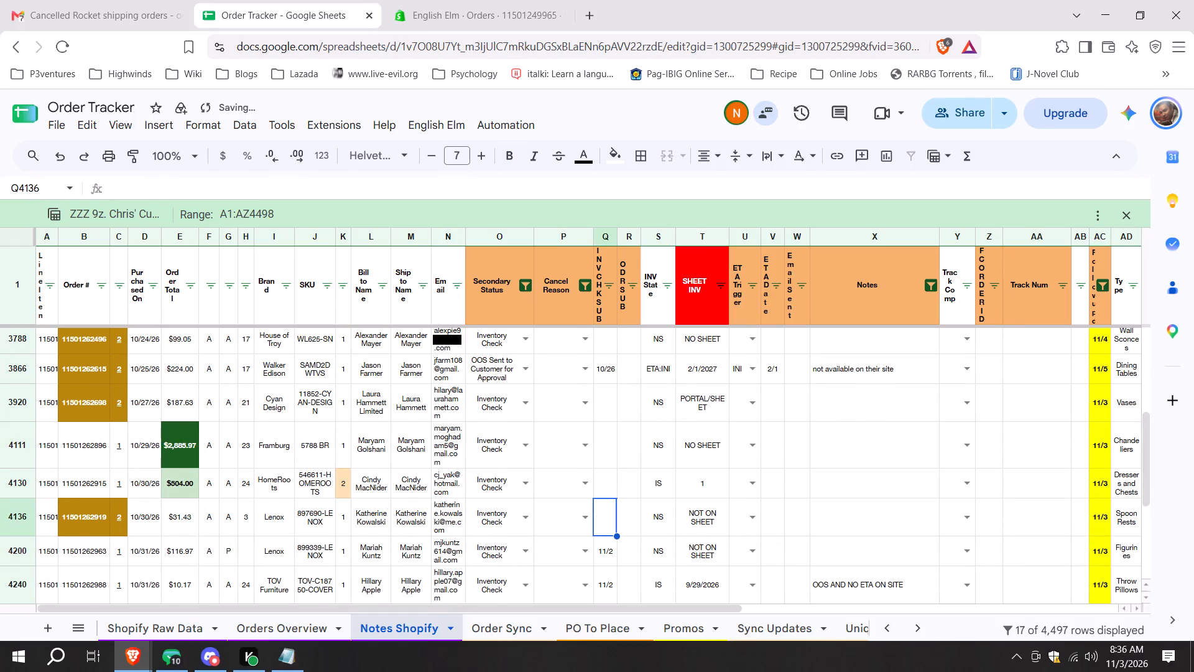
Clear the inventory check submission dates in rows 4200, 4240 and 4280.
key("Down")
key("Delete")
key("Down")
key("Down")
key("Down")
key("Up")
key("Up")
key("Delete")
key("Down")
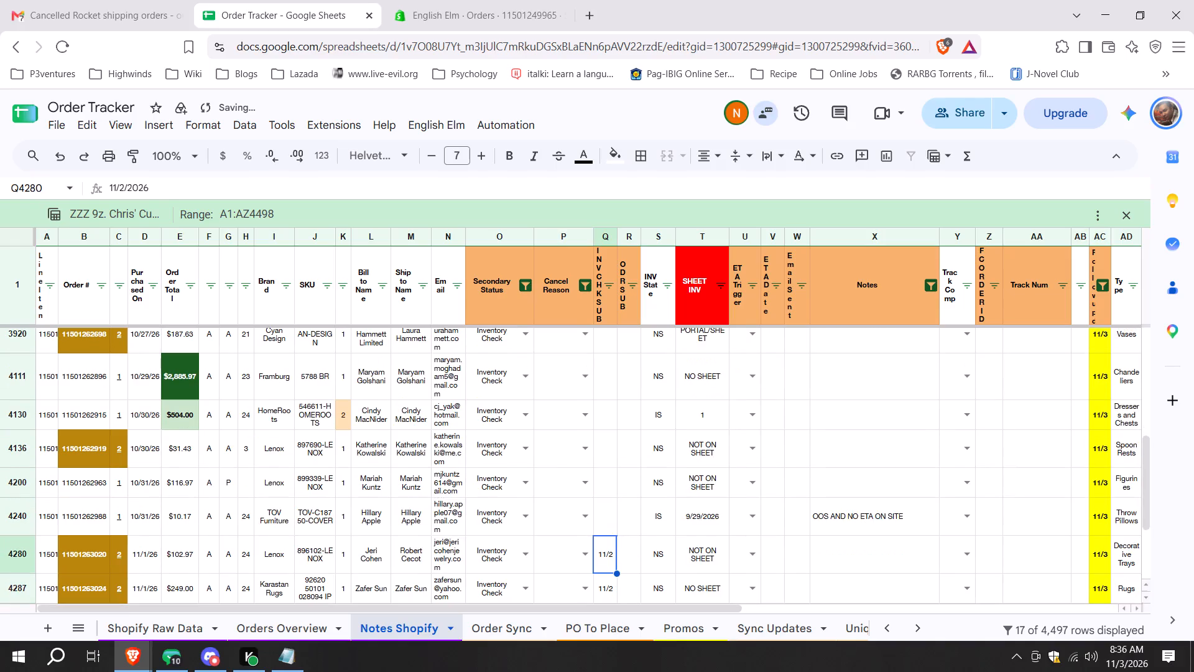
key("Delete")
Clear the inventory check submission dates in rows 4287, 4294 and 4297.
key("Down")
key("Down")
key("Up")
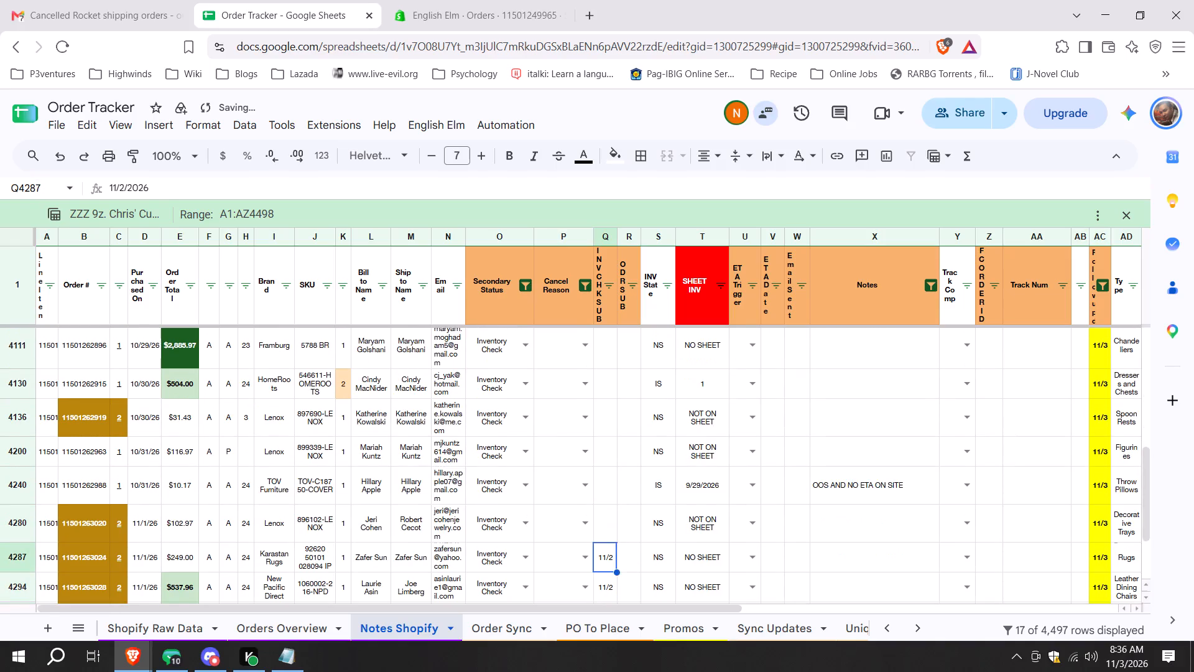
key("Delete")
key("Down")
key("Down")
key("Up")
key("Delete")
key("Down")
key("Delete")
key("Down")
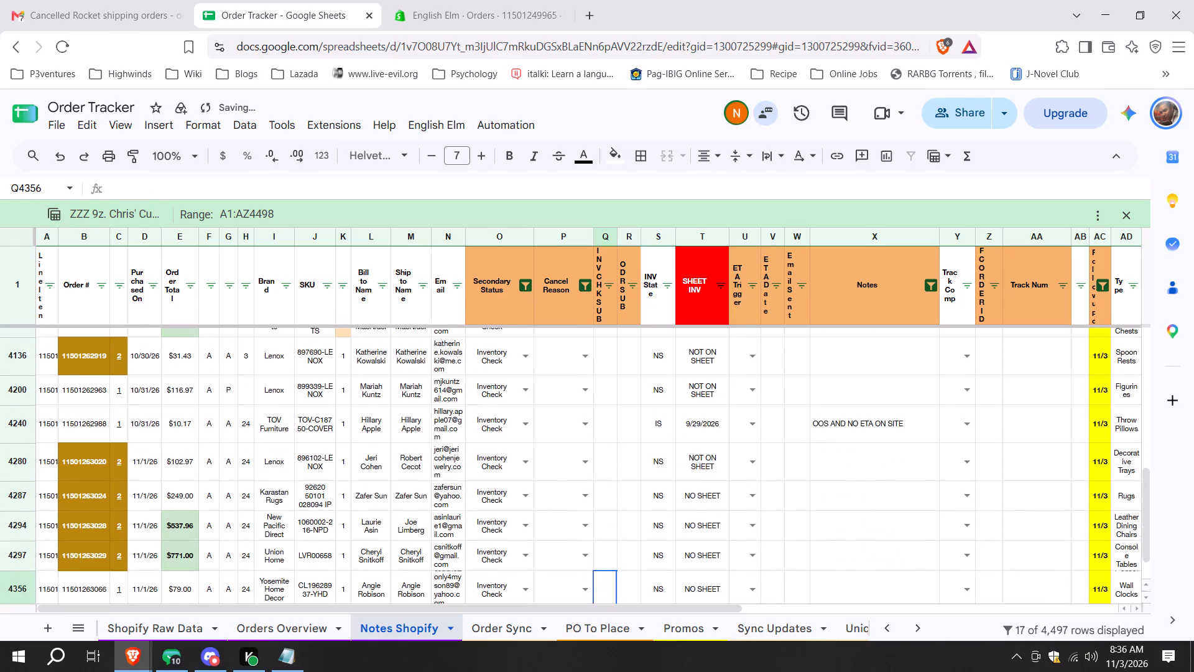
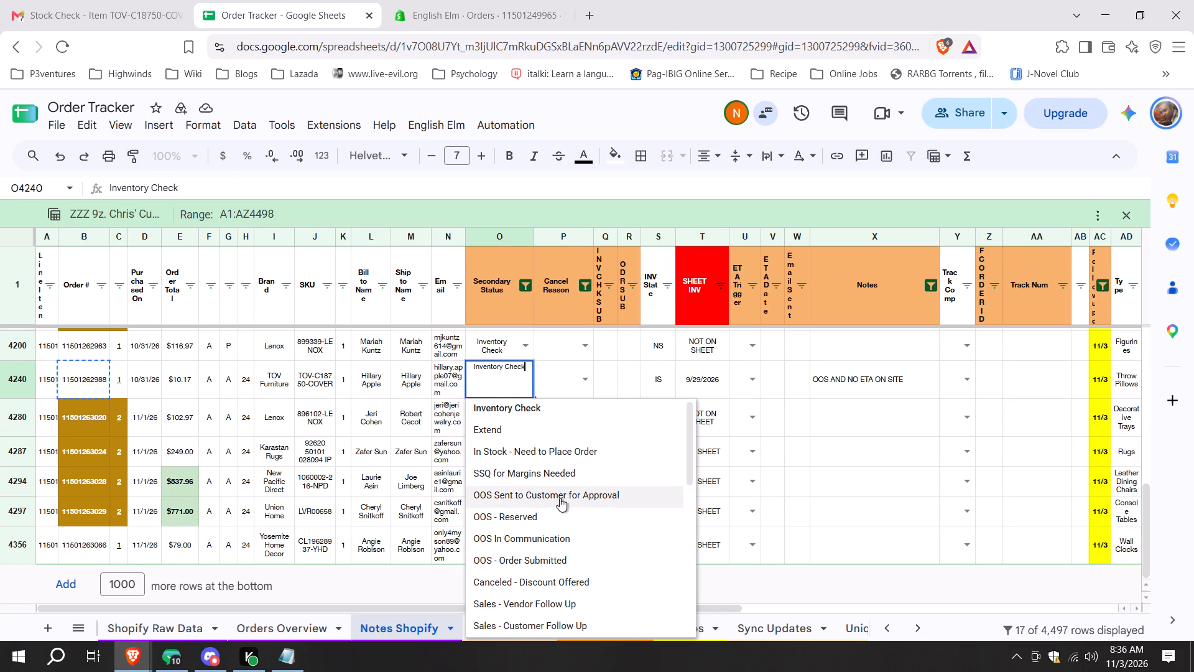
Set row 4240's Secondary Status to Need to Cancel with Vendor/Customer and its Cancel Reason to Canceled - Discontinued.
scroll(562, 490, "down", 1)
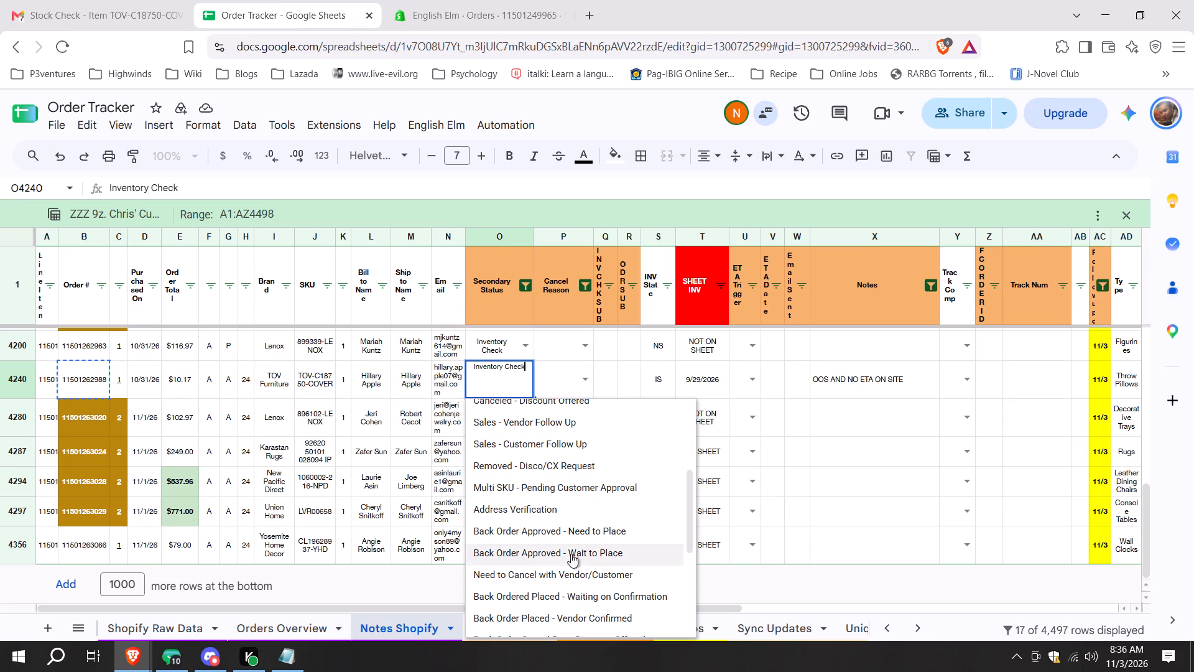
left_click(573, 577)
left_click(583, 383)
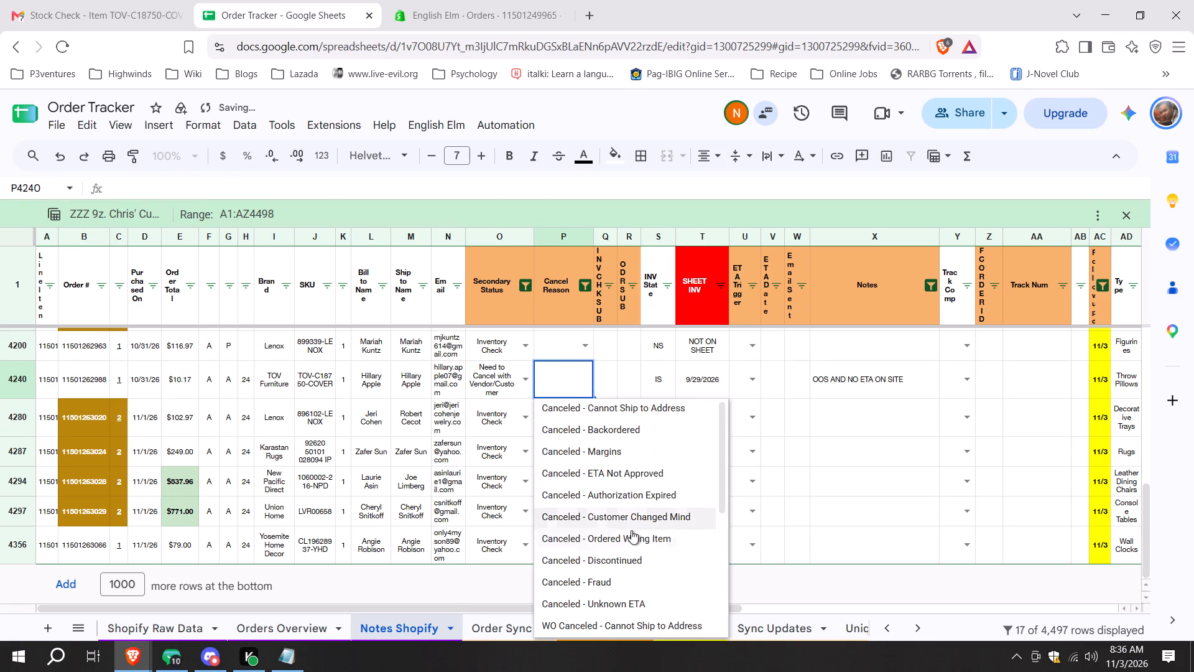
left_click(647, 549)
left_click(593, 375)
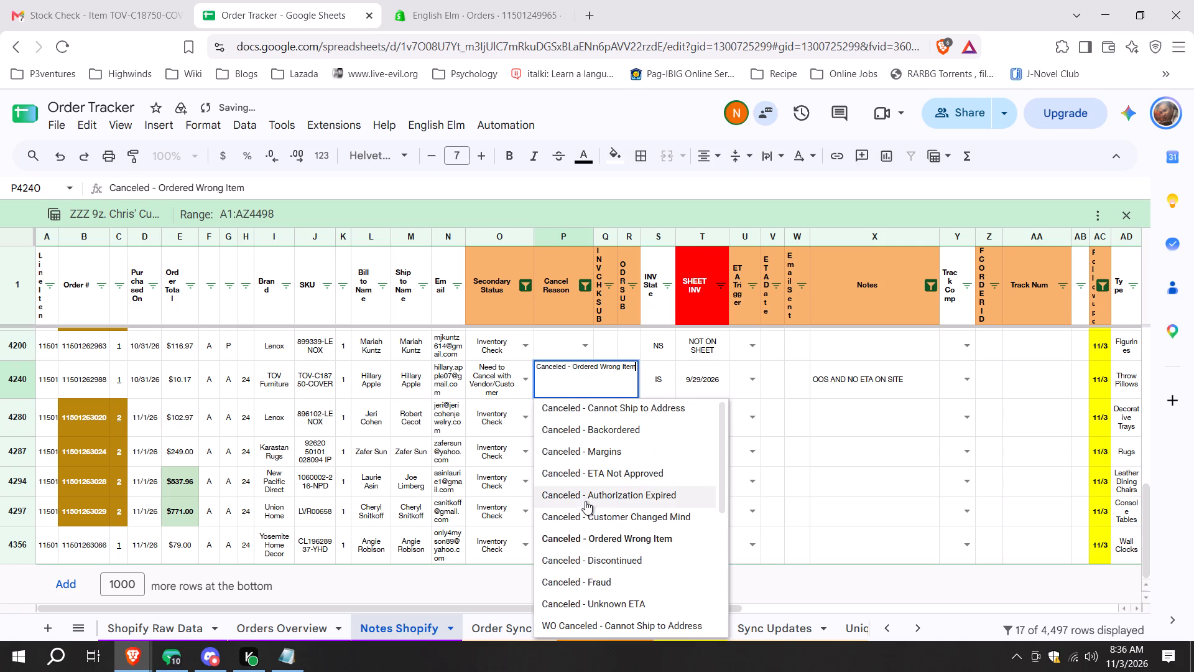
left_click(616, 563)
Open the ETA Trigger options for row 4240.
left_click(756, 387)
scroll(759, 509, "down", 1)
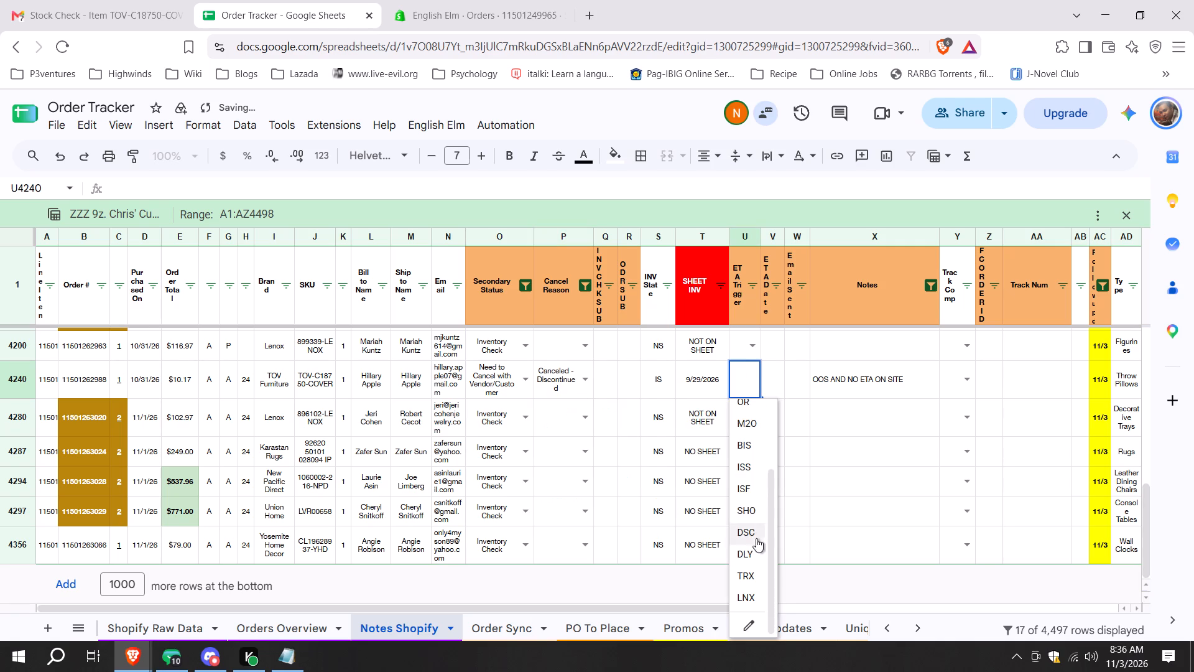
Set row 4240's ETA Trigger to DSC and enter 12/8 as its ETA Date.
left_click(750, 531)
left_click(777, 369)
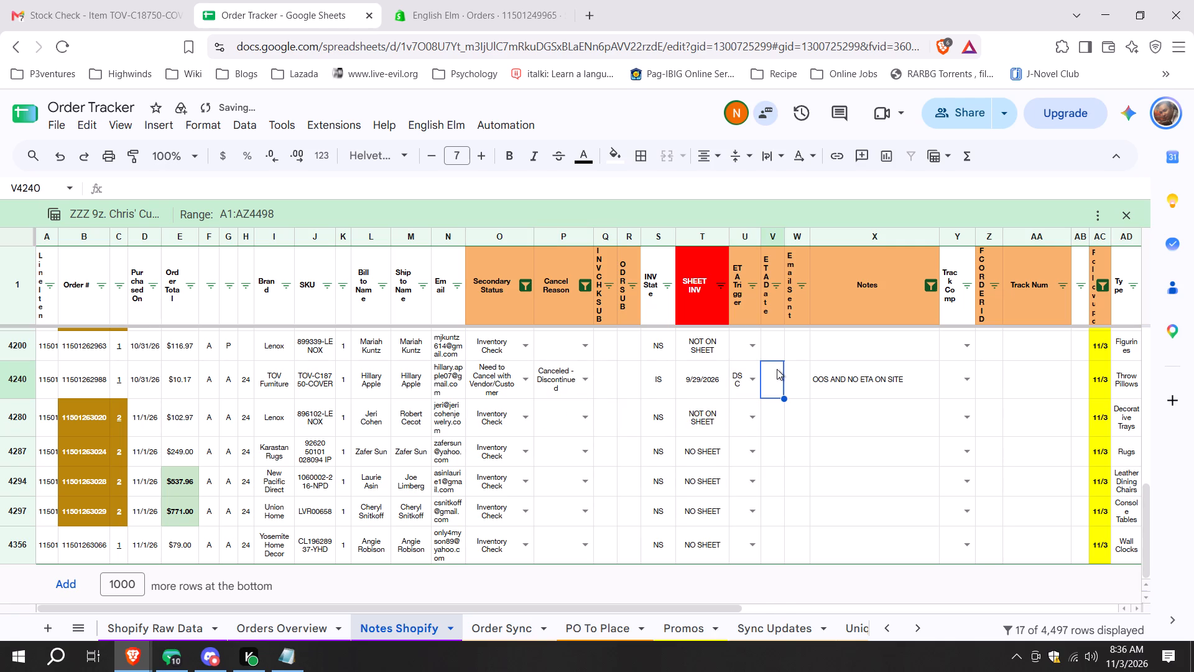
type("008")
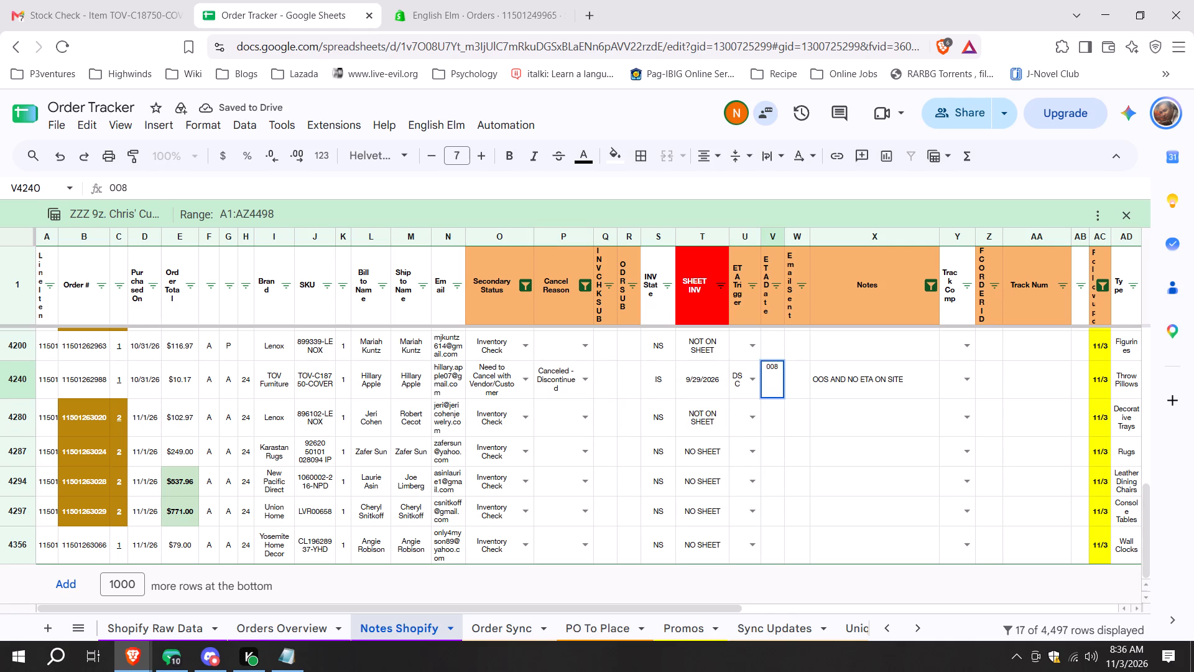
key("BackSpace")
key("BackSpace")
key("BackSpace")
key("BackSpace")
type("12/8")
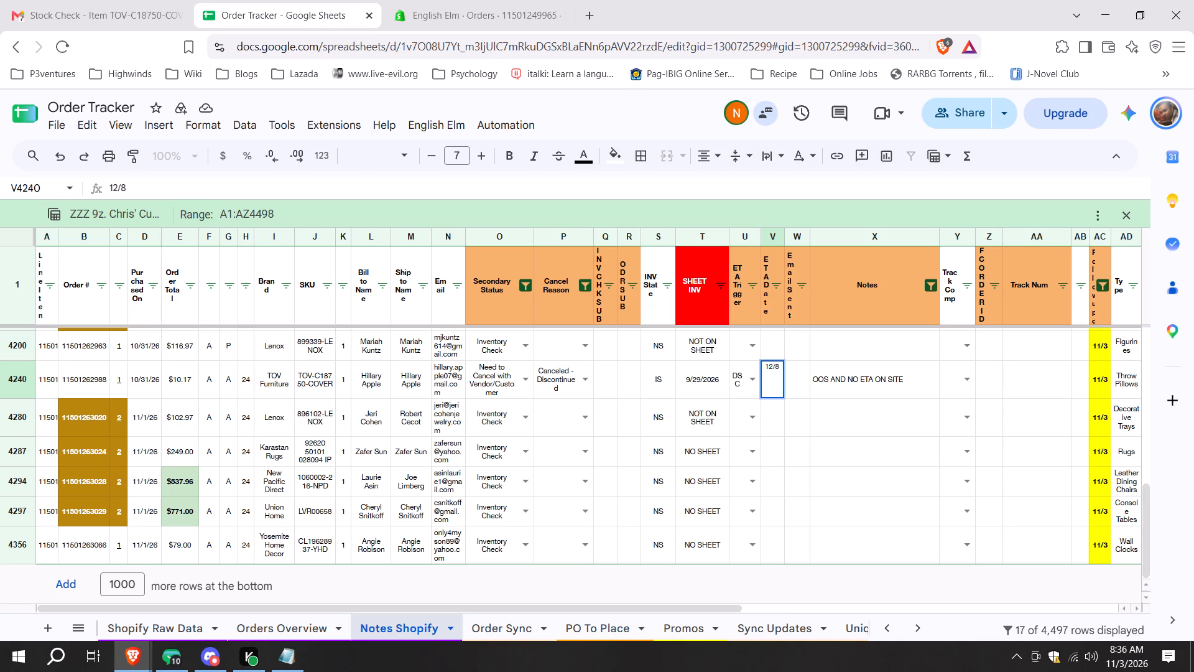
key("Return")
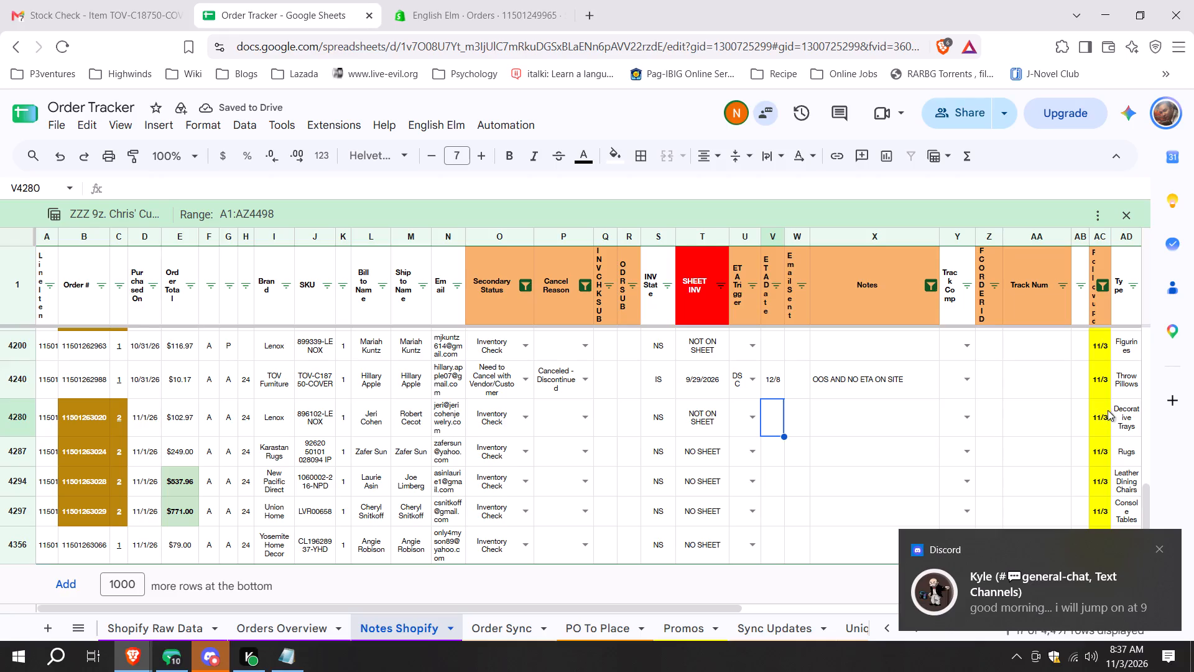
Set the follow-up date in row 3631 to 11/4/2026 and fill it down through row 4356.
scroll(1057, 394, "up", 3)
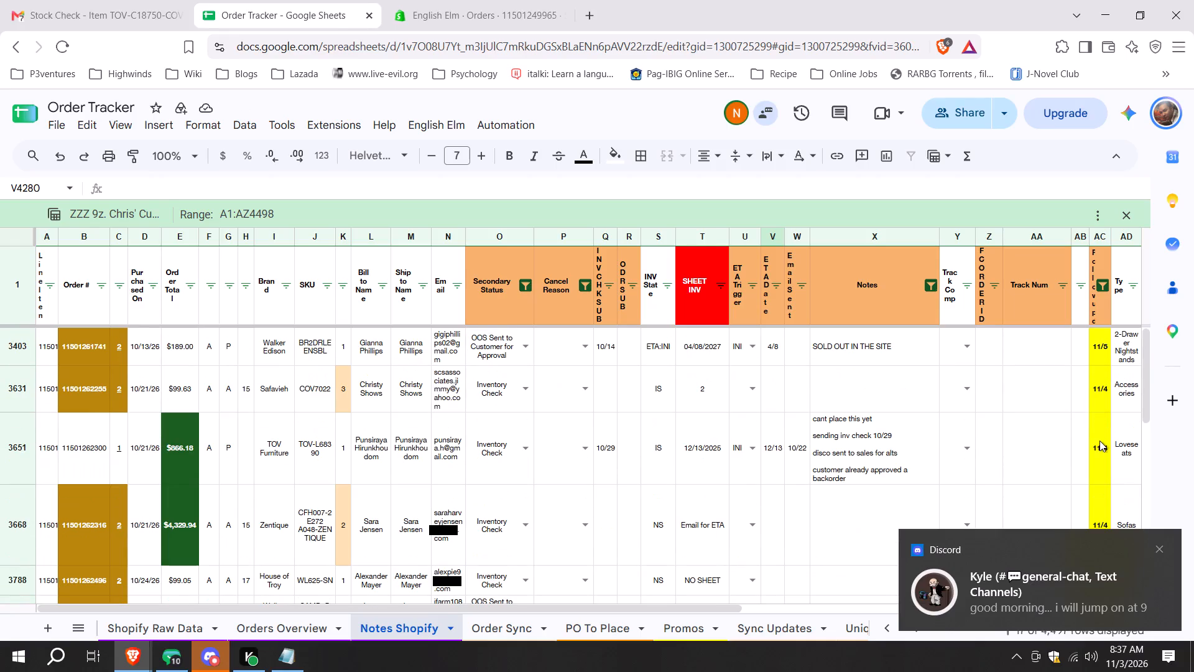
left_click(1099, 441)
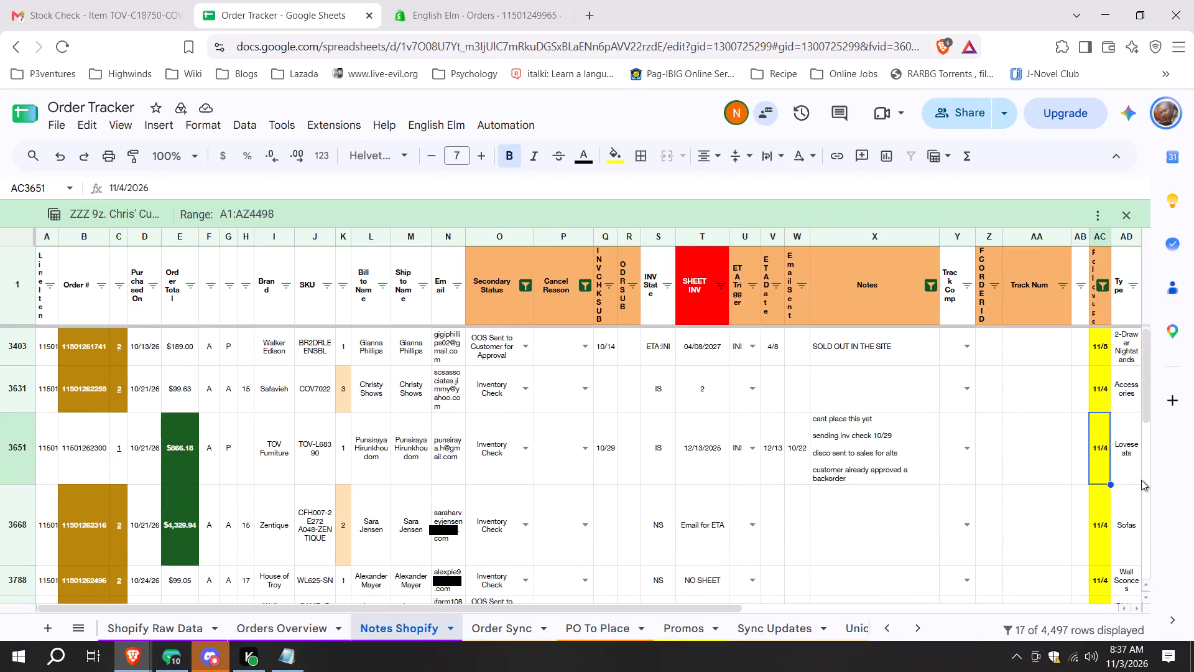
scroll(1141, 480, "down", 1)
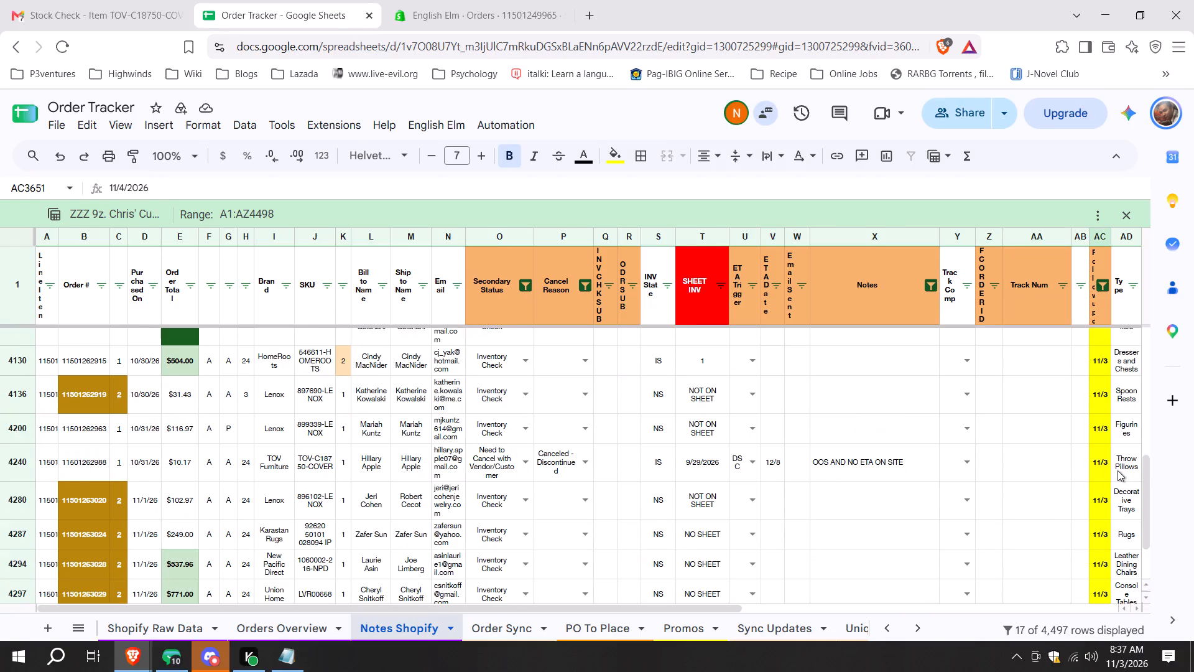
scroll(1118, 470, "down", 2)
scroll(1106, 485, "up", 3)
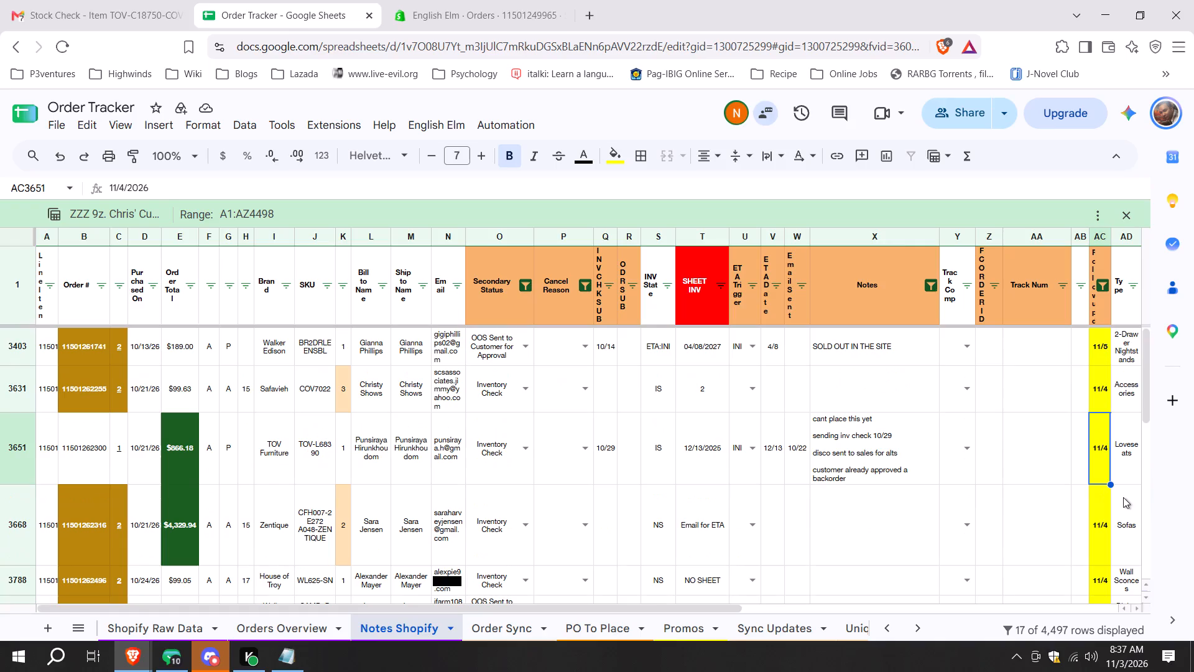
double_click(1098, 403)
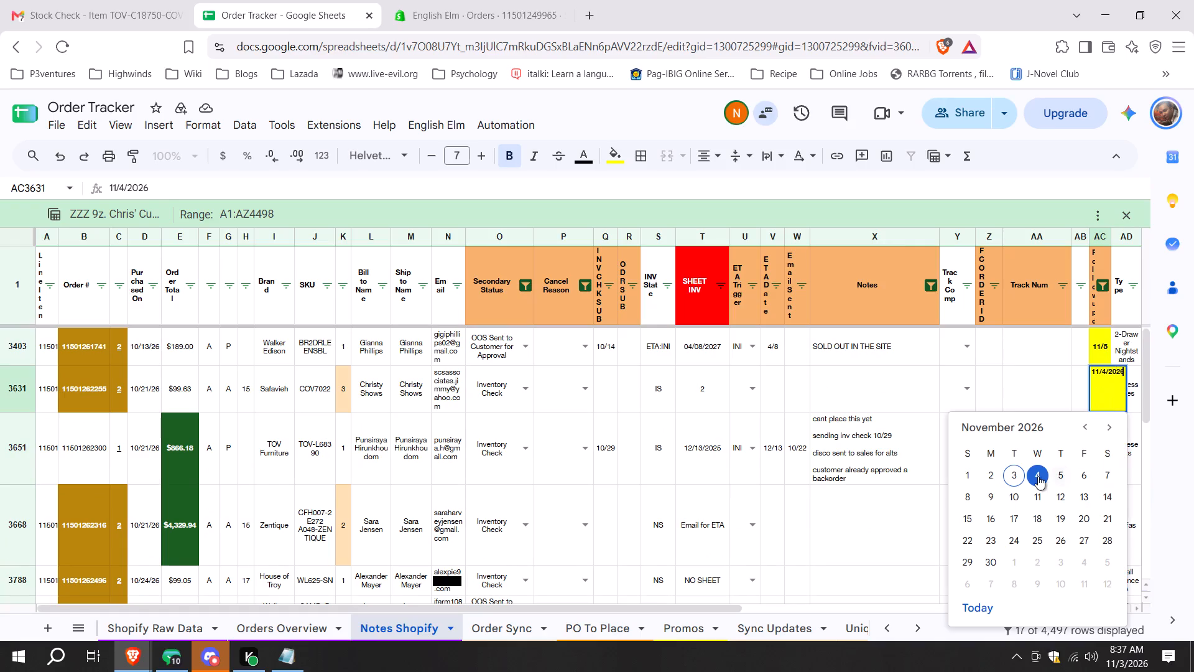
left_click(1042, 477)
key("ctrl+shift+Down")
key("ctrl+d")
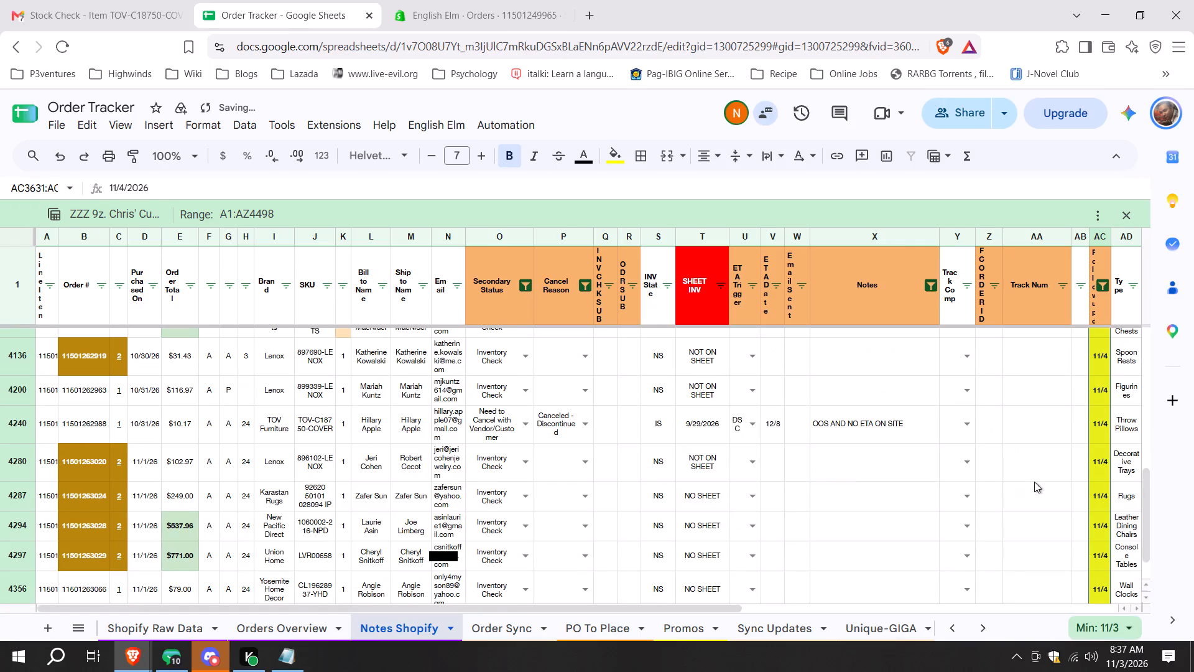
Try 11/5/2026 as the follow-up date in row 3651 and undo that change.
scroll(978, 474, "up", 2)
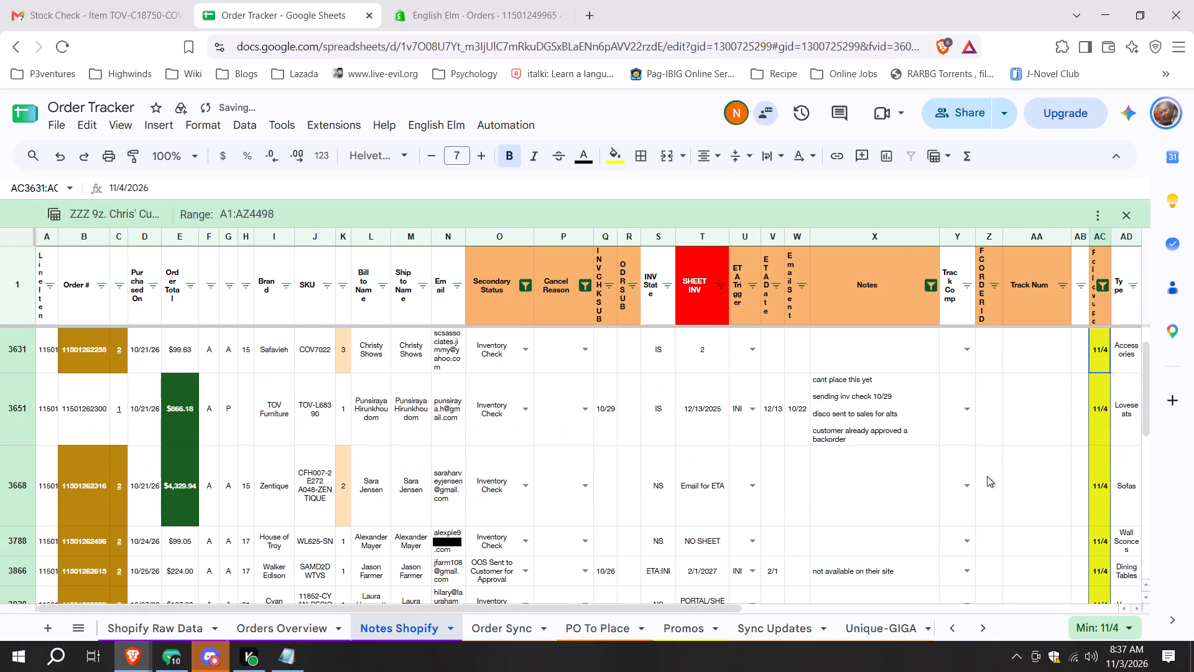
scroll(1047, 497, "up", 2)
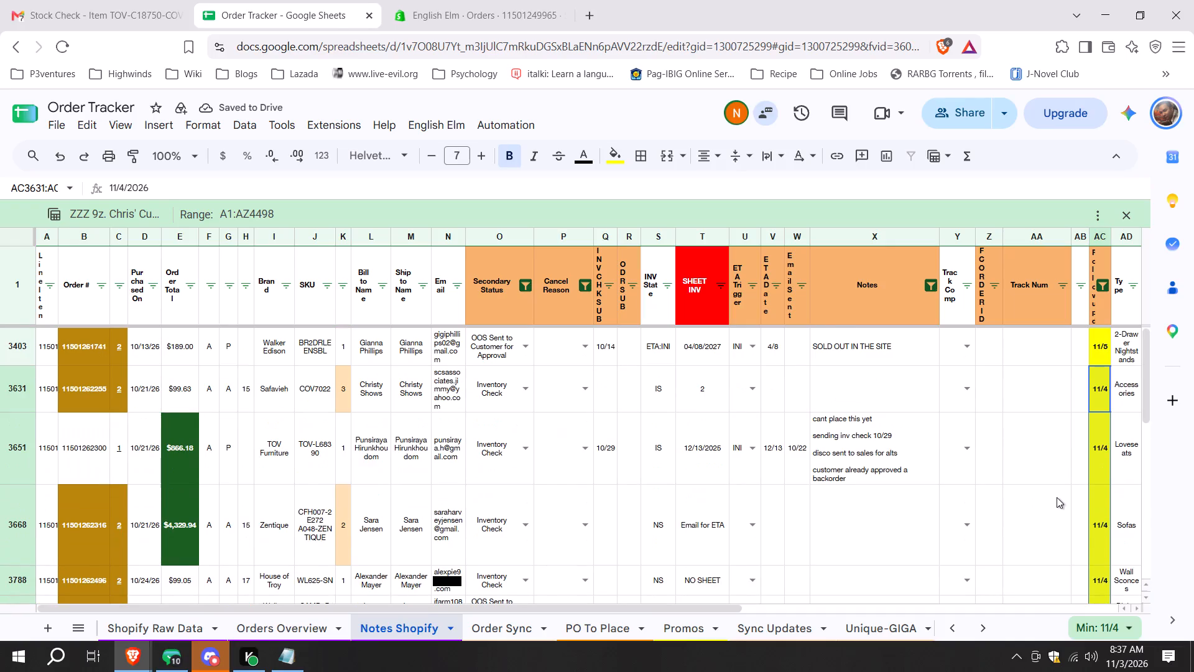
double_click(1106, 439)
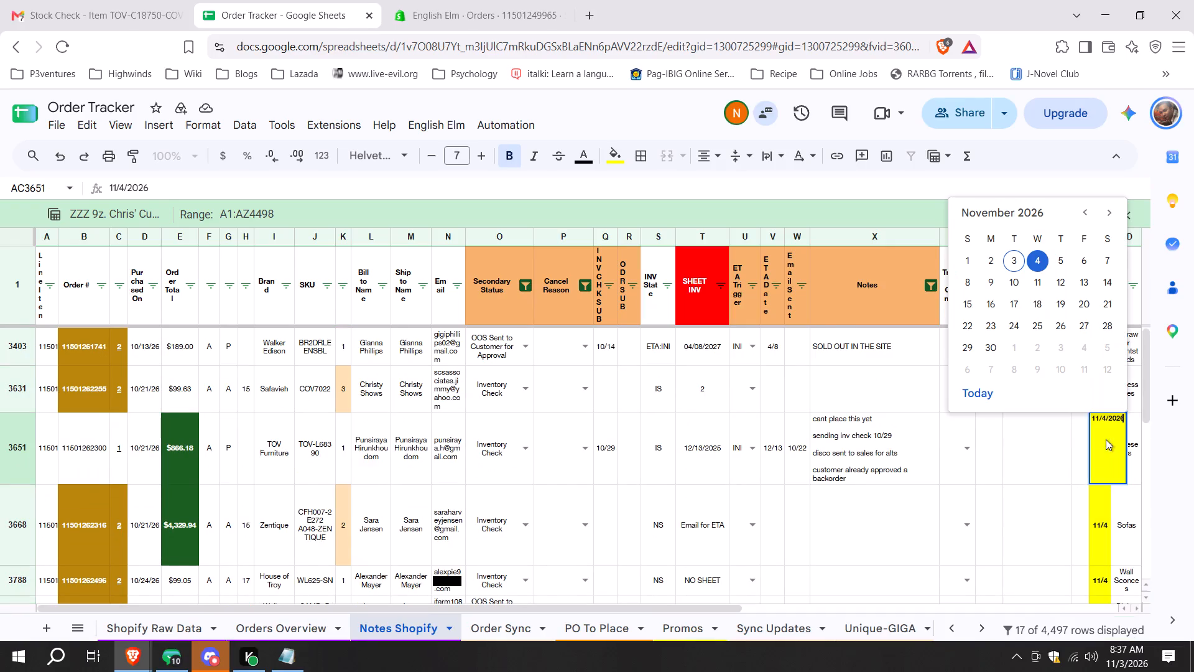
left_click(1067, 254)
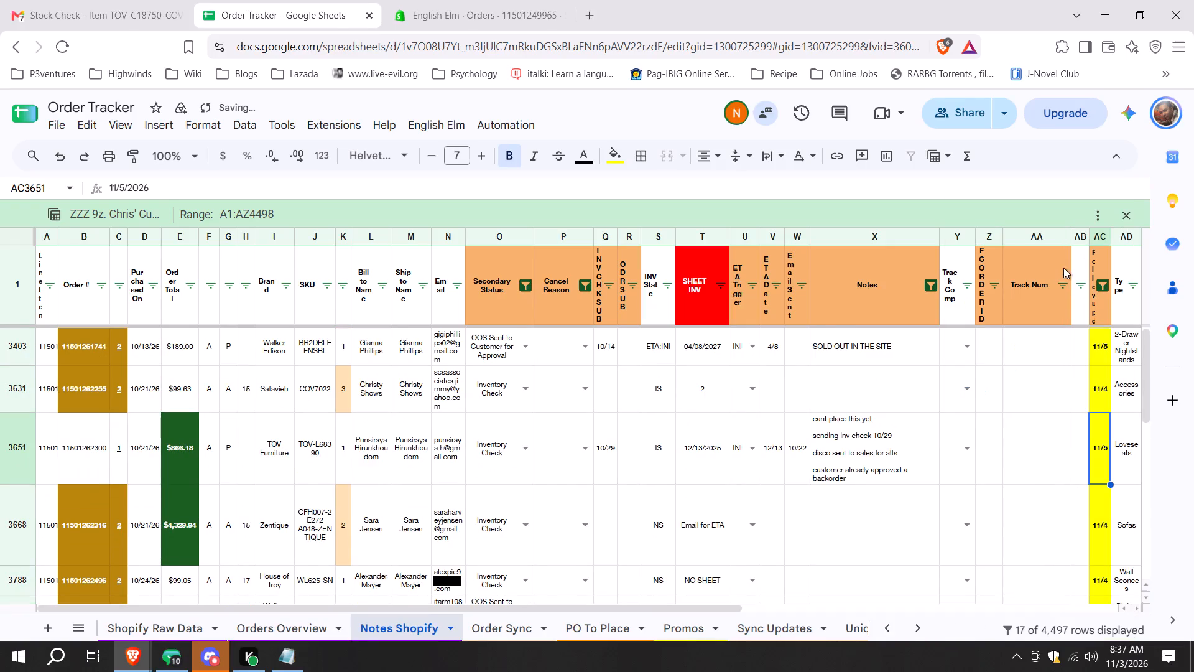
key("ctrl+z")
Set the follow-up date in row 3866 to 11/5/2026.
scroll(1034, 408, "down", 1)
left_click(1094, 429)
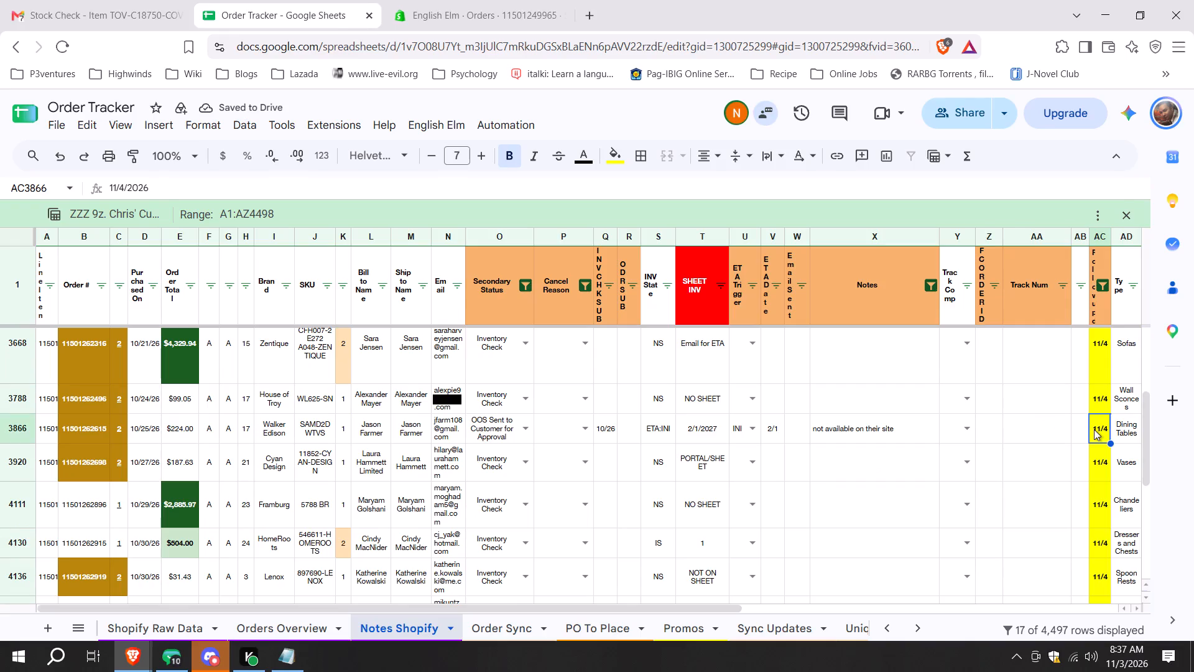
left_click(1094, 429)
left_click(1063, 256)
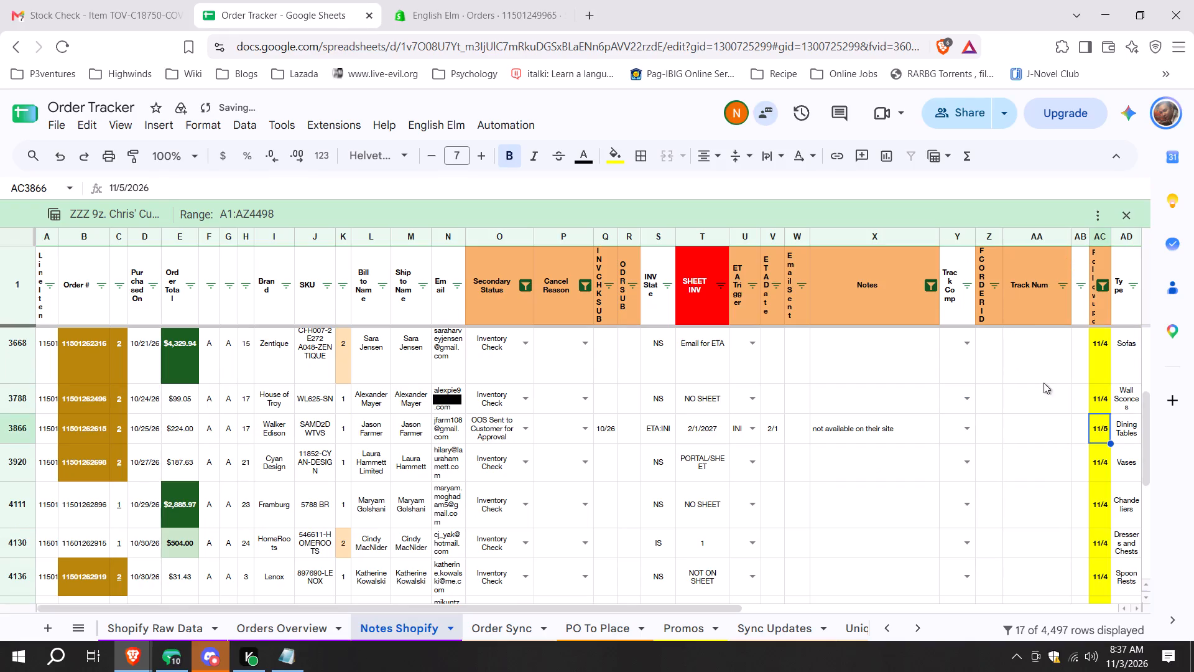
Copy row 4240's order number, search for it in Shopify, and open the ordered pillow cover's product page from that order.
scroll(1046, 435, "down", 2)
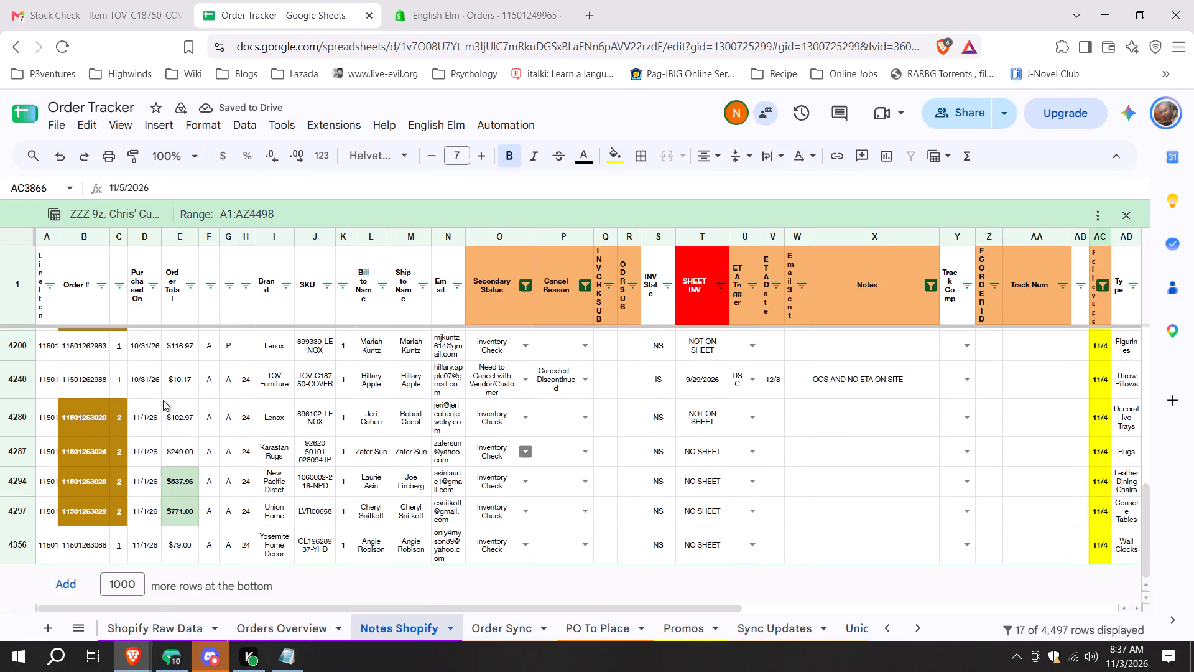
left_click(95, 375)
key("ctrl+c")
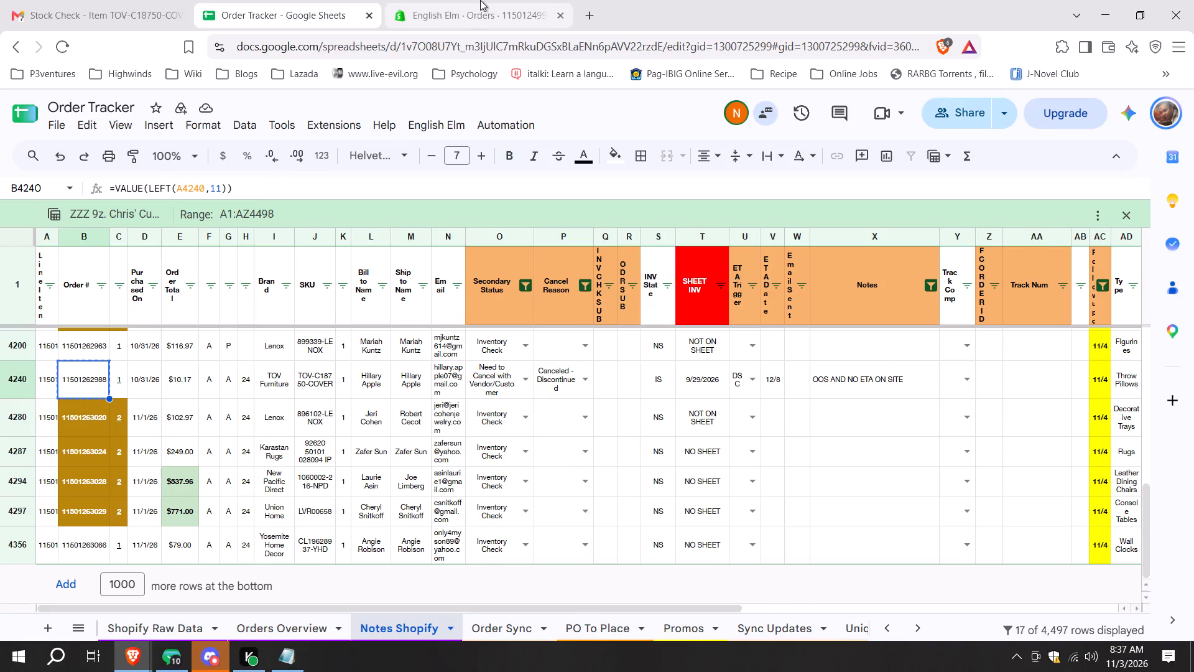
left_click(480, 0)
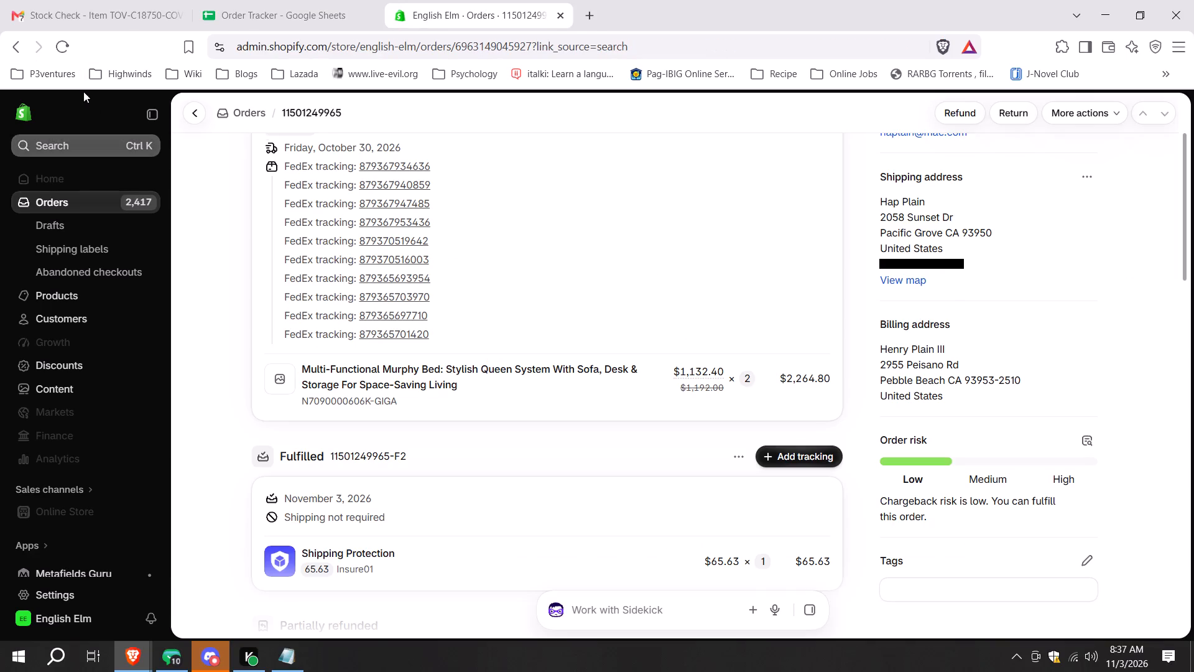
left_click(103, 142)
key("ctrl+v")
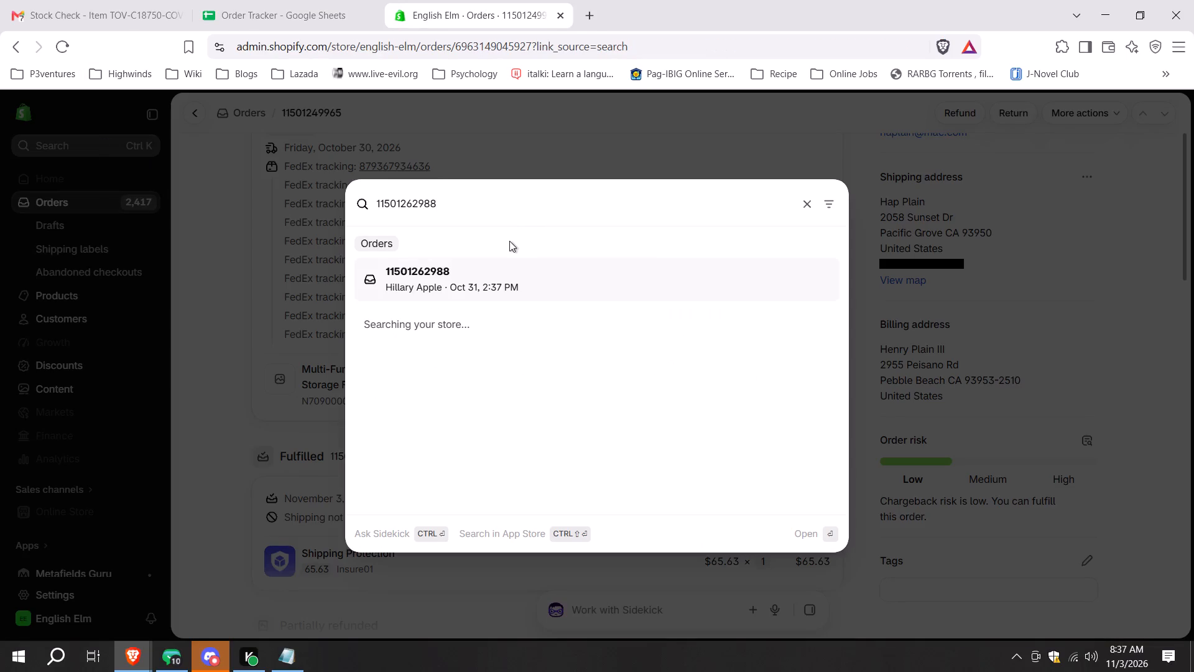
left_click(579, 276)
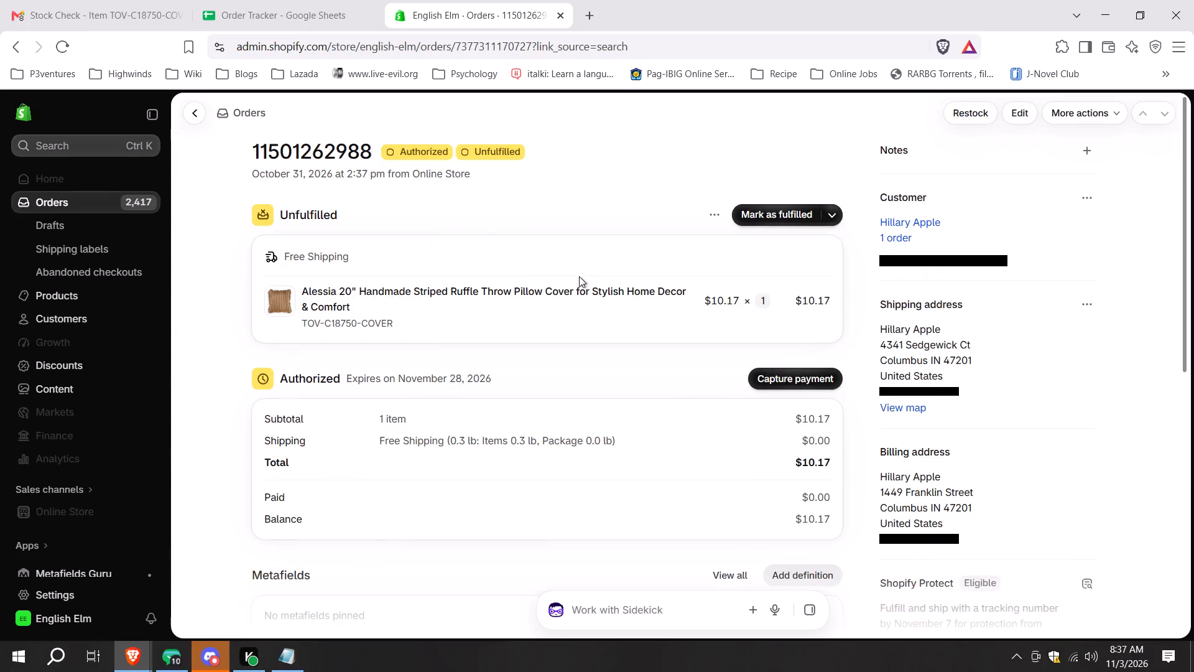
left_click(546, 296)
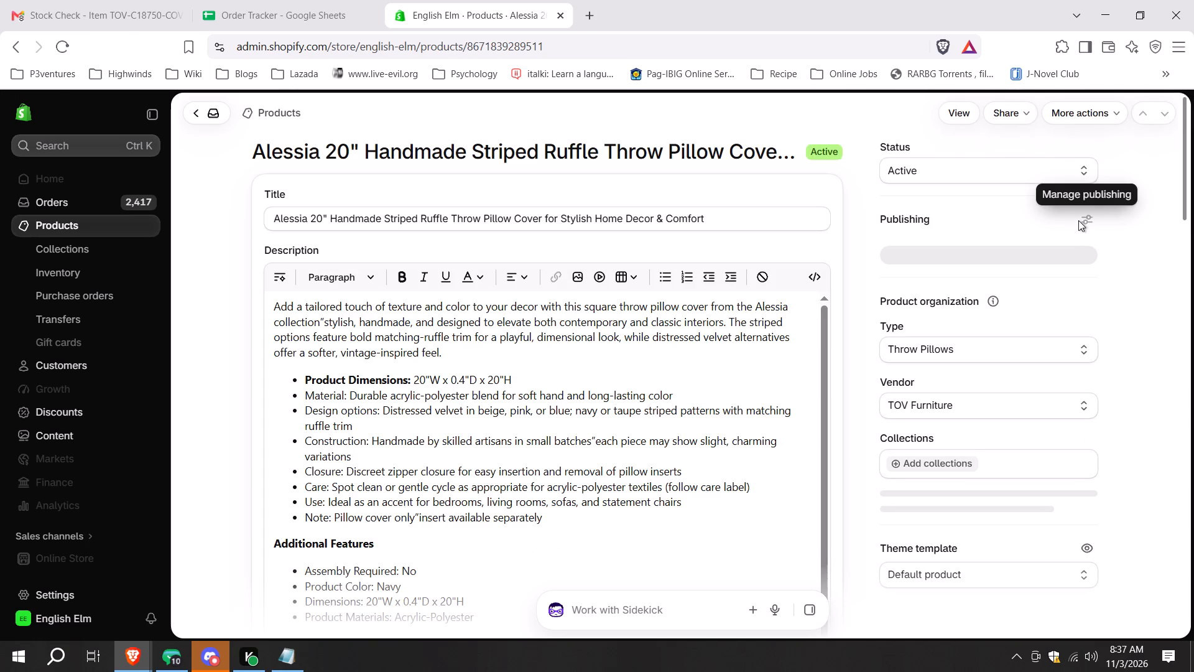
Unpublish the Alessia throw pillow cover from all sales channels.
left_click(1078, 220)
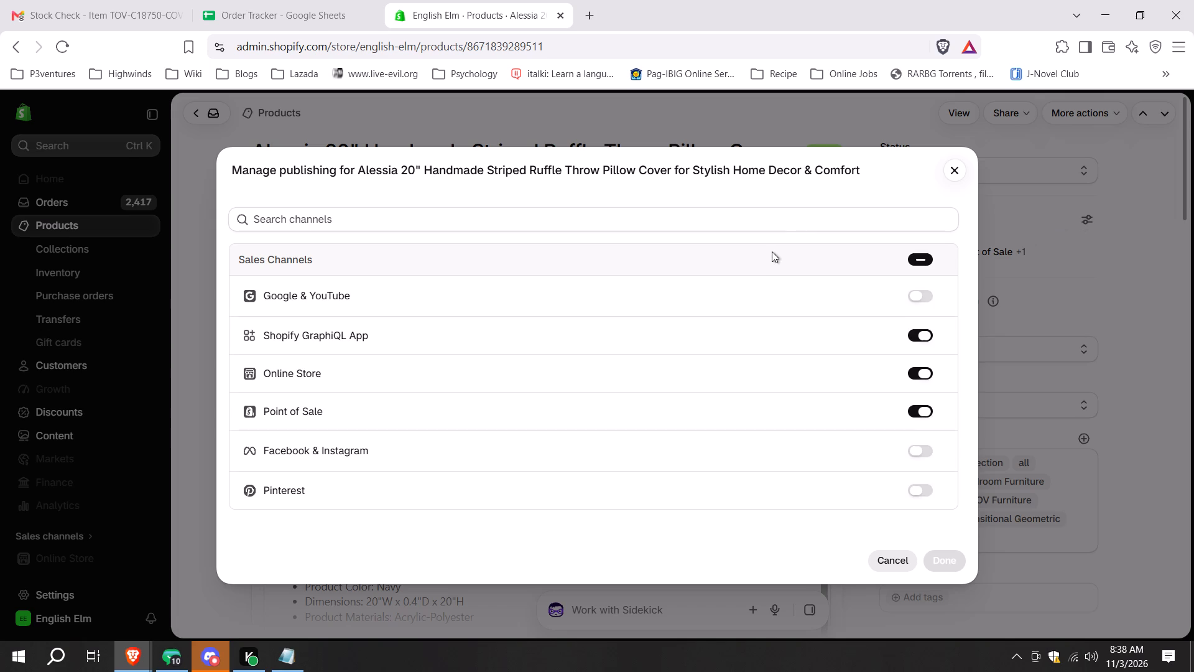
left_click(923, 264)
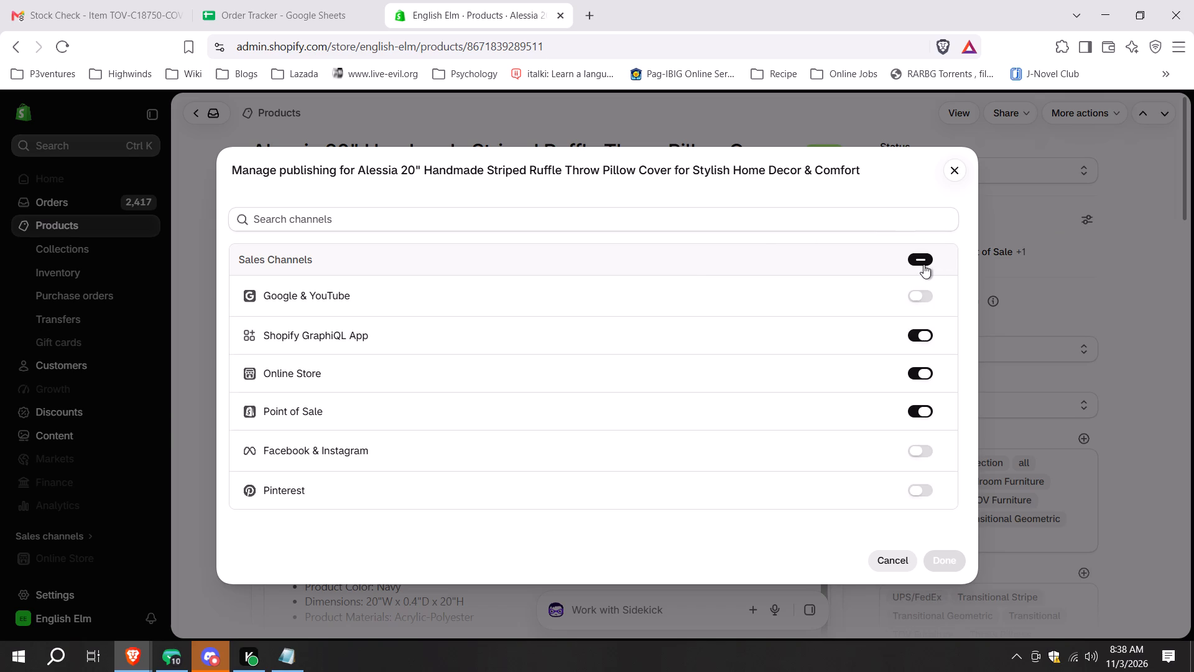
left_click(923, 264)
left_click(950, 554)
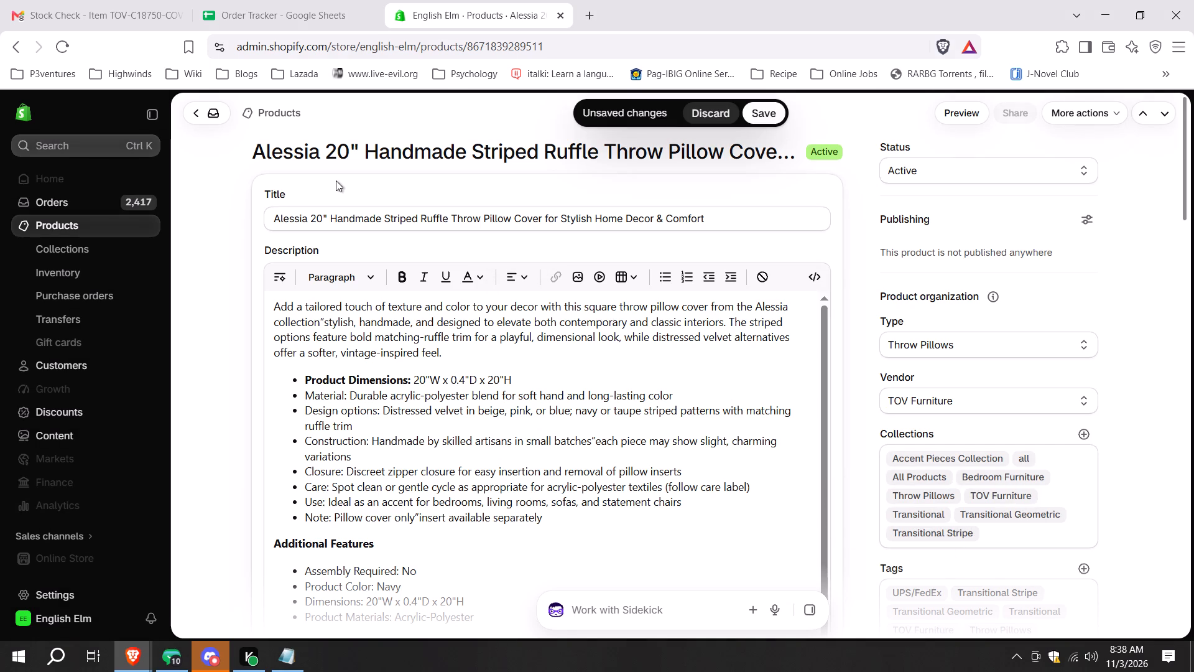
Set the pillow cover's on-hand inventory to 0 and save the product changes.
scroll(720, 266, "down", 4)
scroll(720, 355, "down", 4)
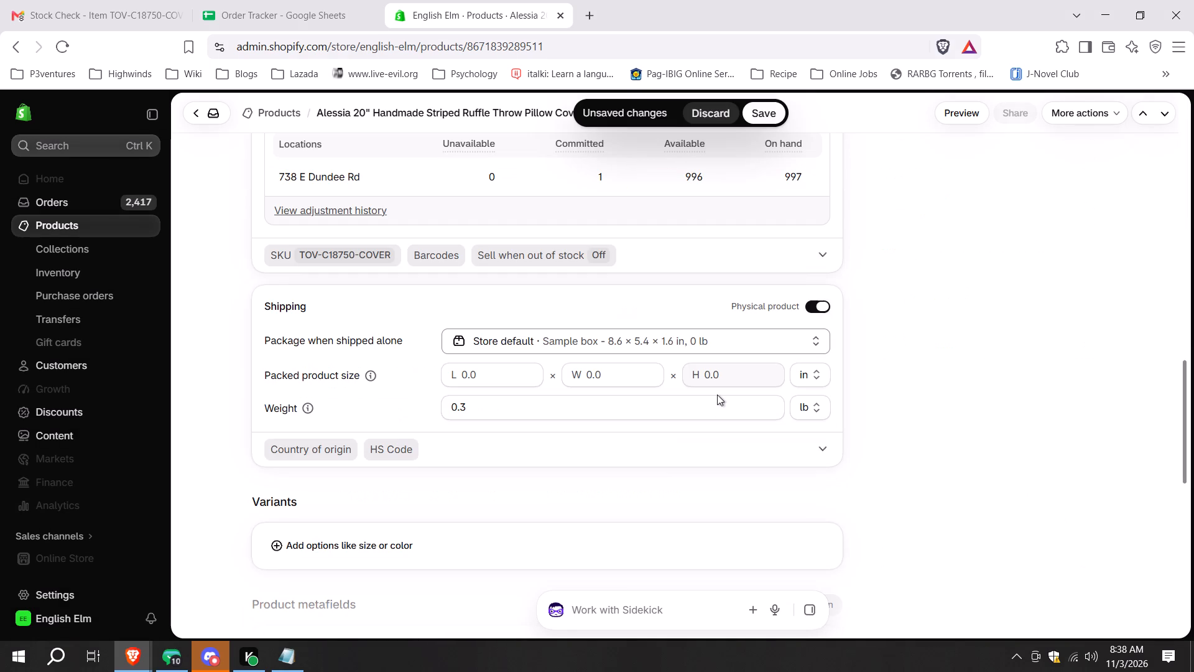
scroll(768, 344, "down", 1)
scroll(766, 394, "up", 3)
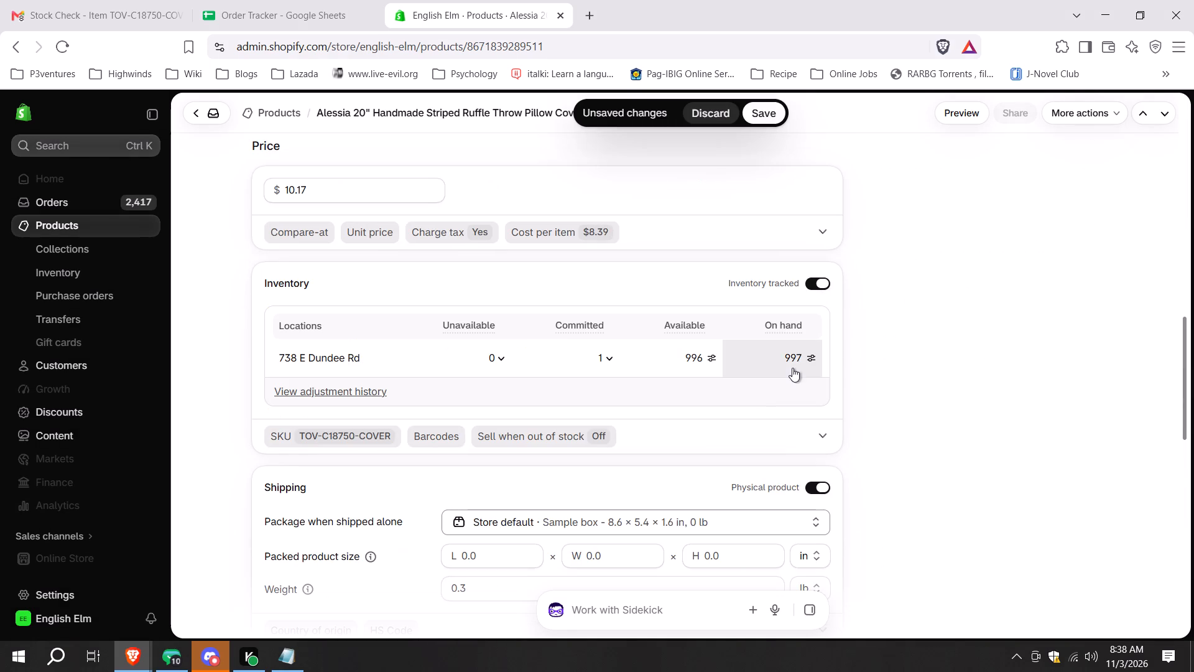
left_click(792, 366)
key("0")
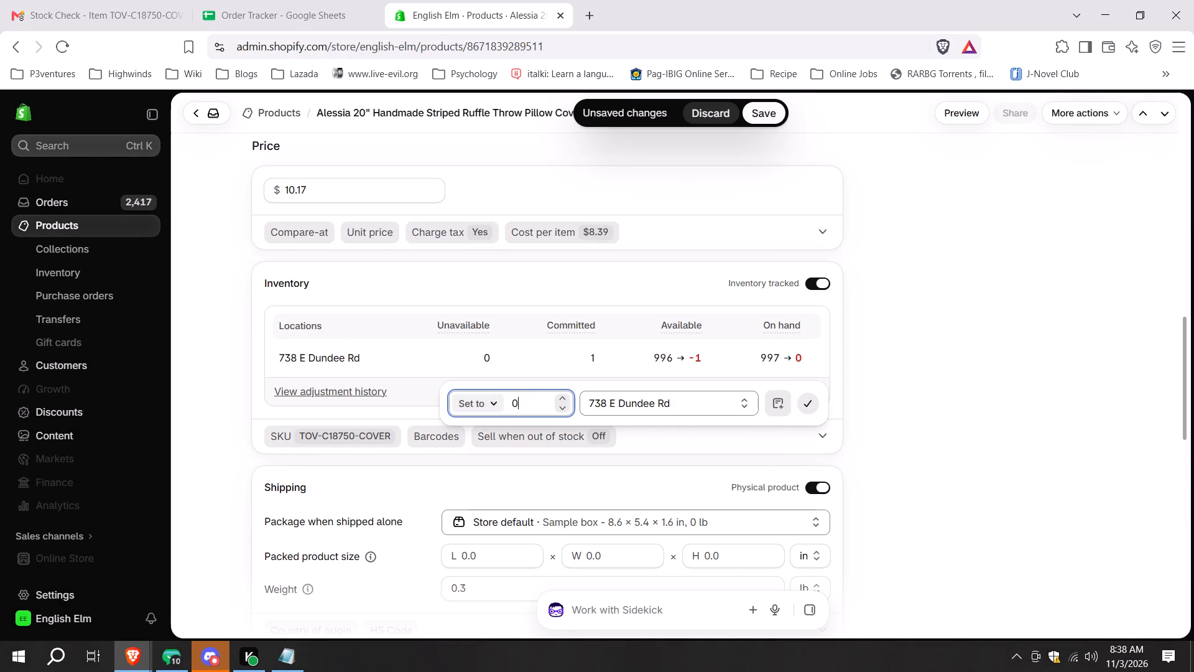
left_click(808, 396)
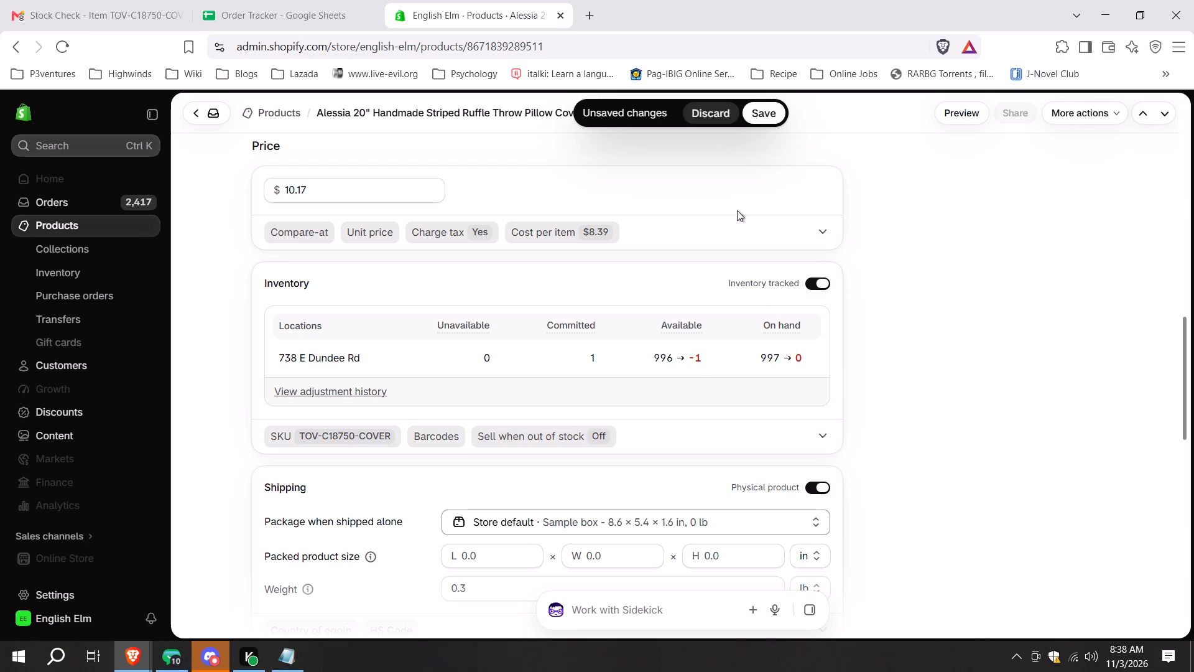
left_click(754, 109)
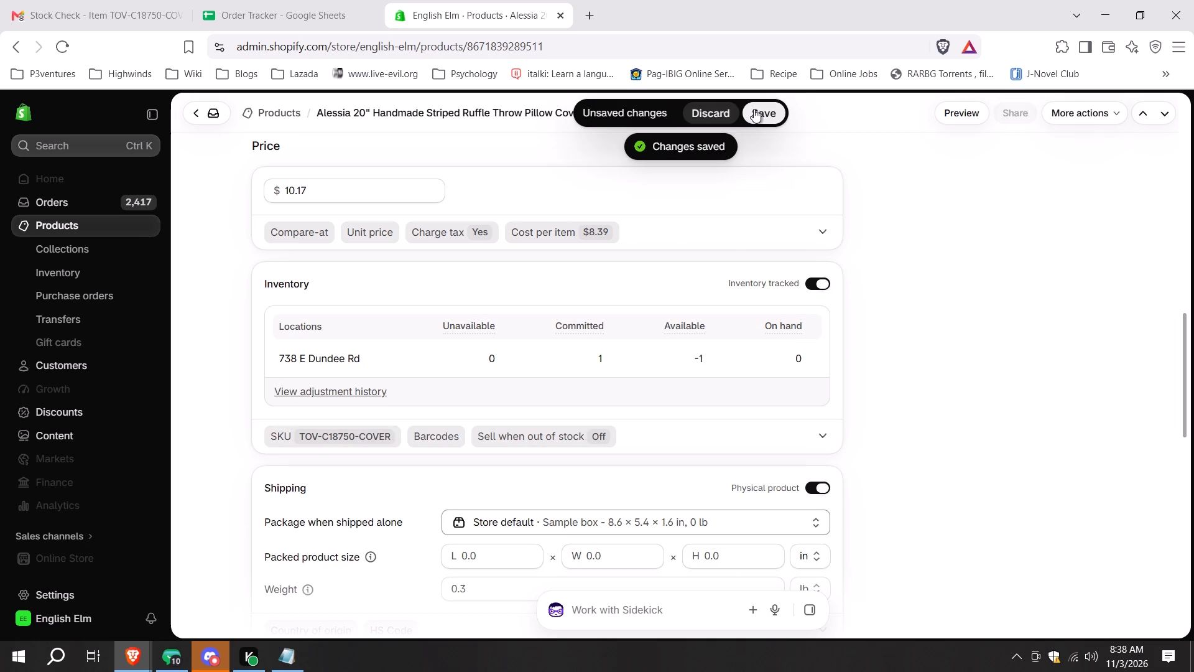
left_click(754, 107)
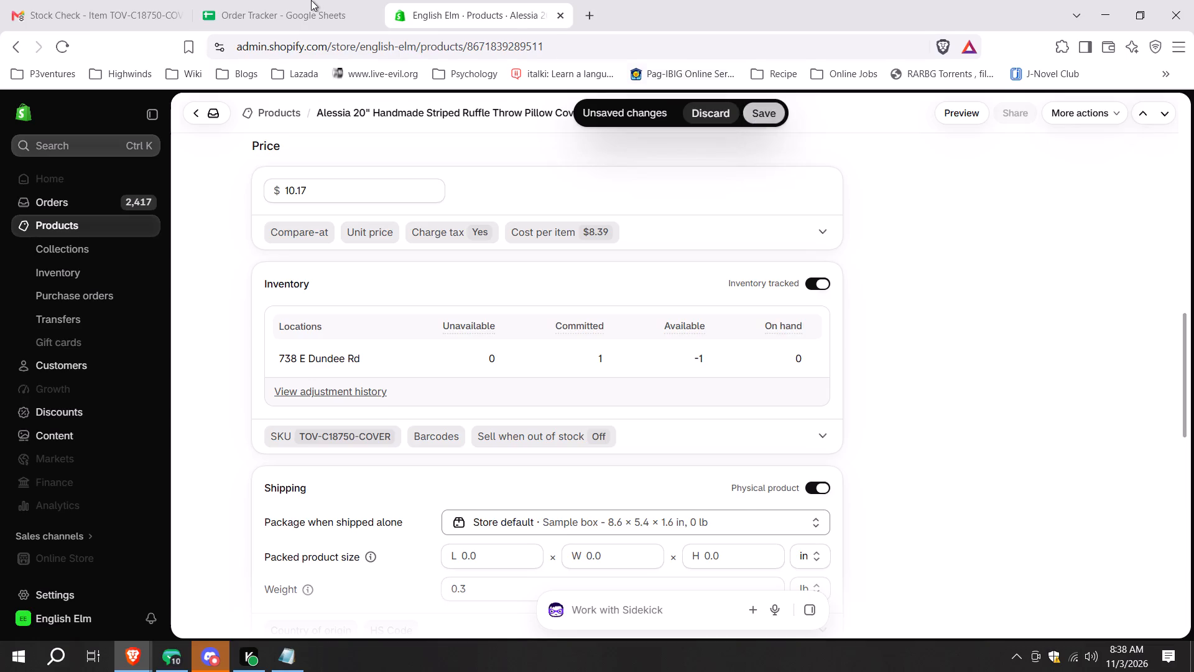
Switch back to the Order Tracker spreadsheet.
left_click(309, 0)
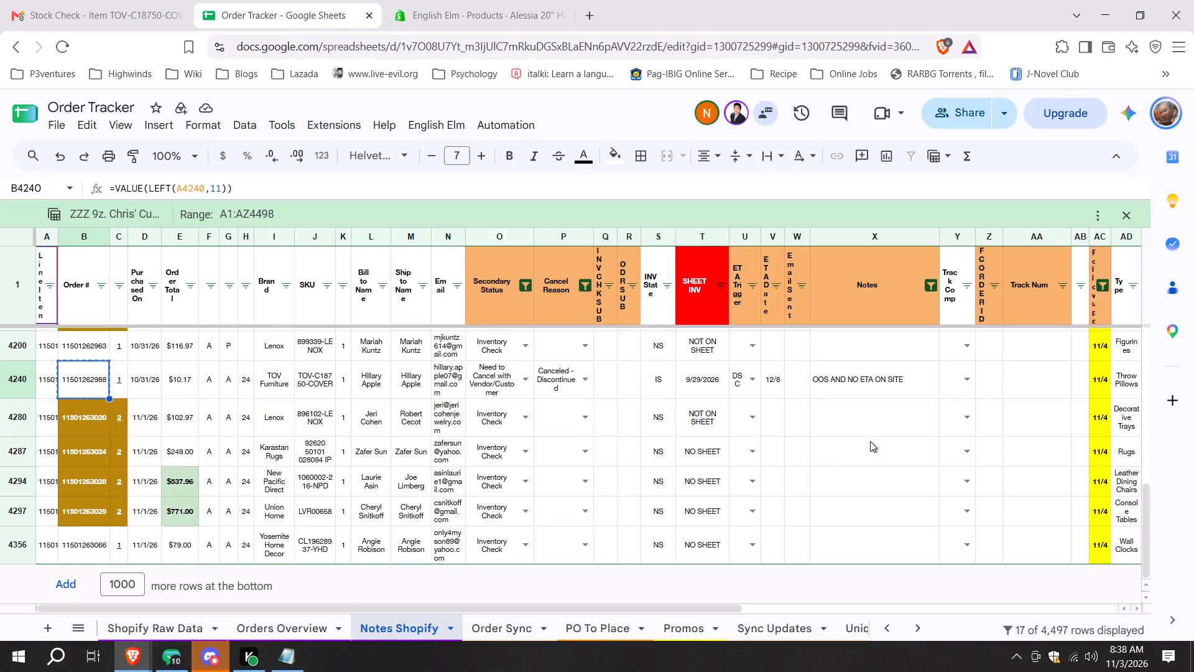
Reset the Secondary Status filter to include all of its values and apply it to the protected sheet.
scroll(826, 472, "down", 1)
scroll(877, 520, "up", 1)
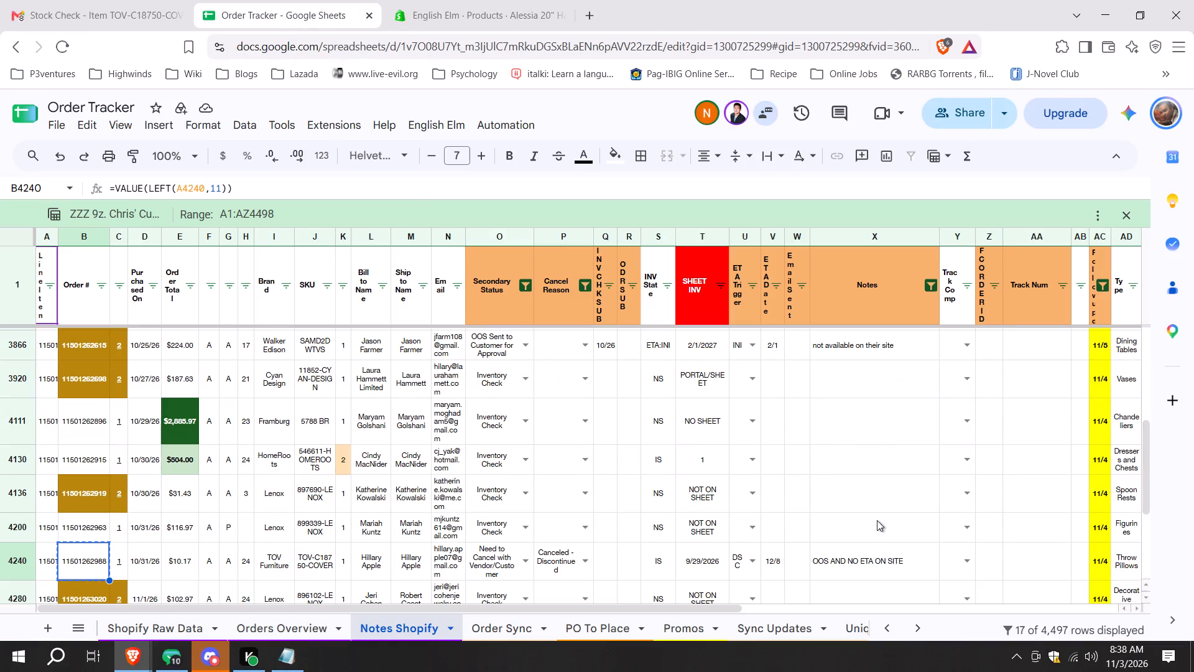
scroll(877, 520, "up", 6)
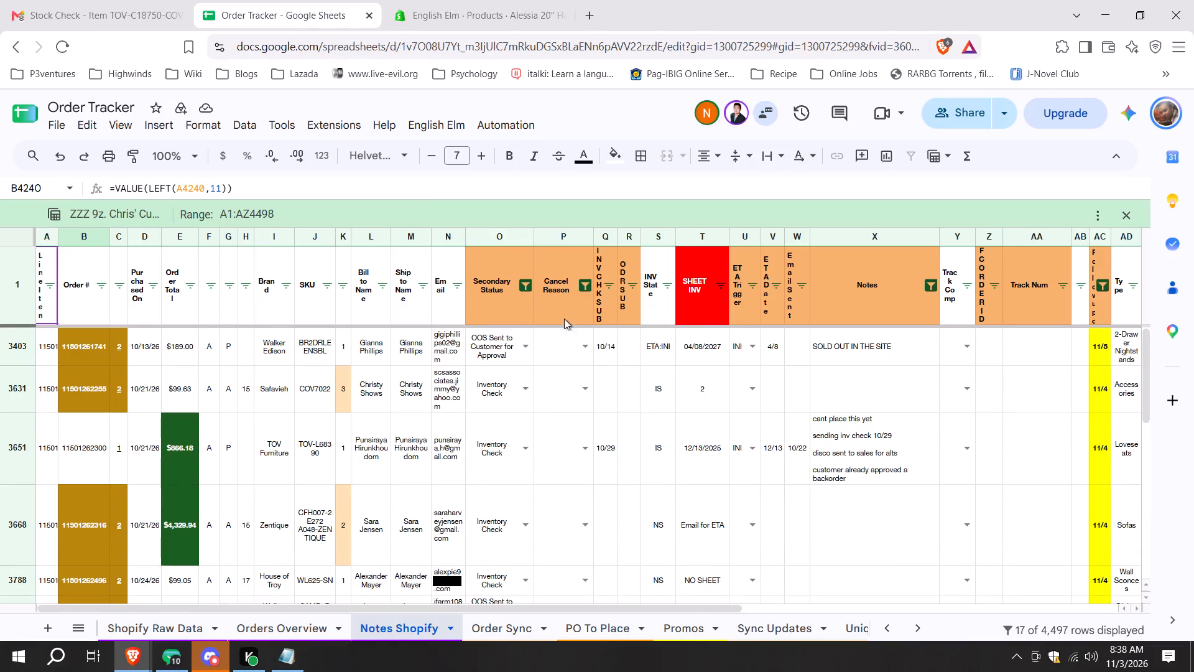
left_click(530, 289)
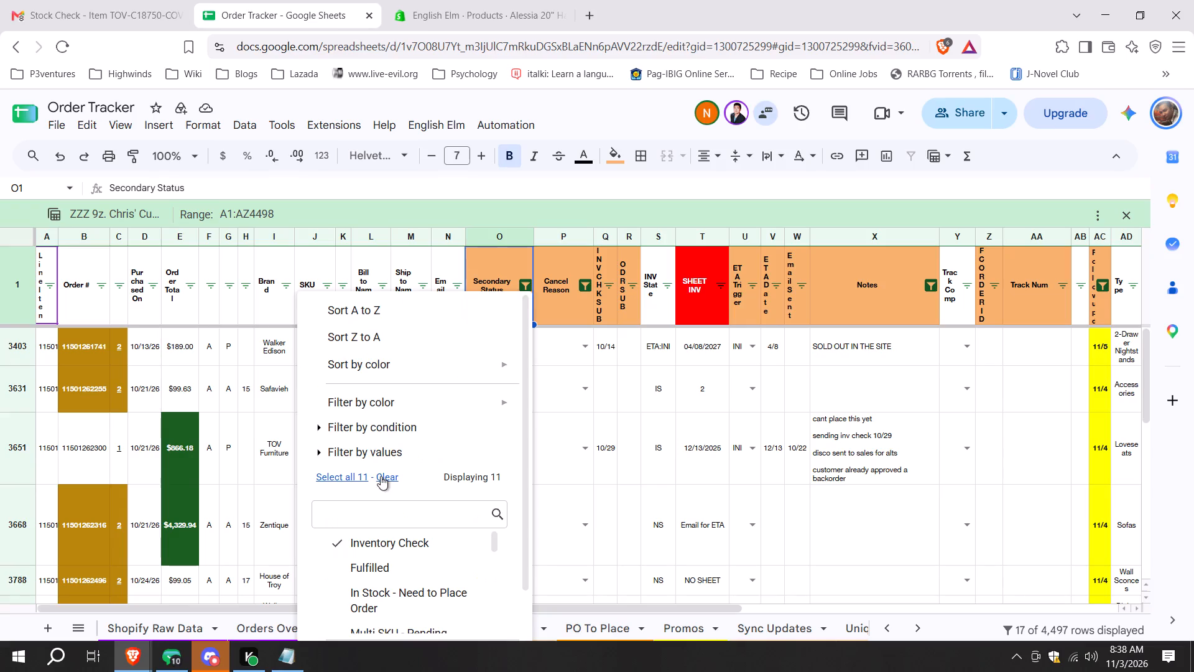
left_click(382, 476)
left_click(368, 470)
scroll(439, 439, "down", 2)
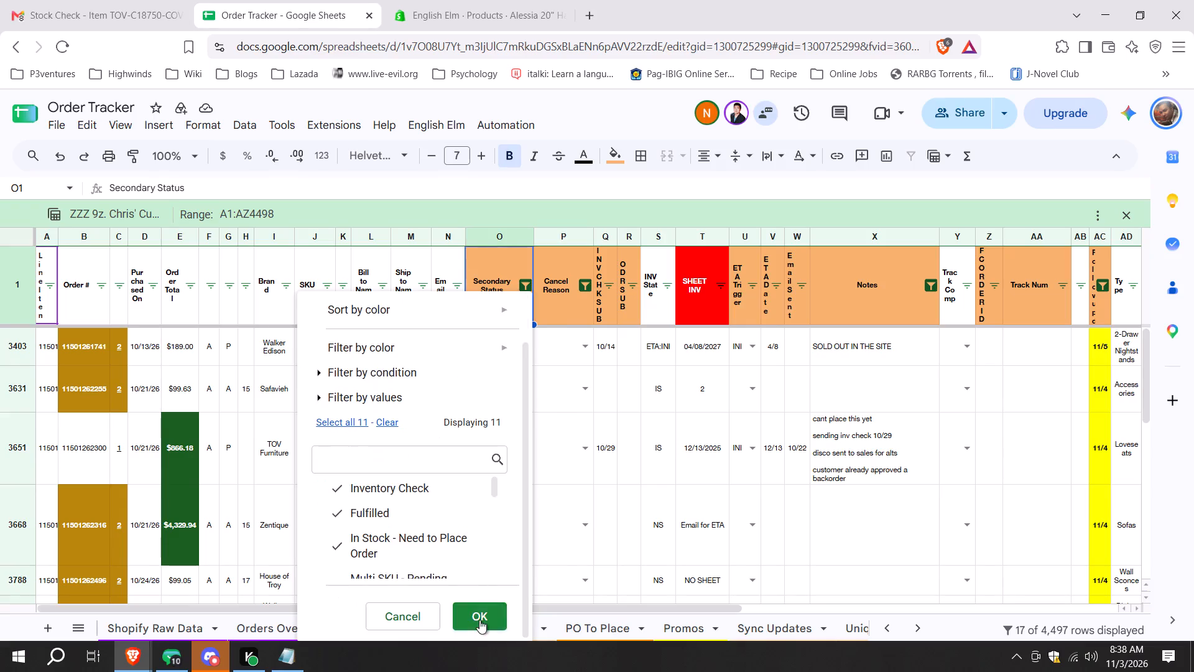
left_click(479, 620)
left_click(783, 439)
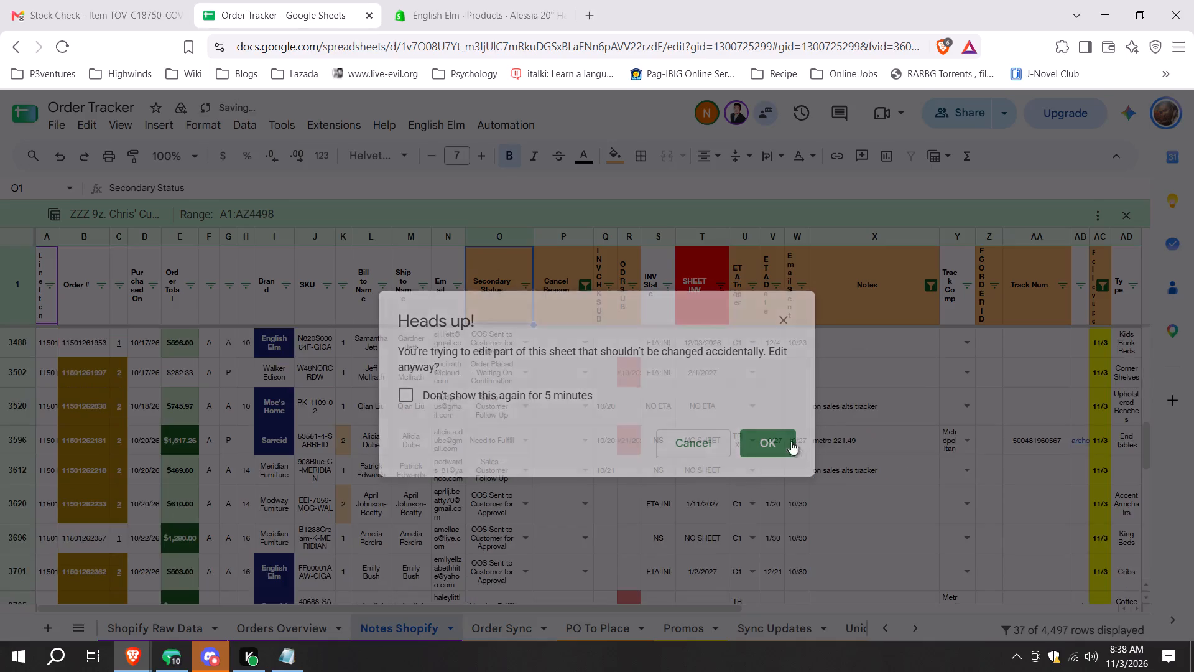
Filter the Secondary Status column to only Multi SKU - Pending Customer Approval.
scroll(775, 420, "up", 5)
scroll(612, 309, "up", 4)
left_click(530, 284)
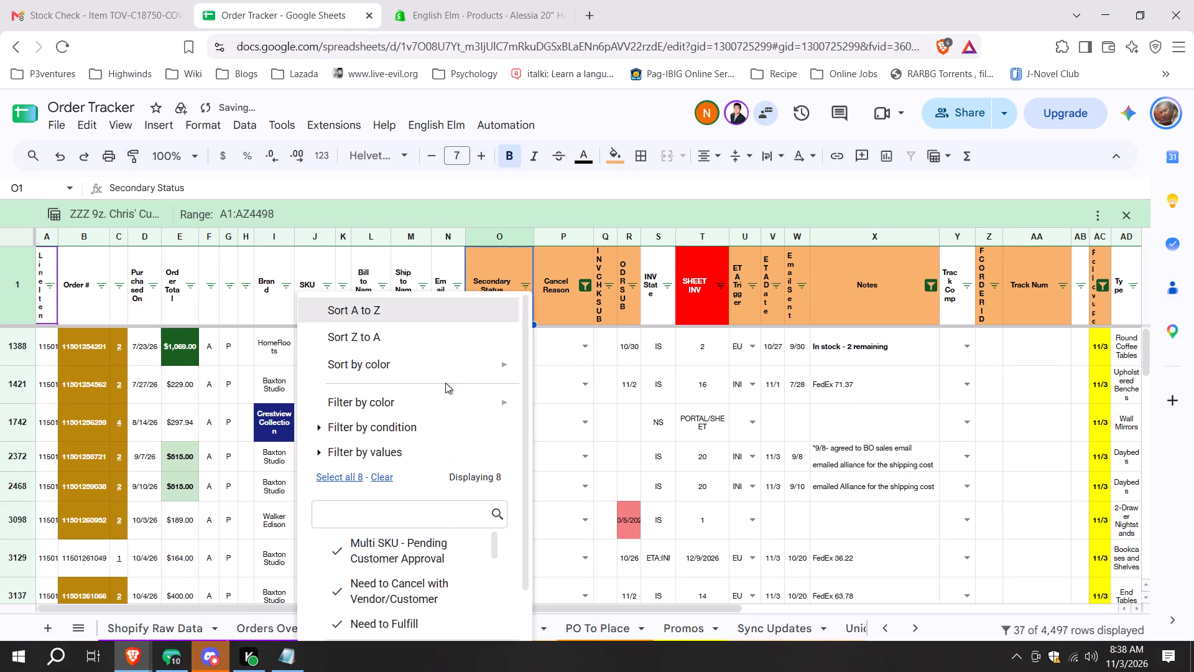
left_click(377, 482)
left_click(404, 546)
scroll(420, 423, "down", 3)
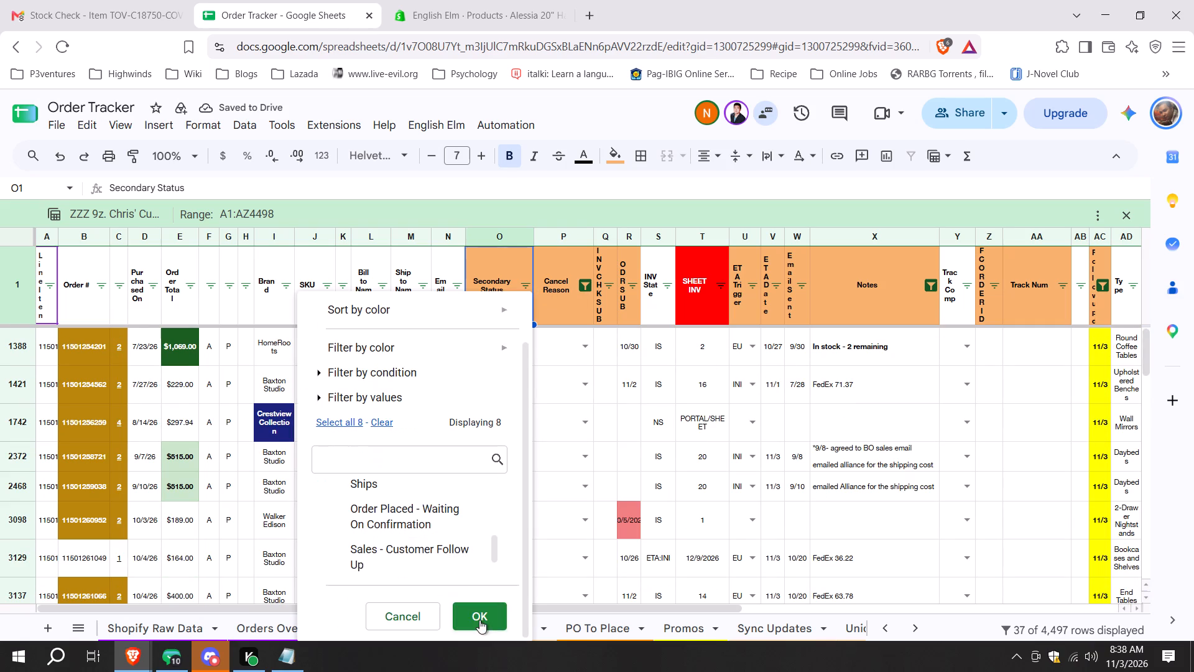
left_click(481, 622)
left_click(775, 441)
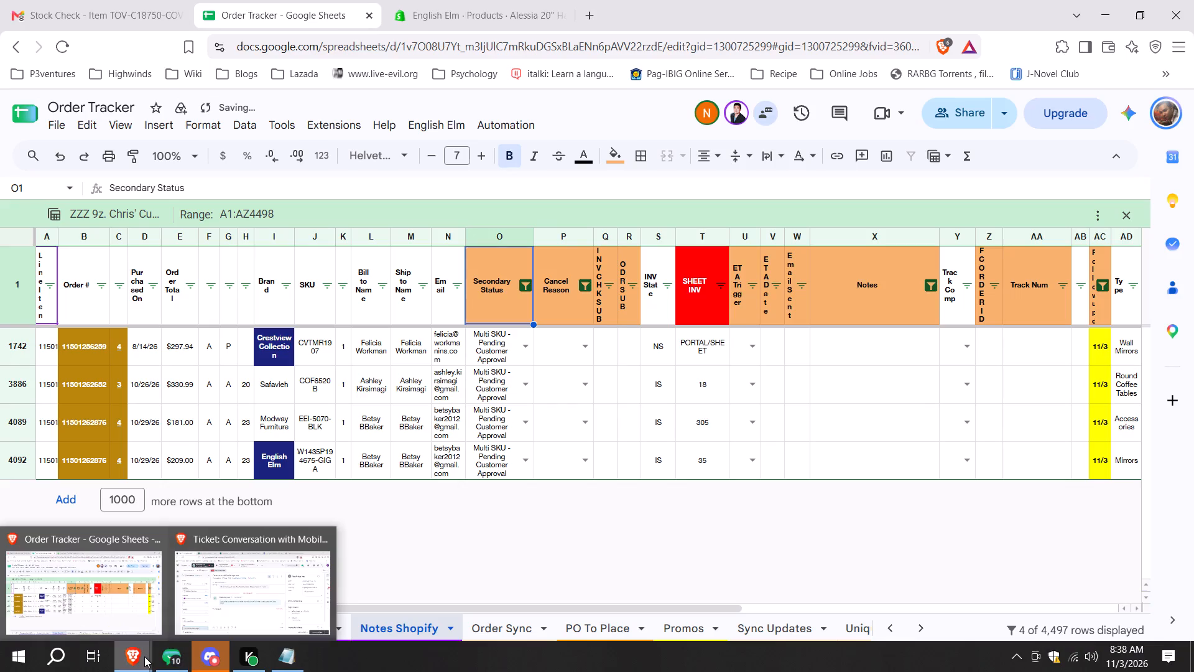
Switch to the Mobile App User chat in Zendesk and review the customer's invoices and payment methods in Zuora.
left_click(217, 577)
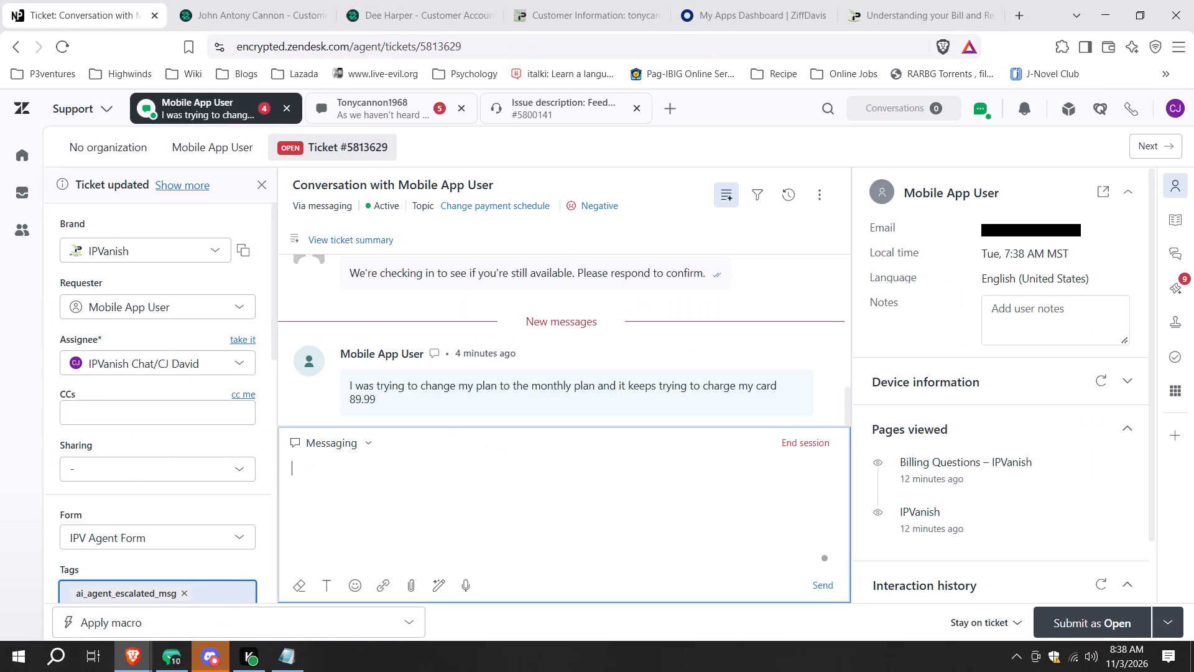
left_click(509, 496)
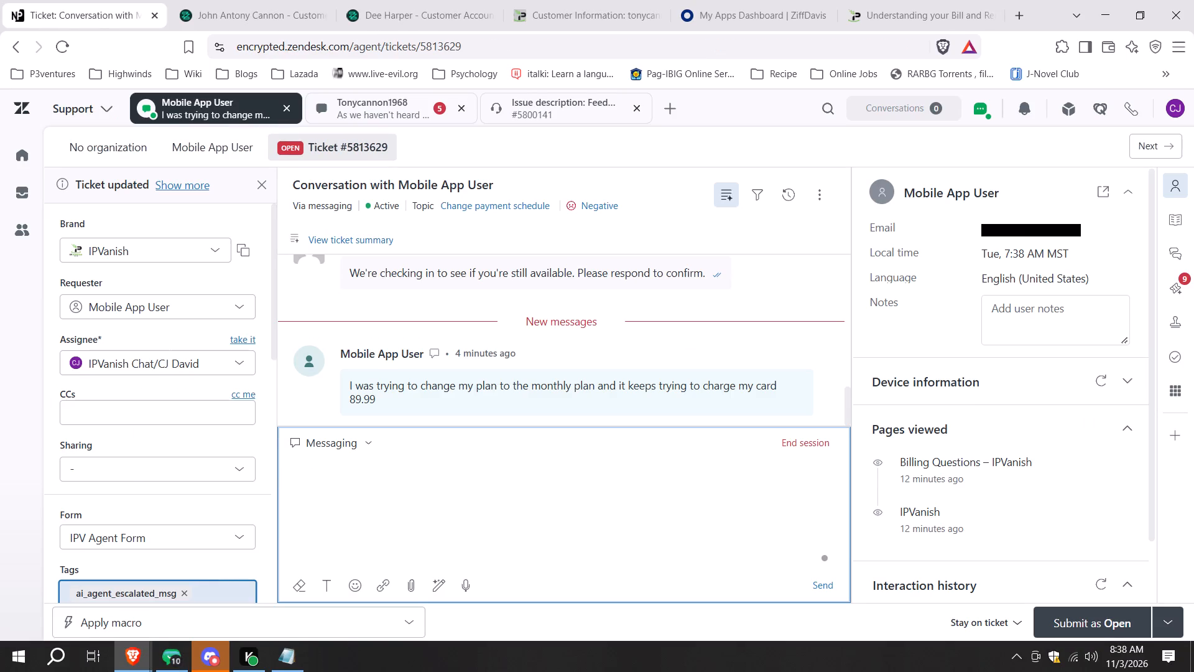
left_click(384, 0)
scroll(642, 373, "down", 1)
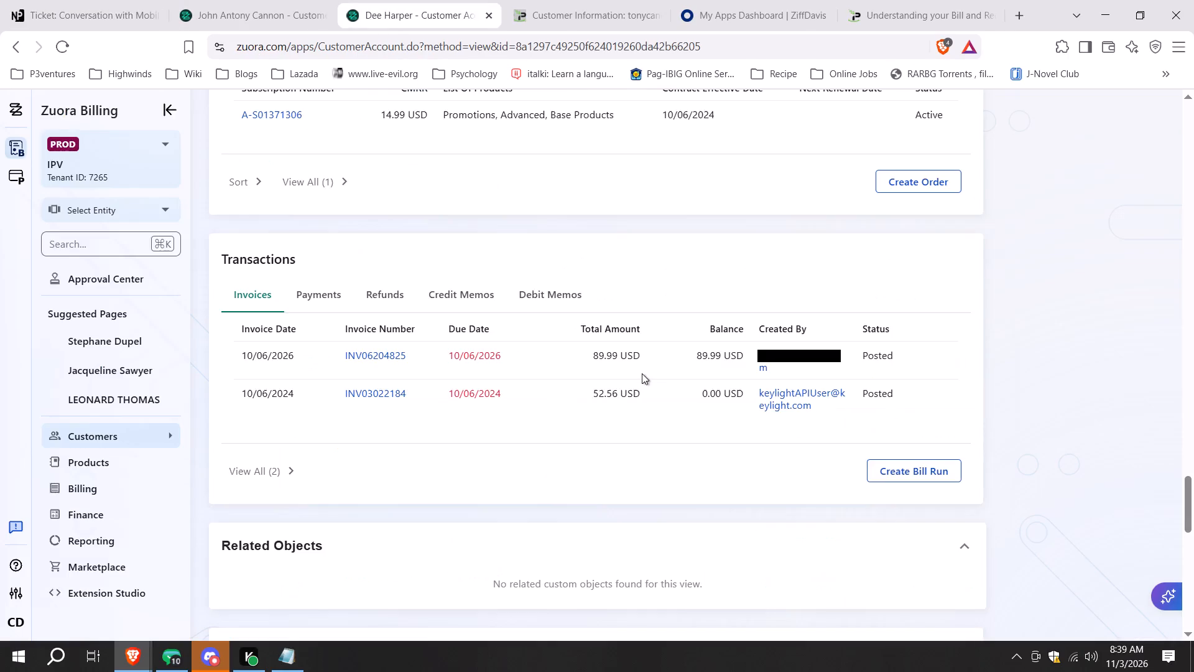
scroll(657, 381, "up", 2)
scroll(697, 414, "up", 8)
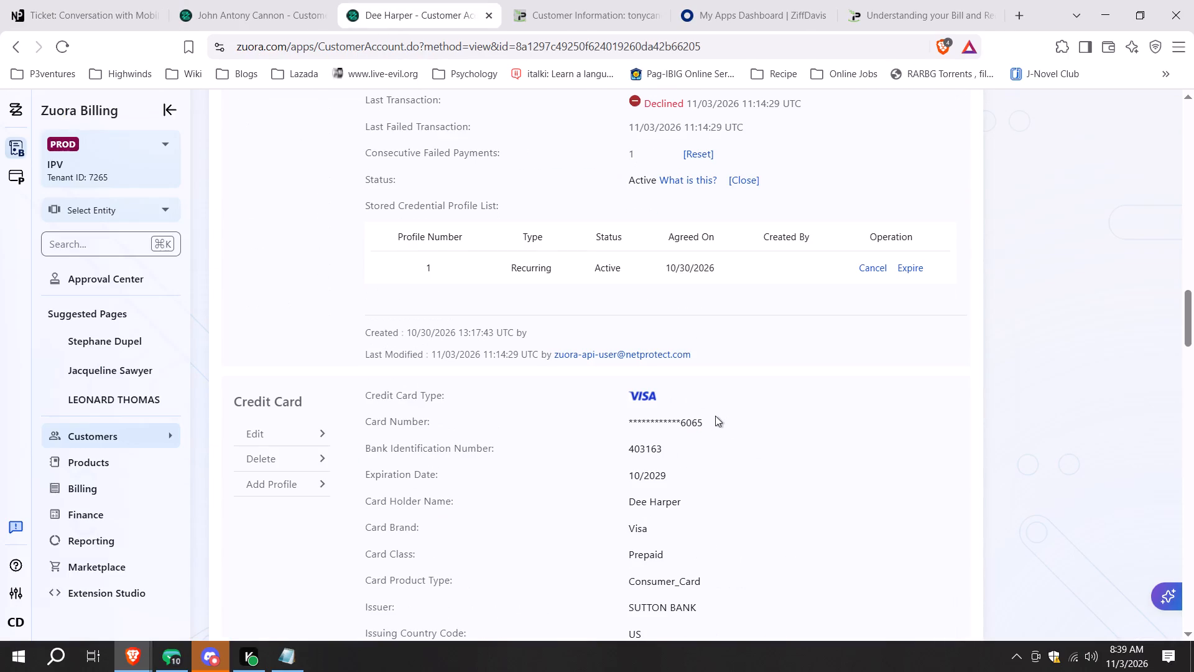
scroll(757, 418, "up", 3)
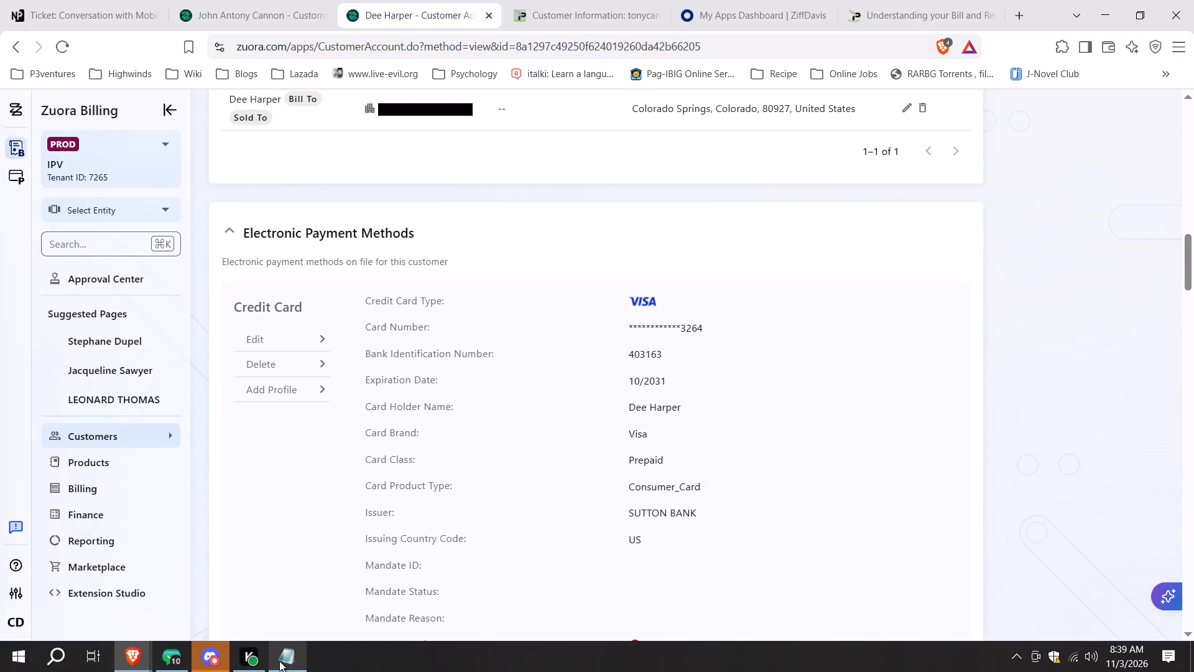
Copy the credit card ownership verification paragraph from the ipv.txt notes and send it in the Mobile App User chat.
left_click(279, 661)
scroll(692, 269, "up", 3)
left_click_drag(987, 342, 628, 307)
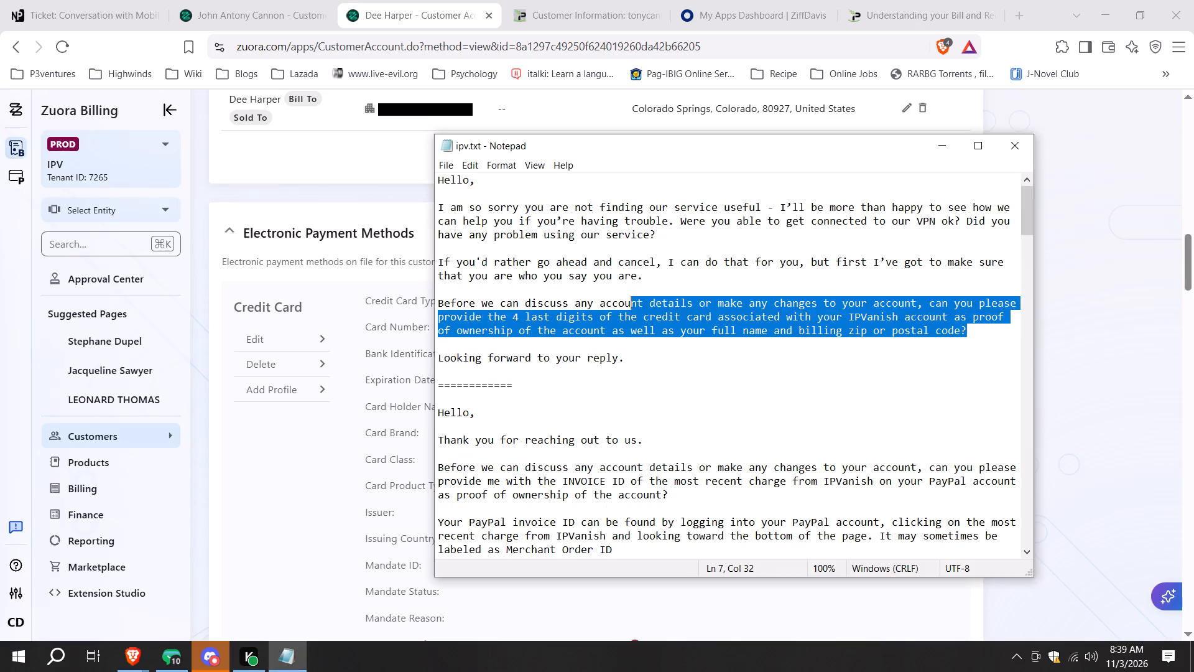
left_click_drag(628, 307, 415, 307)
key("ctrl+c")
left_click(0, 0)
left_click(513, 523)
key("ctrl+v")
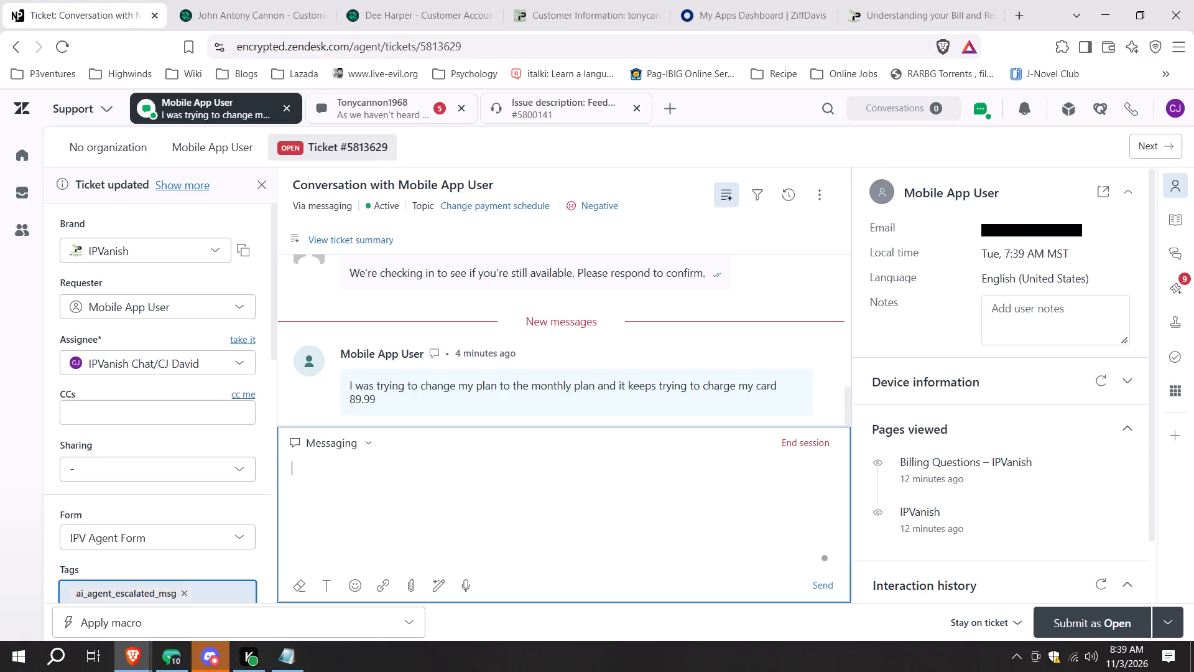
key("Return")
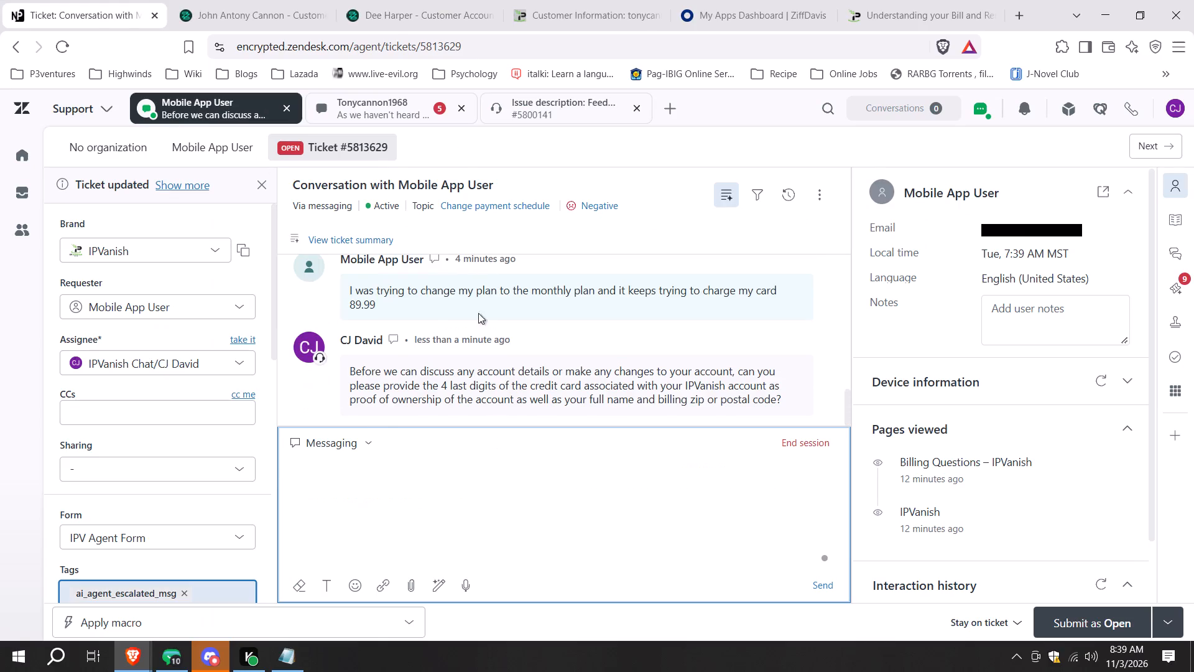
left_click(406, 101)
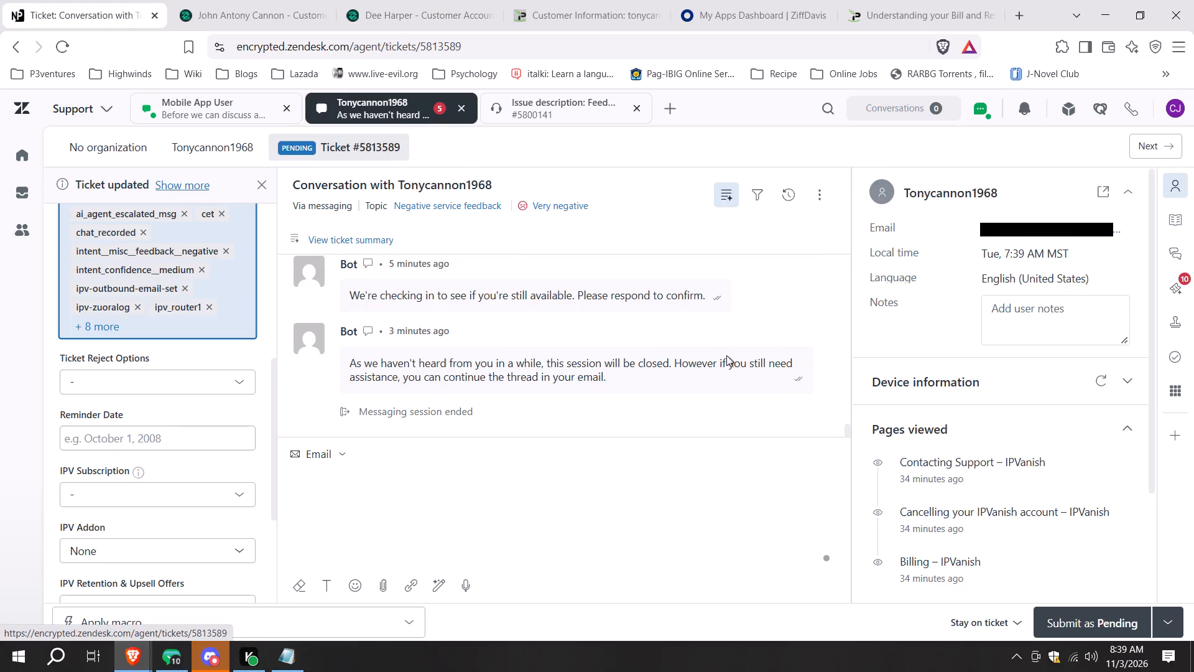
scroll(182, 358, "down", 2)
scroll(1102, 397, "down", 3)
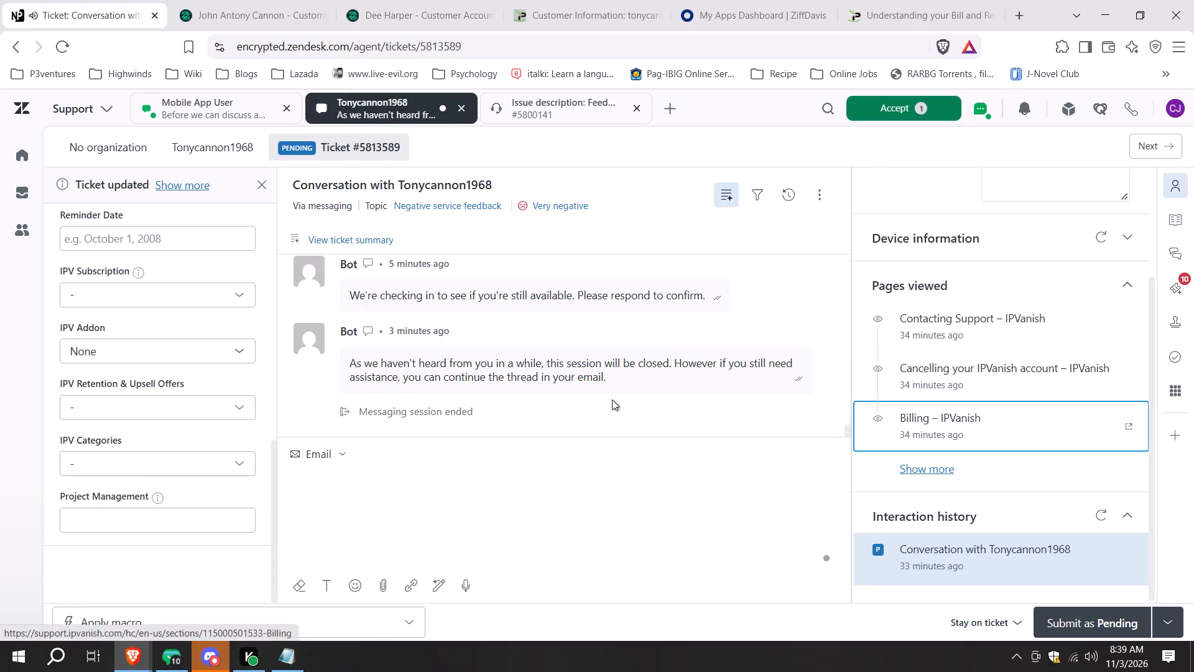
left_click(198, 294)
scroll(161, 368, "down", 1)
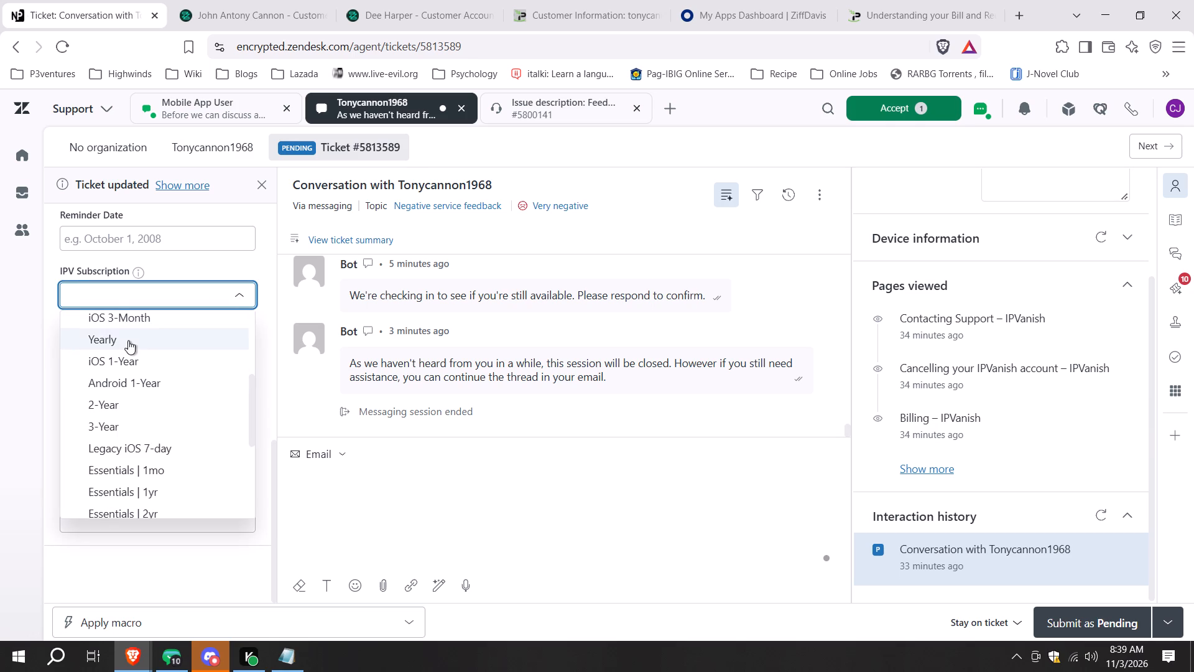
scroll(177, 405, "up", 1)
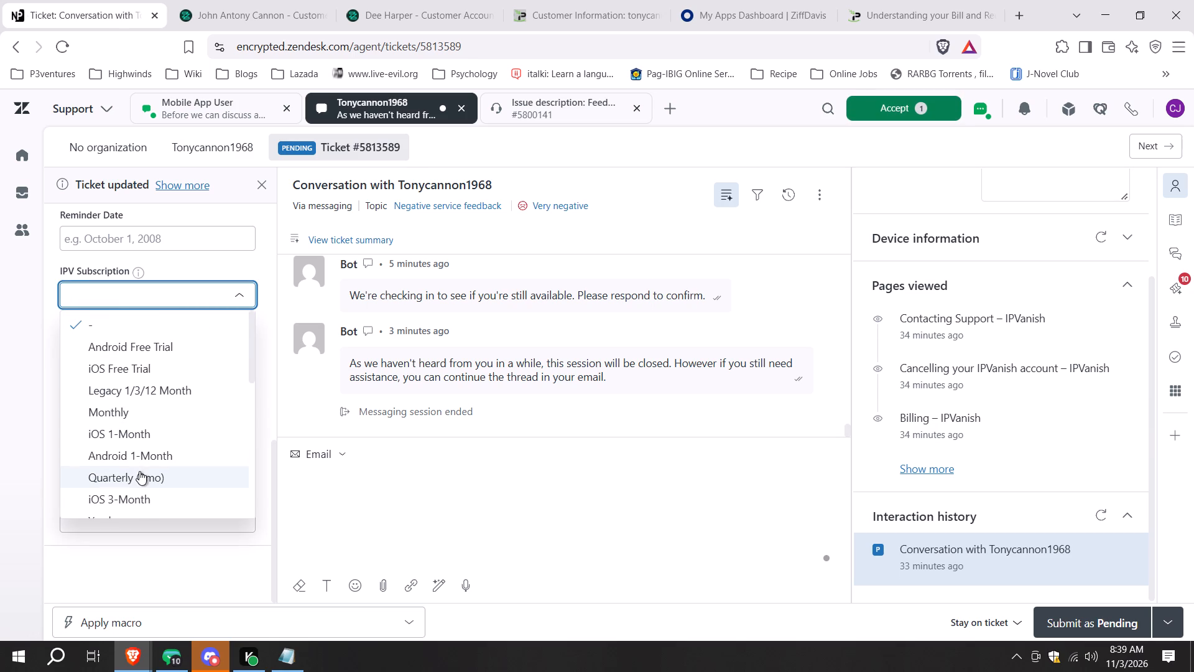
left_click(139, 471)
left_click(169, 454)
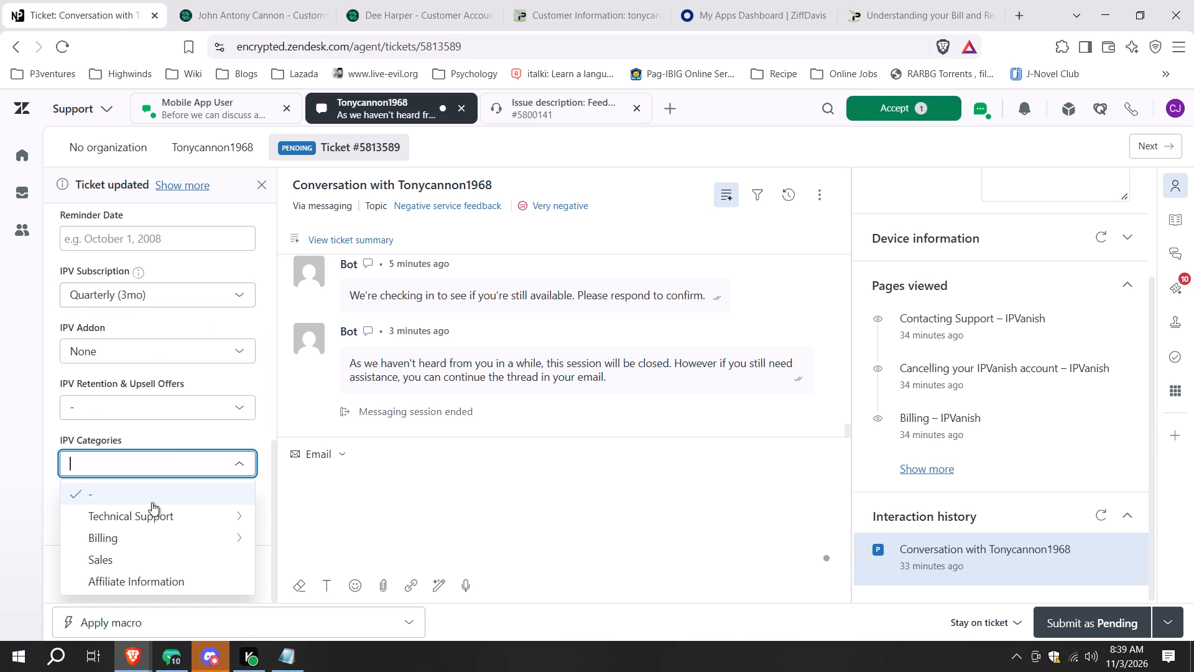
left_click(146, 541)
scroll(146, 485, "down", 4)
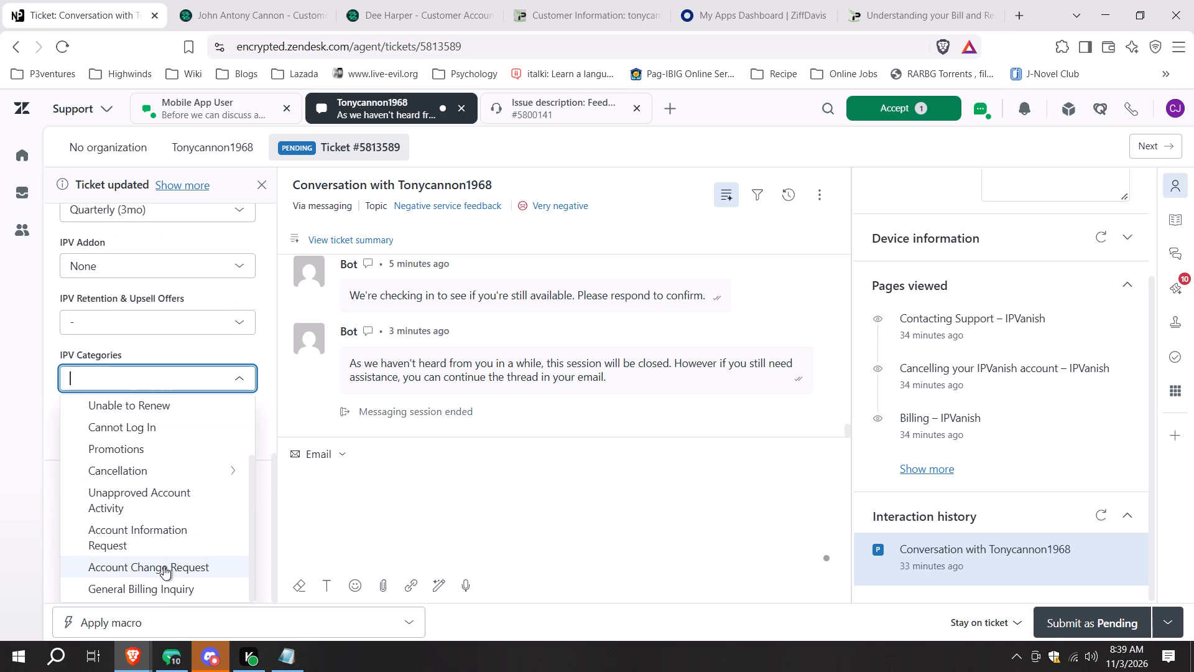
left_click(157, 595)
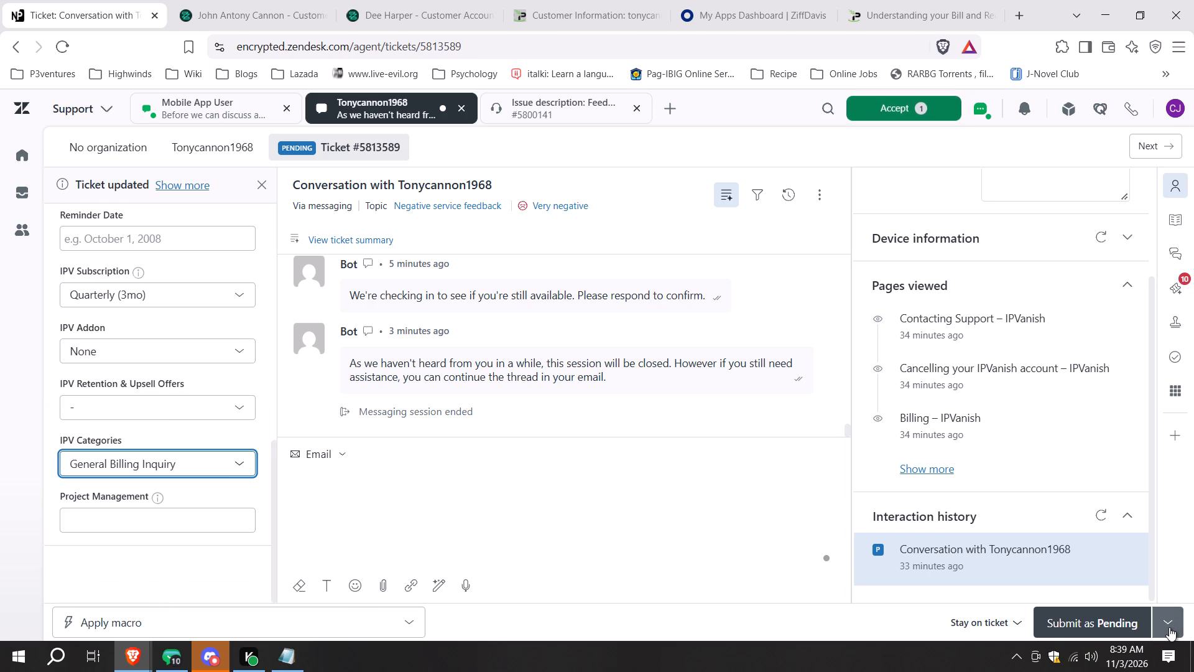
Submit ticket #5813589 as Solved.
left_click(1169, 627)
left_click(1155, 598)
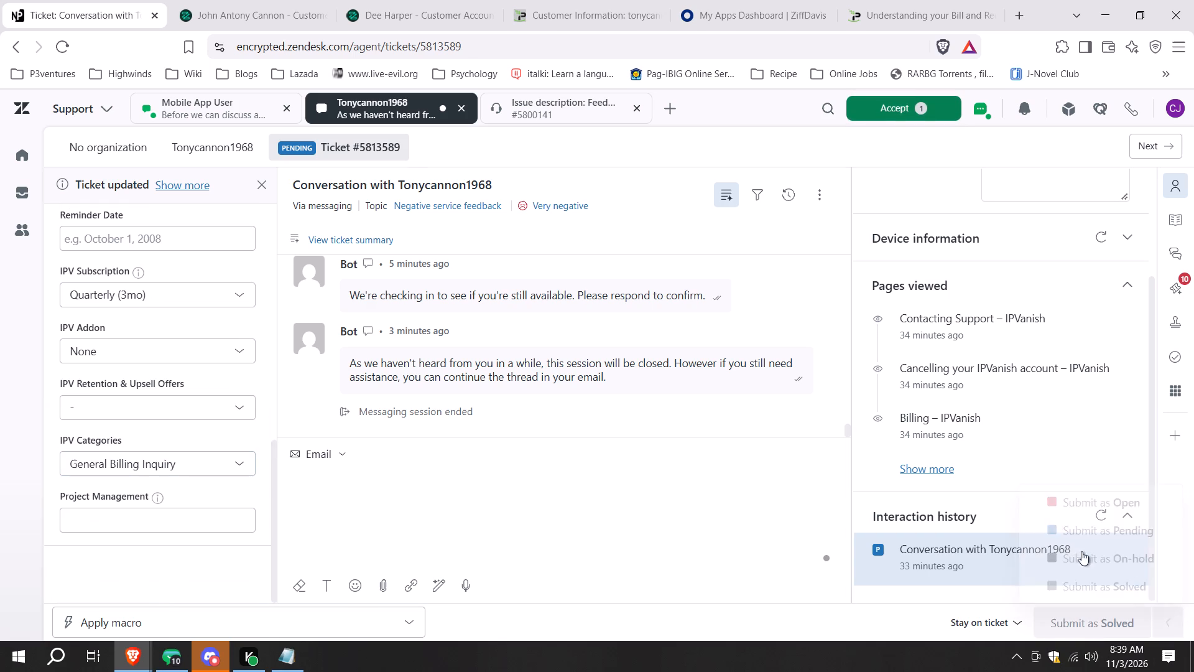
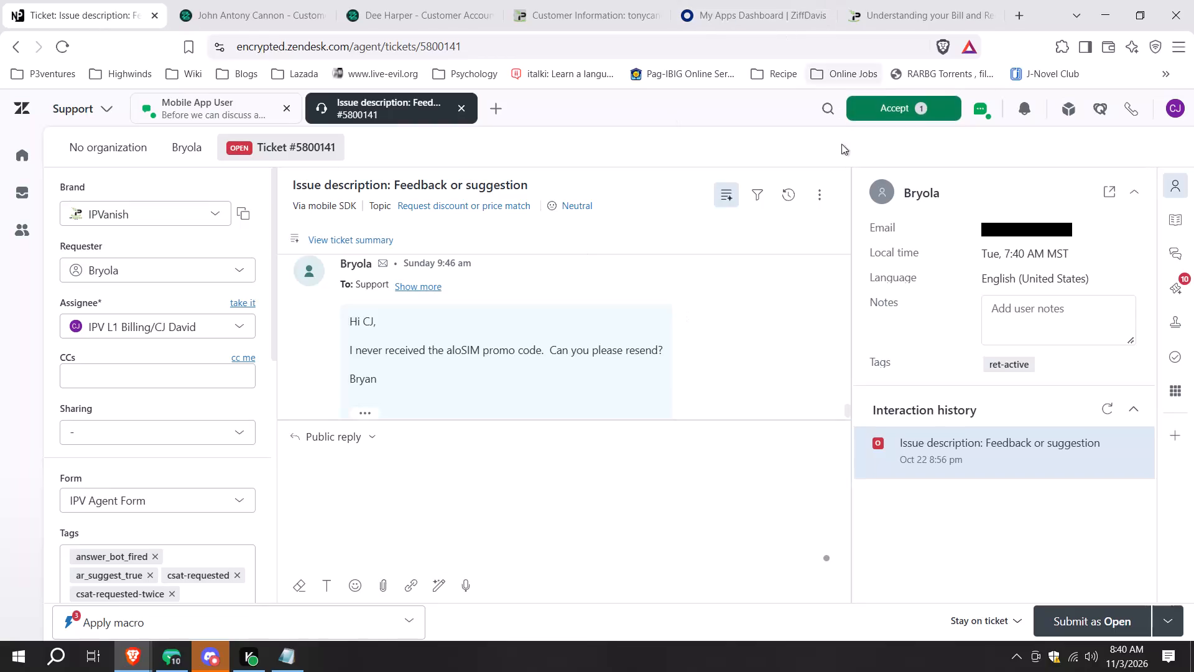
left_click(24, 210)
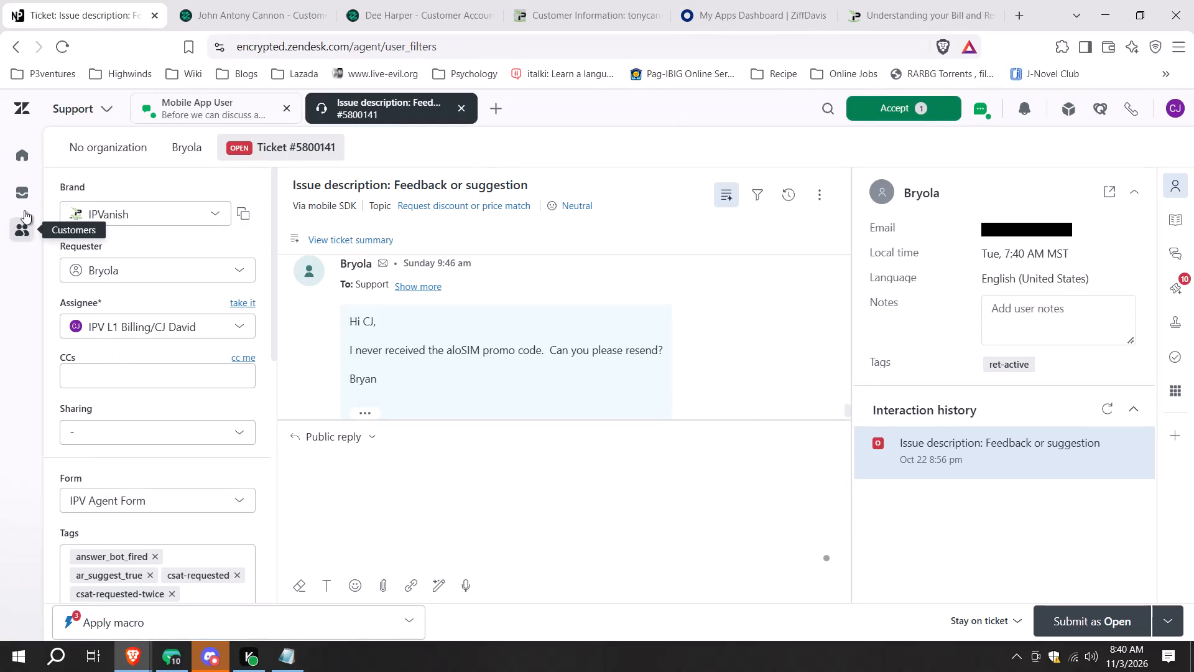
left_click(24, 185)
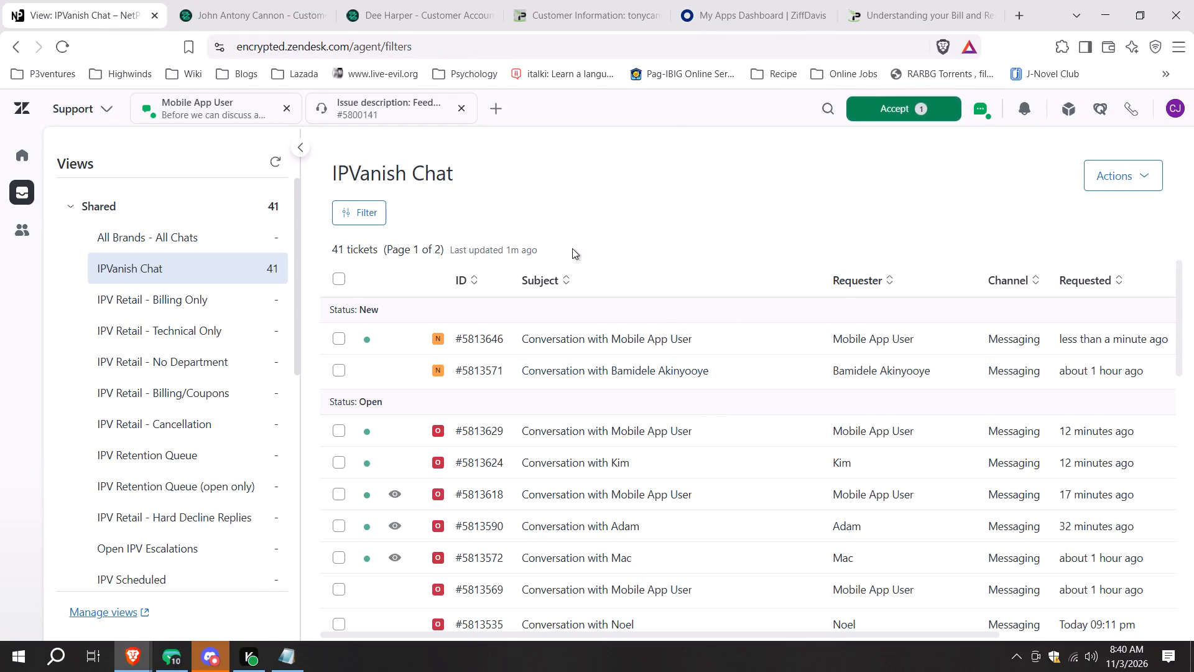
left_click(387, 124)
left_click(389, 119)
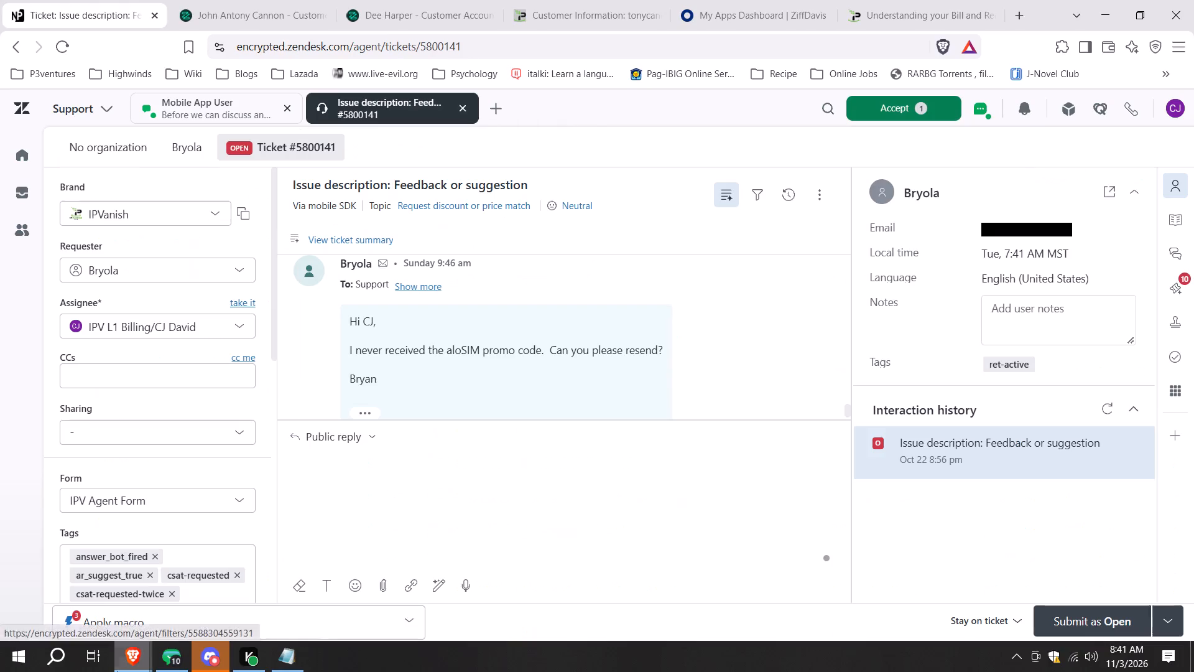
Switch to the Order Tracker spreadsheet and set the follow-up date of the Crestview Collection order in row 1742 to 11/4/2026.
left_click(132, 656)
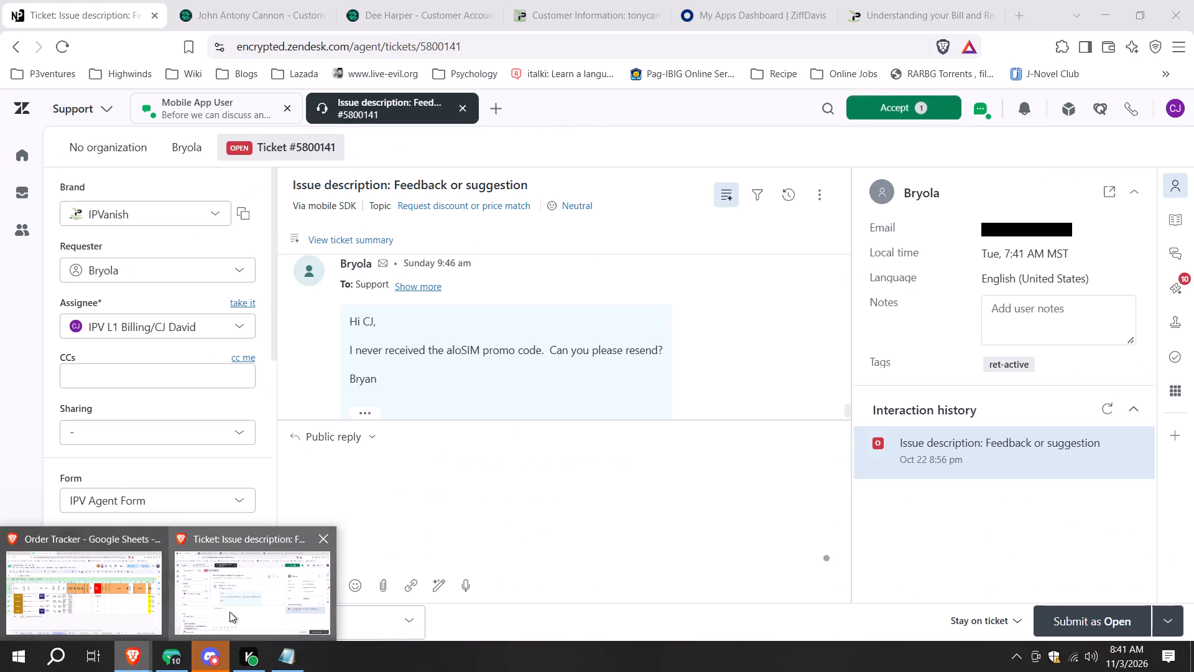
left_click(100, 569)
scroll(774, 438, "up", 3)
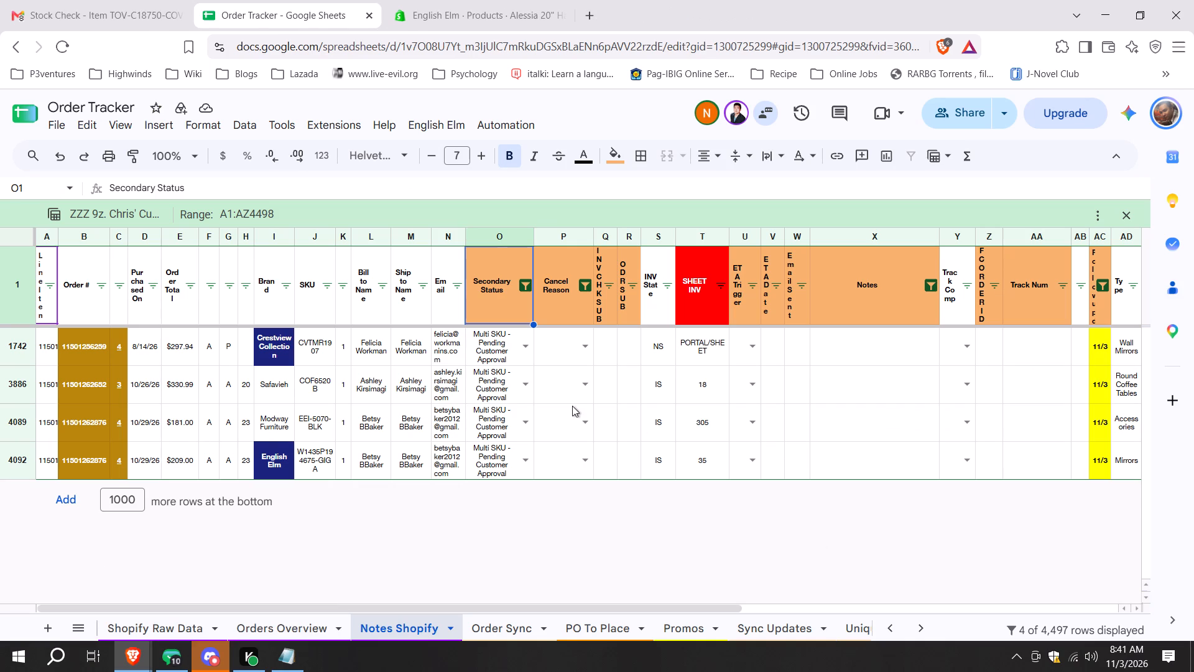
double_click(1104, 348)
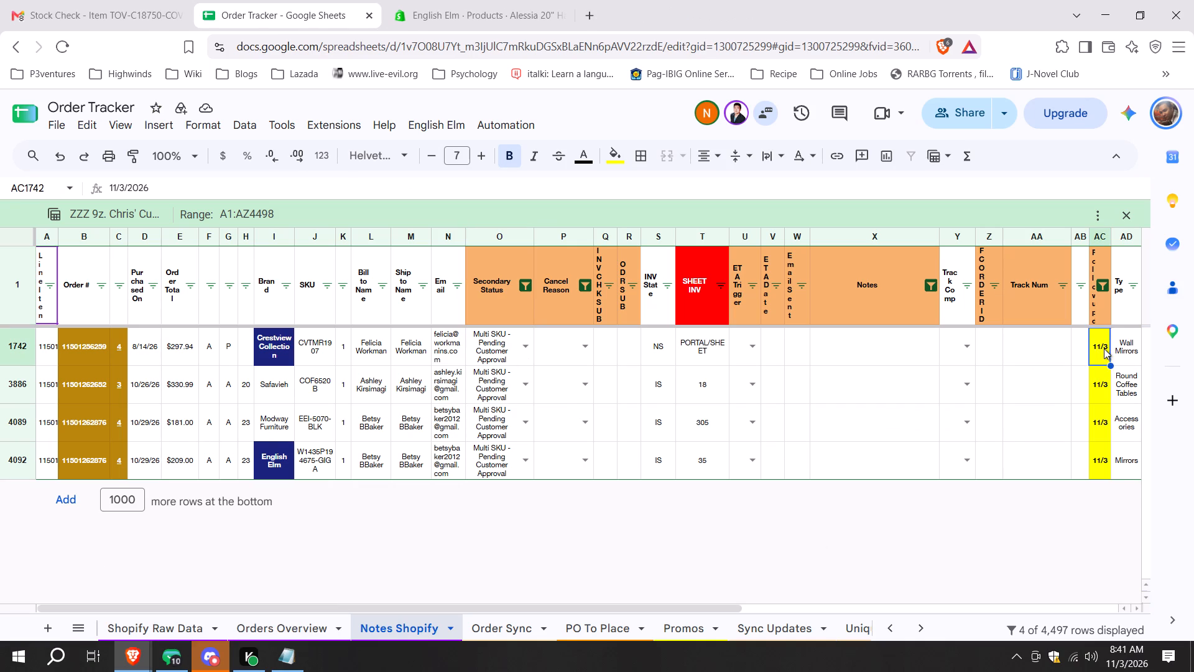
left_click(1046, 437)
Fill the 11/4/2026 follow-up date from row 1742 down to the other filtered orders in rows 3886, 4089 and 4092.
key("ctrl+shift+Down")
key("ctrl+d")
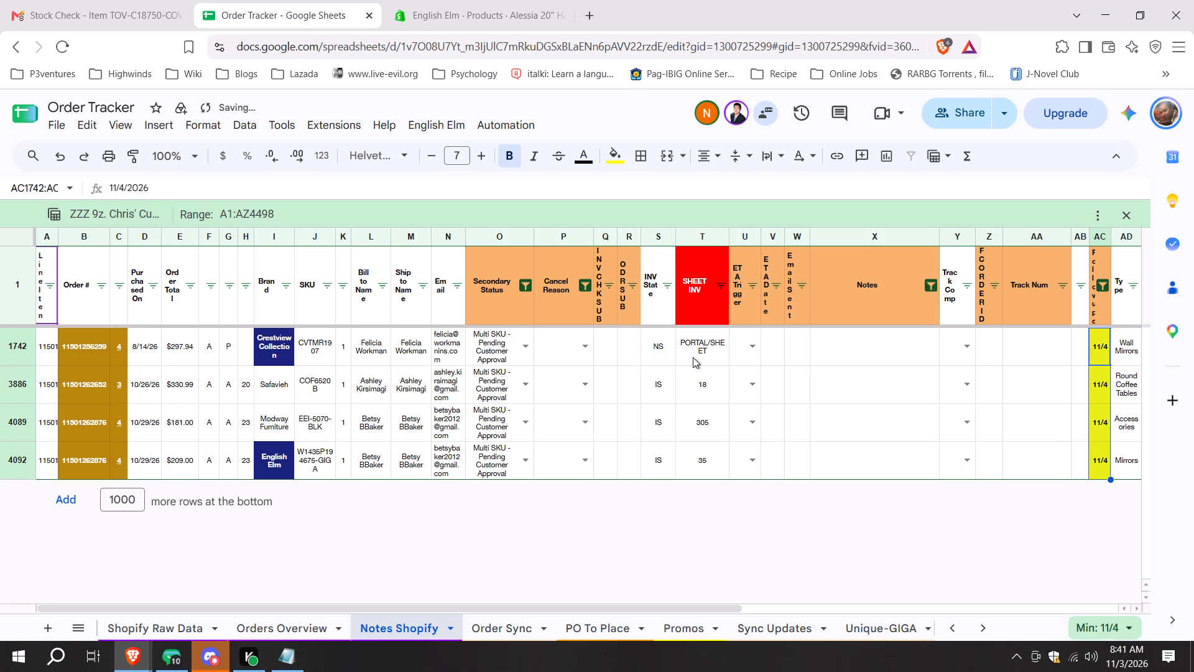
Change the Secondary Status filter to show only orders marked Need to Cancel with Vendor/Customer.
left_click(531, 289)
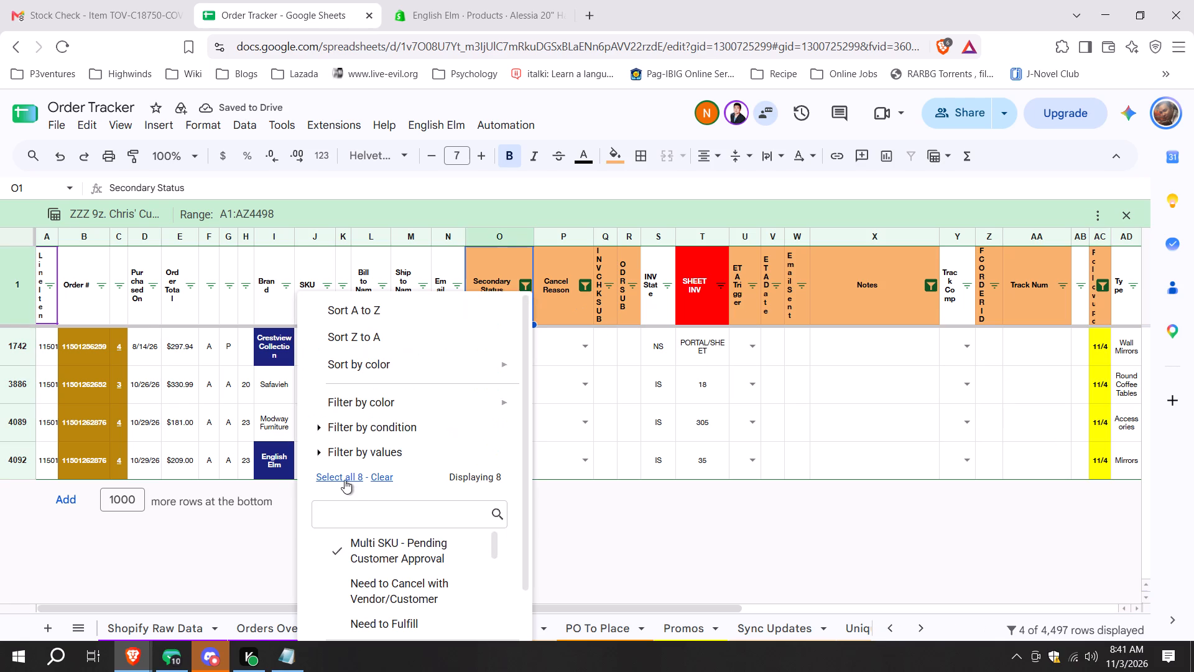
left_click(384, 482)
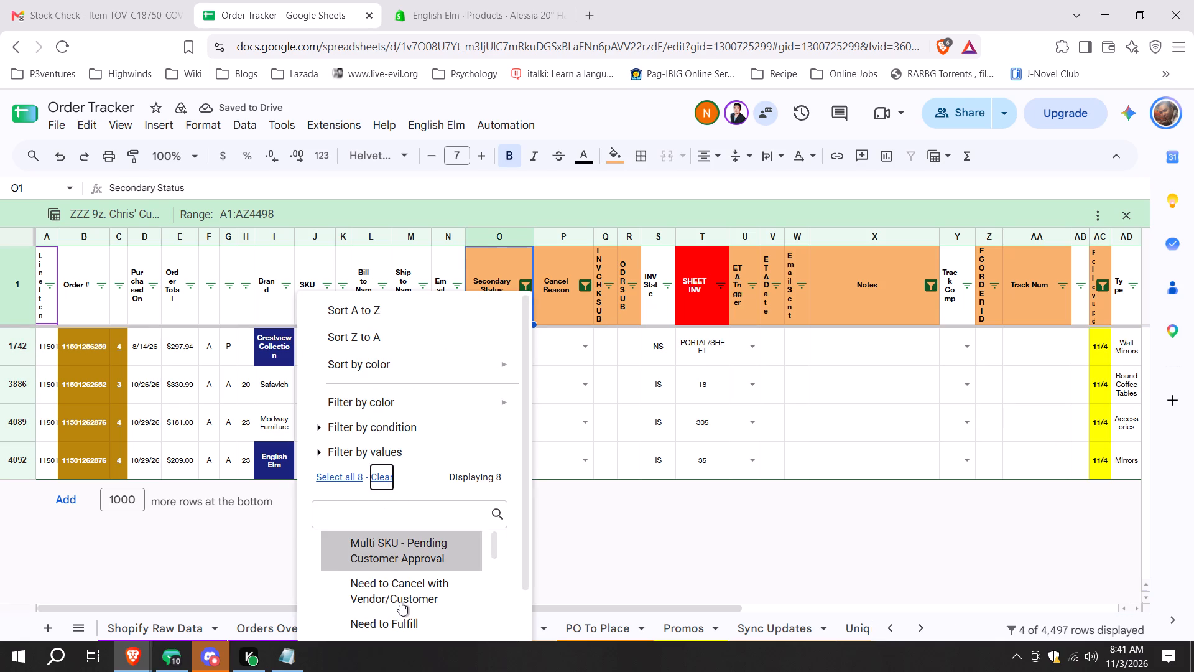
left_click(400, 602)
scroll(430, 452, "down", 2)
left_click(484, 620)
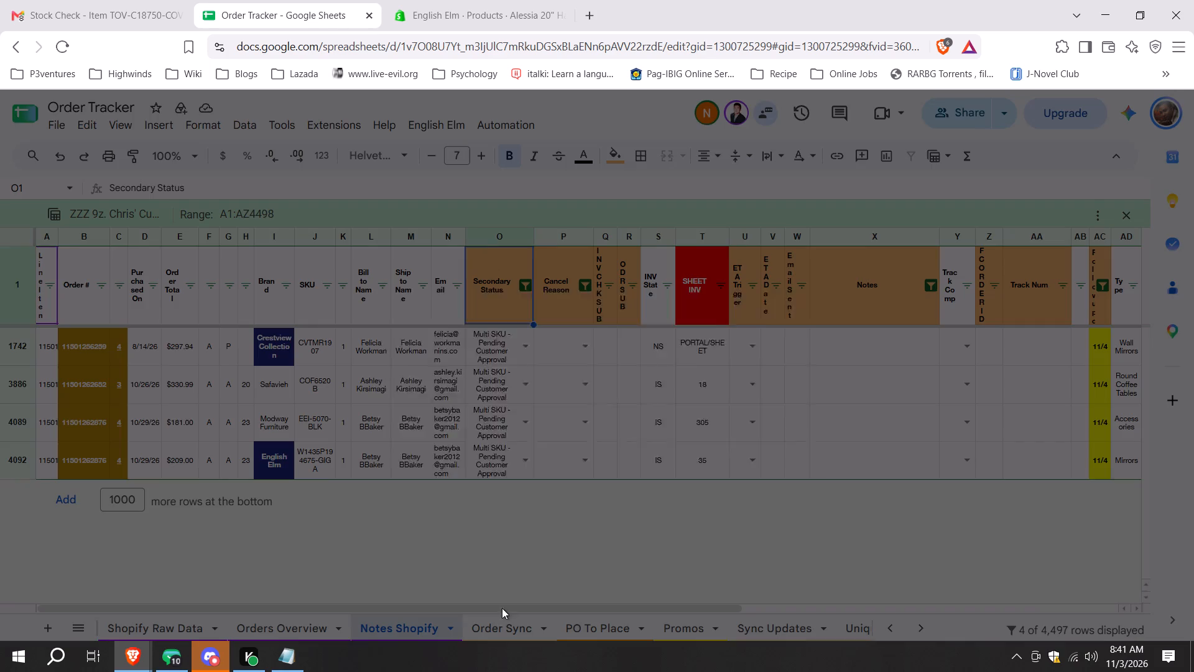
left_click(762, 444)
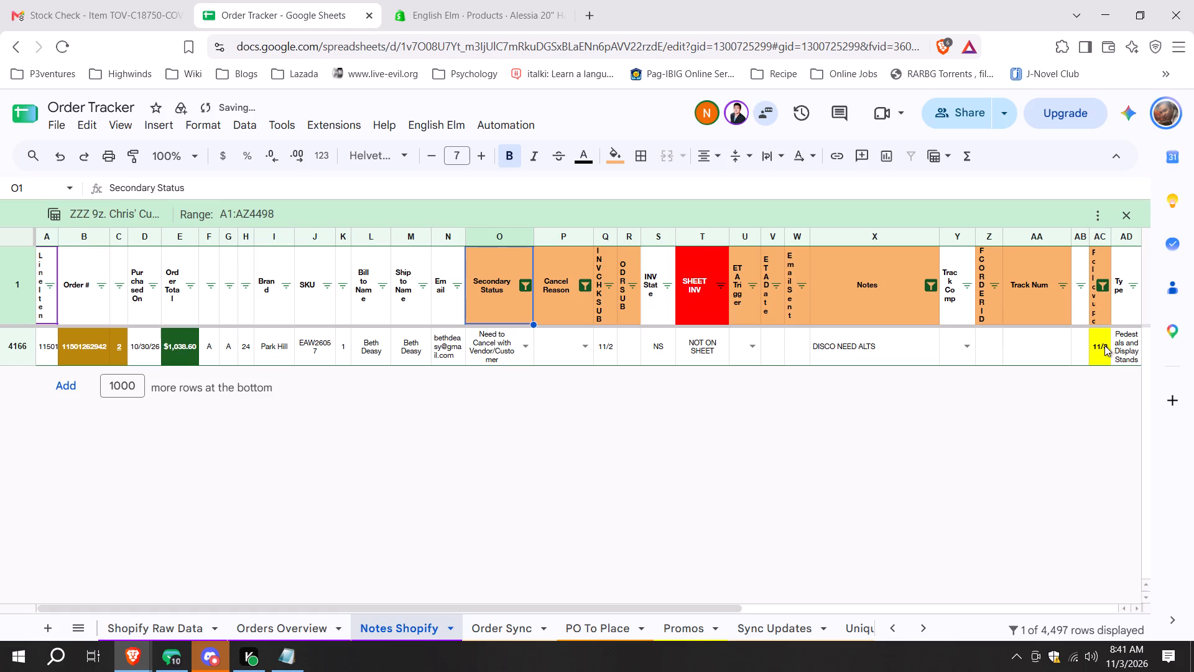
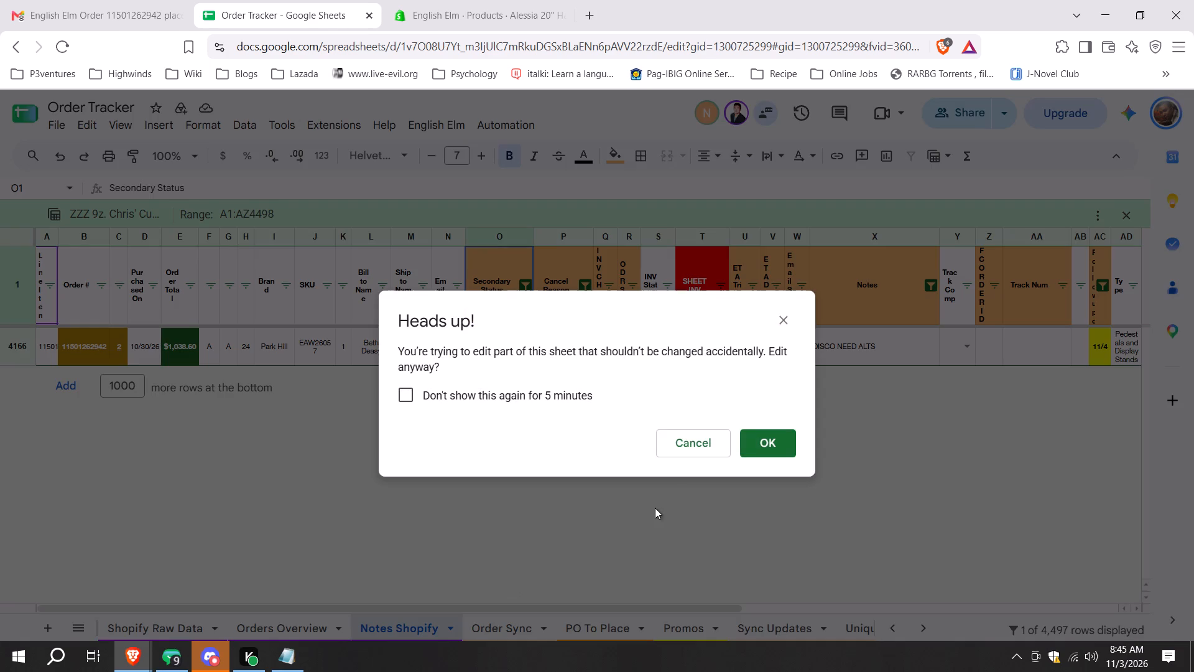
Reset the Secondary Status filter and show only the orders with status Need to Fulfill, accepting the protected-range edits.
left_click(752, 447)
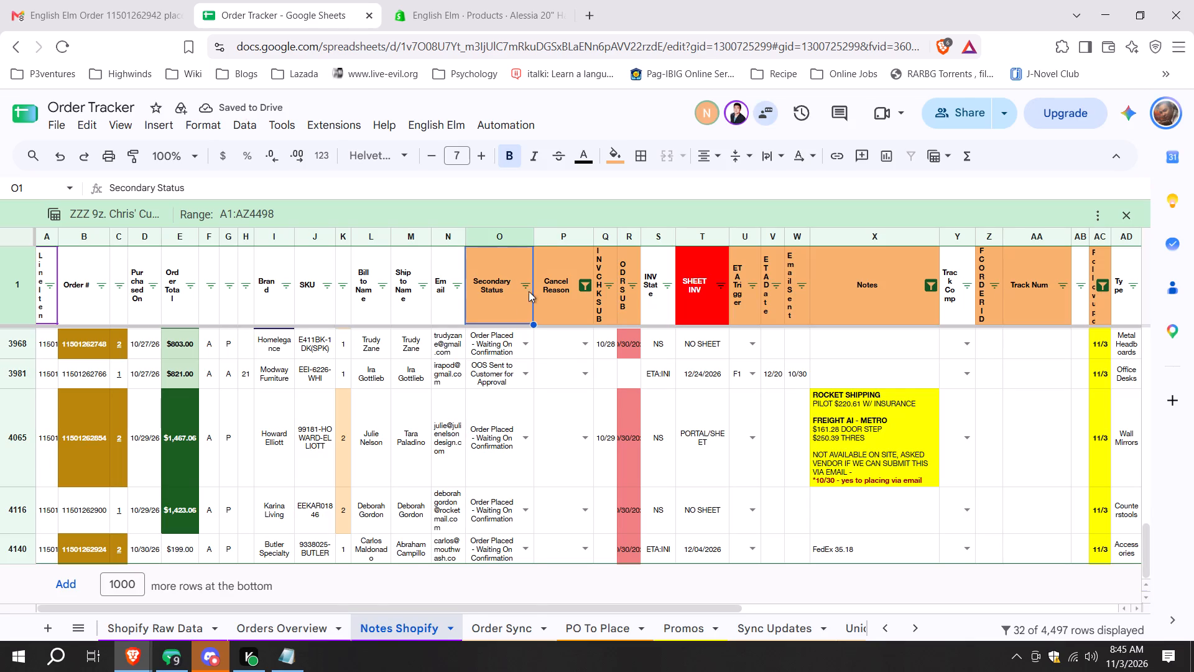
left_click(529, 289)
left_click(380, 470)
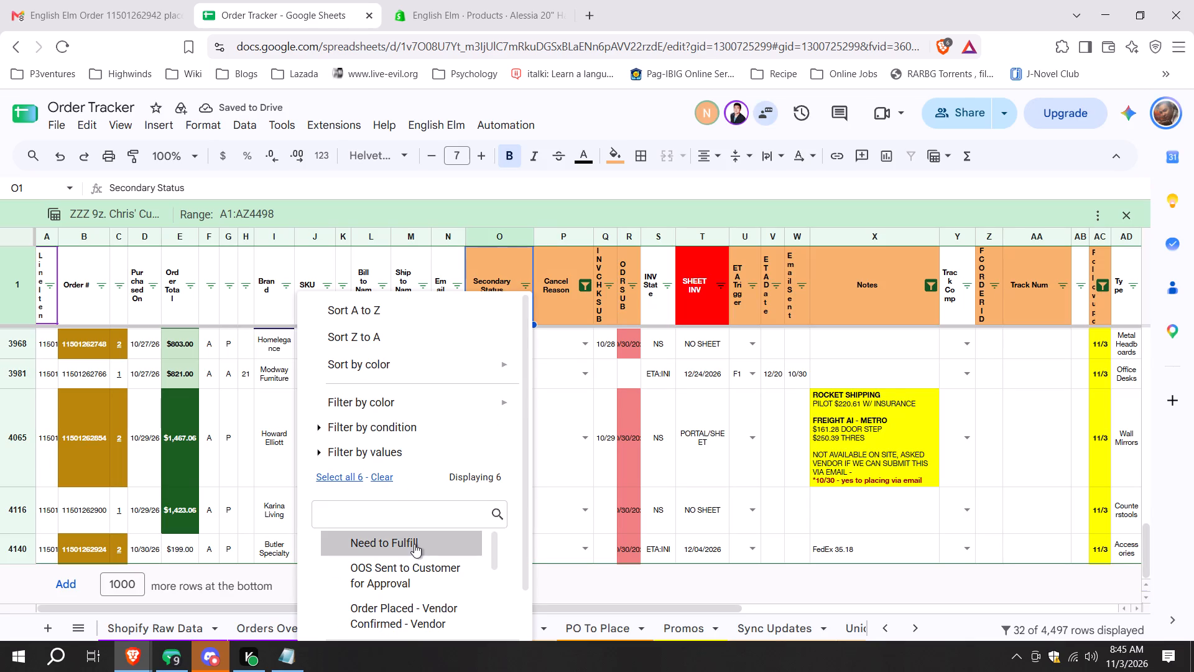
left_click(414, 544)
scroll(440, 439, "down", 2)
left_click(480, 618)
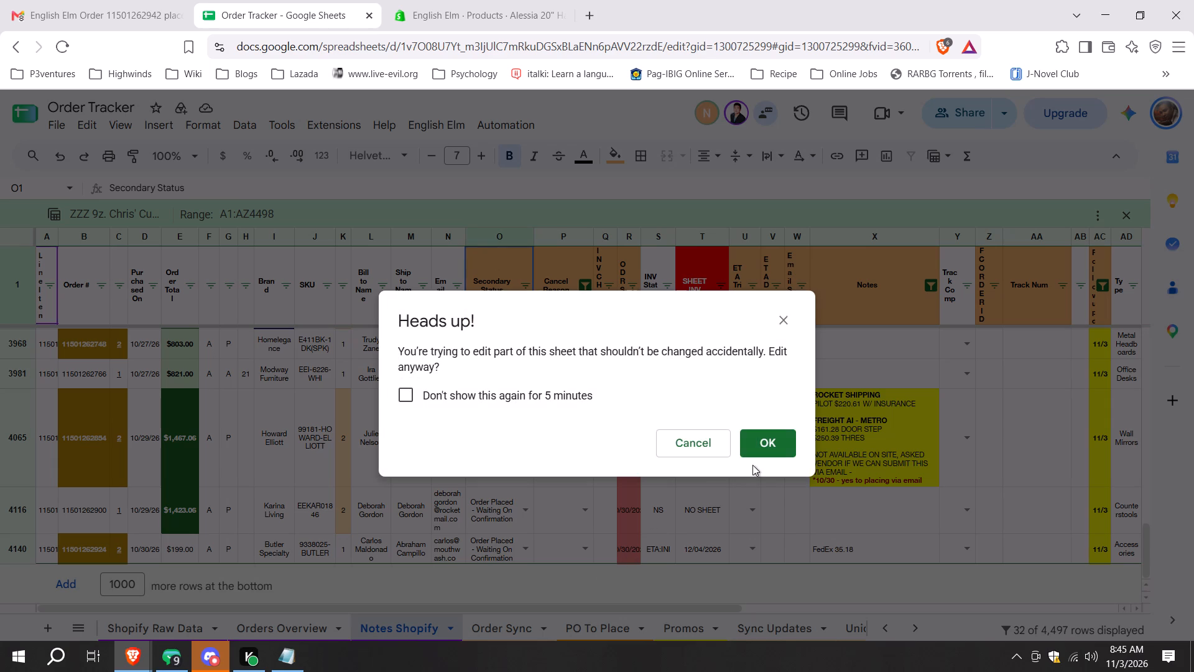
left_click(775, 451)
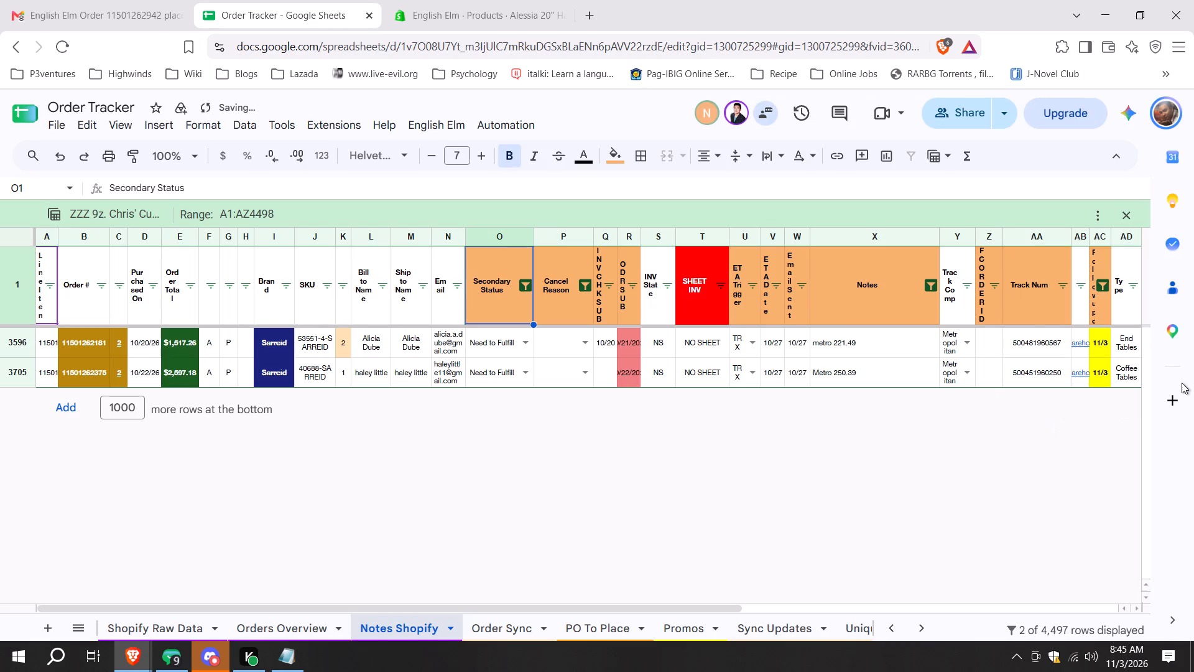
Select the order number of the Sarreid End Tables order in row 3596.
left_click(78, 353)
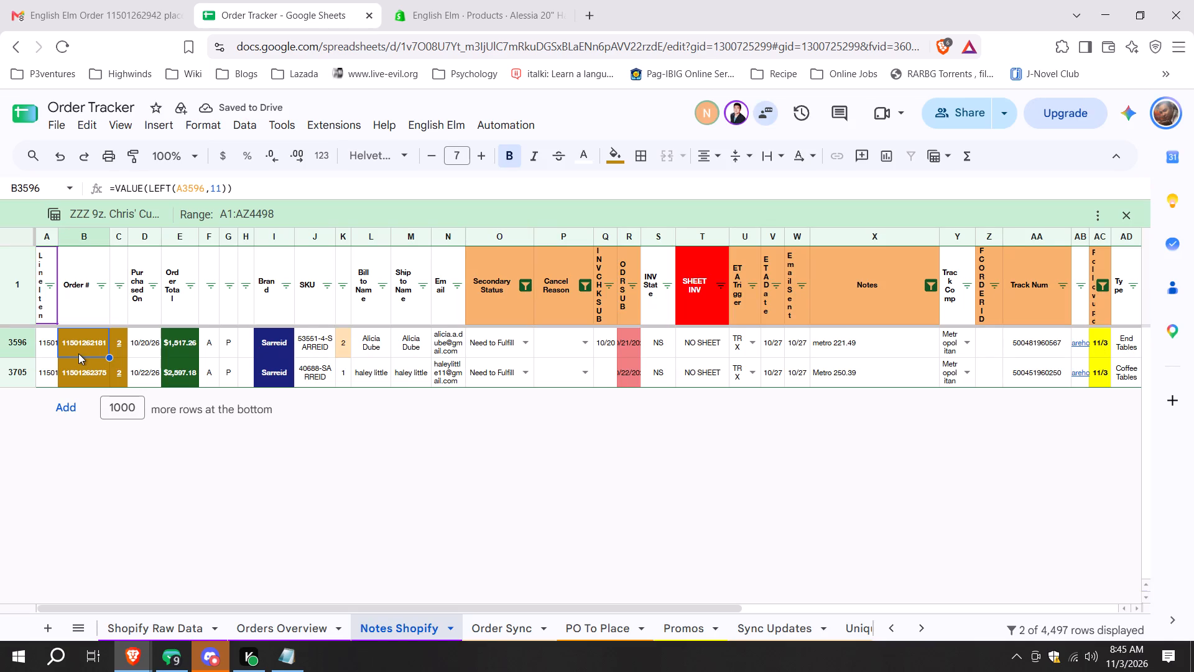
Set the follow-up date of the two Need to Fulfill Sarreid orders in rows 3596 and 3705 to 11/9/2026.
double_click(1106, 338)
left_click(992, 439)
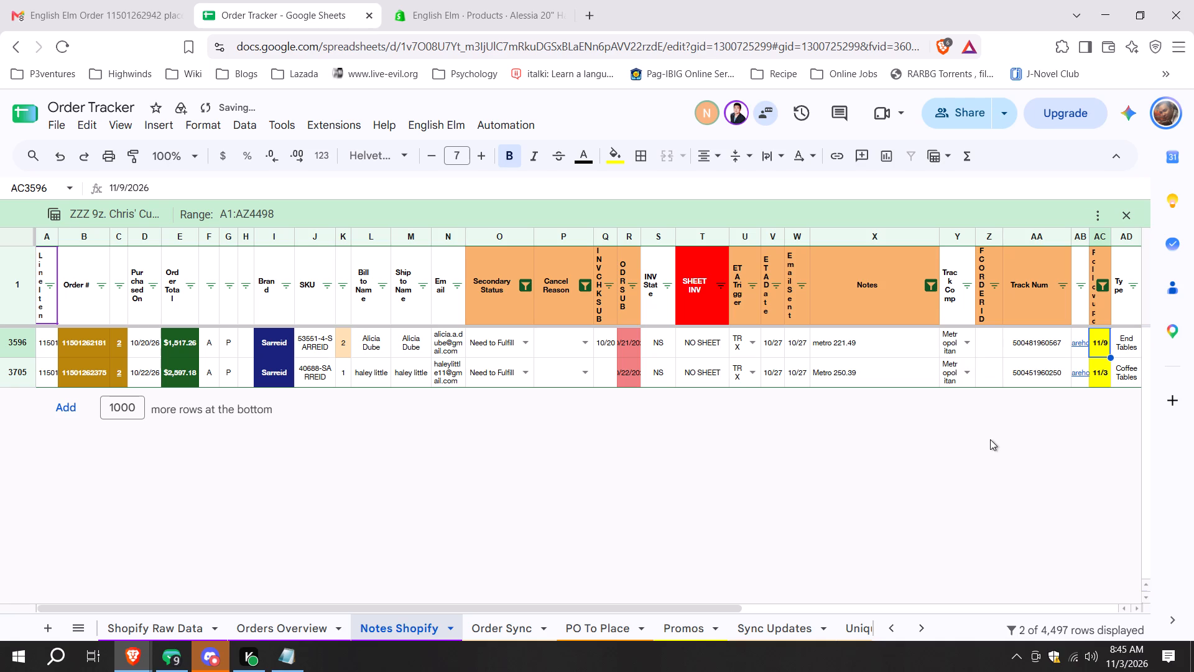
key("shift+Down")
key("ctrl+d")
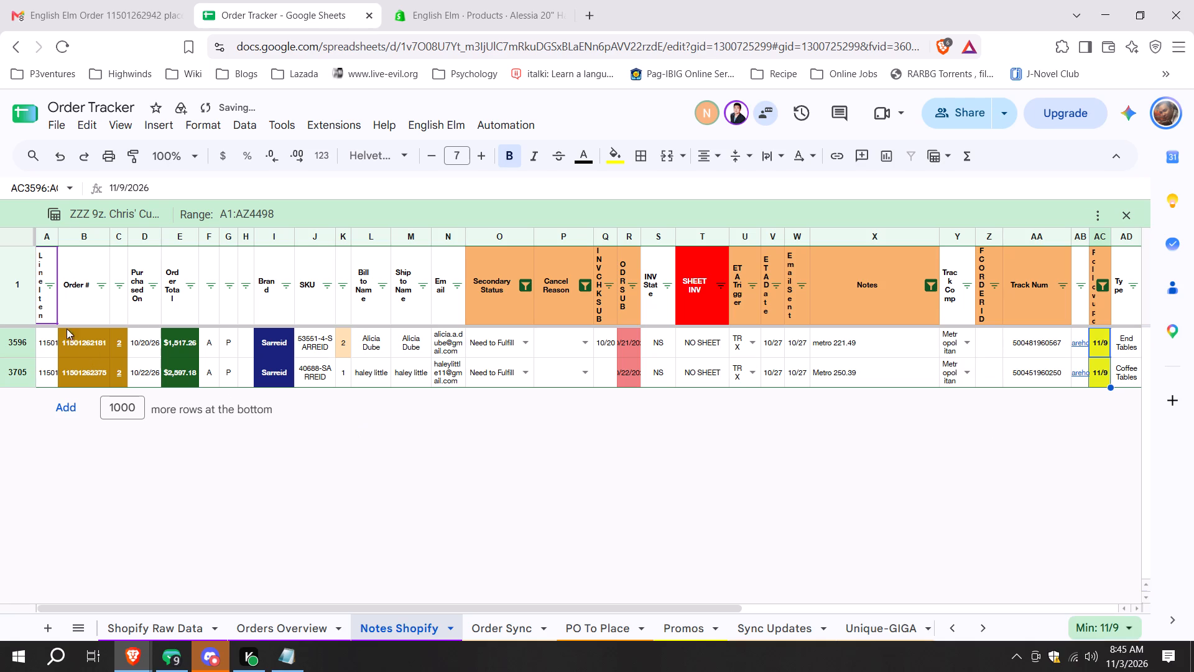
left_click(63, 327)
left_click(80, 351)
key("ctrl+c")
left_click(457, 0)
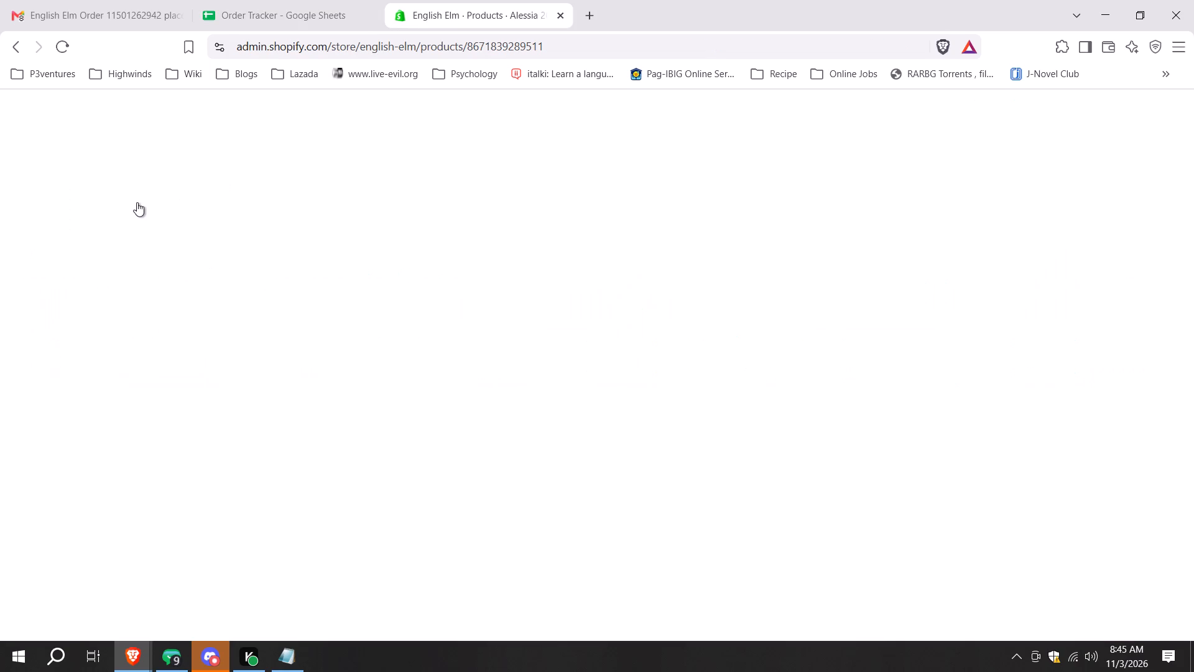
left_click(98, 146)
key("ctrl+v")
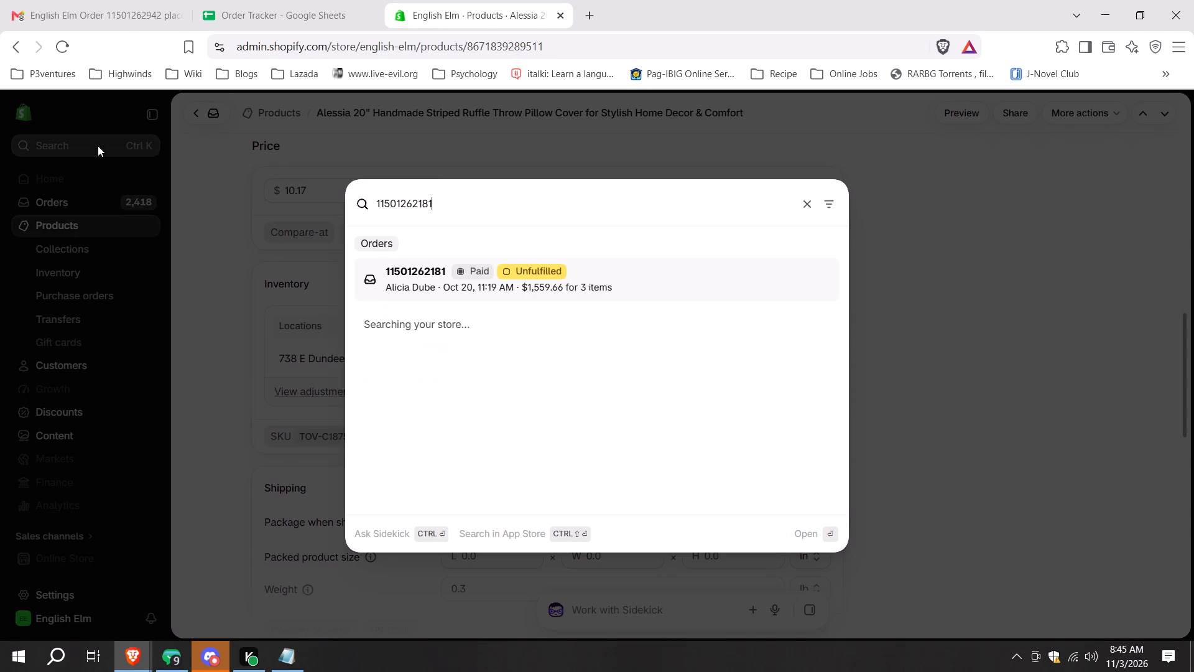
Return to the Order Tracker and filter Secondary Status to only OOS Sent to Customer for Approval.
left_click(329, 0)
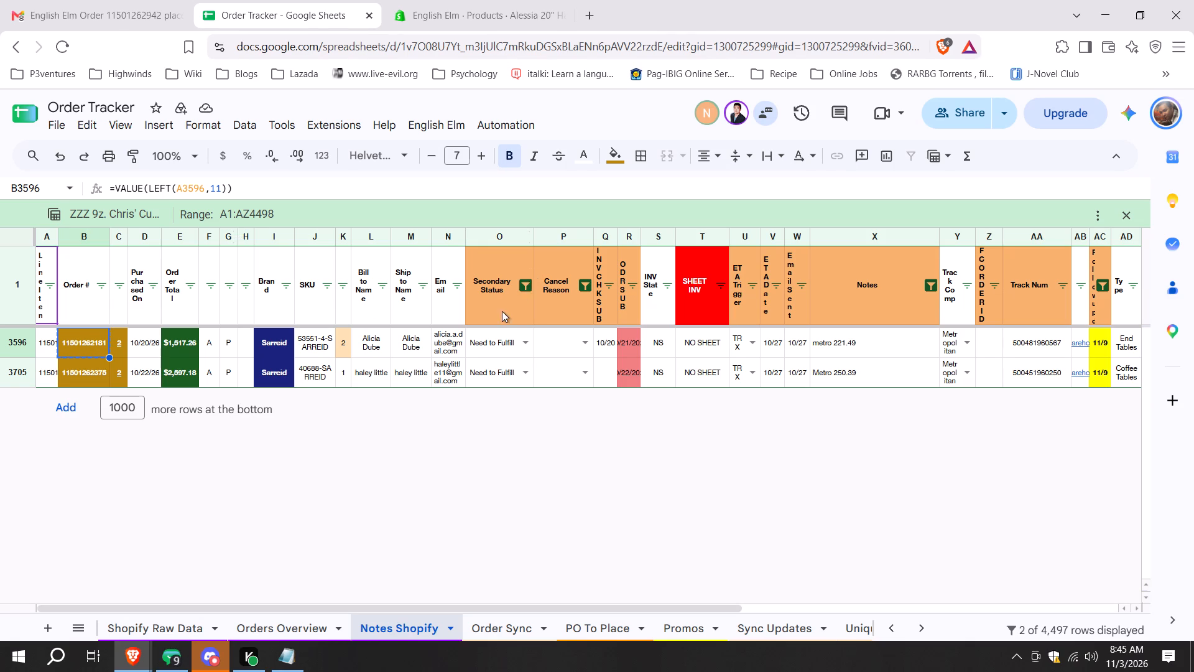
left_click(529, 273)
left_click(525, 290)
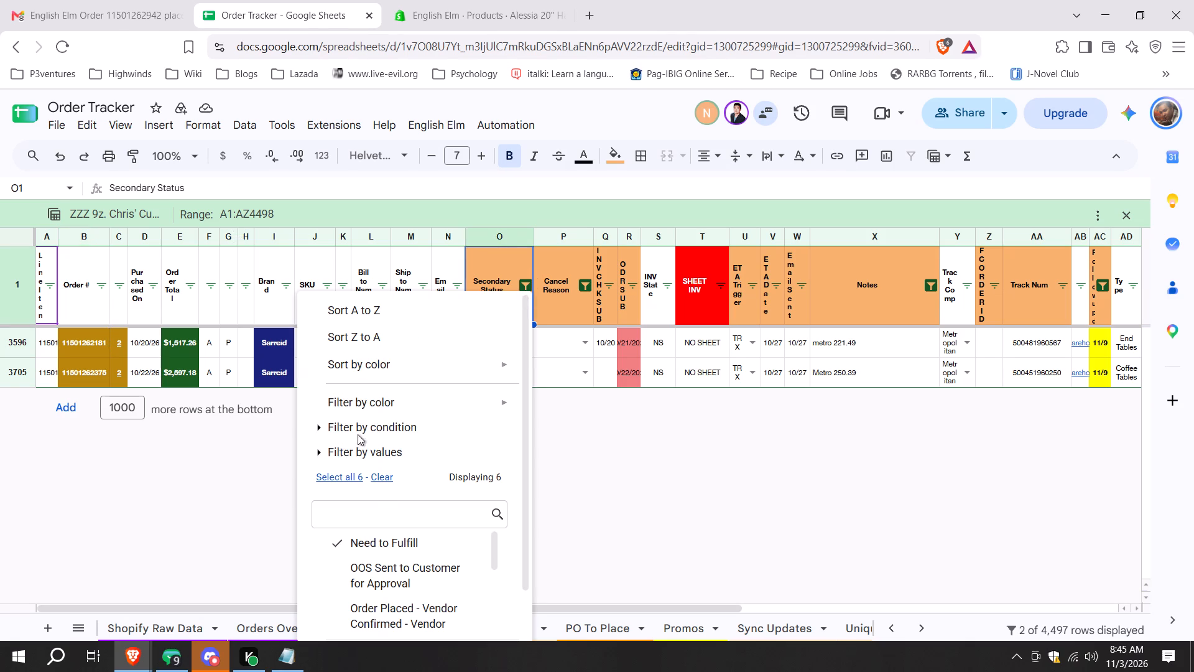
left_click(385, 480)
left_click(420, 581)
scroll(465, 447, "down", 2)
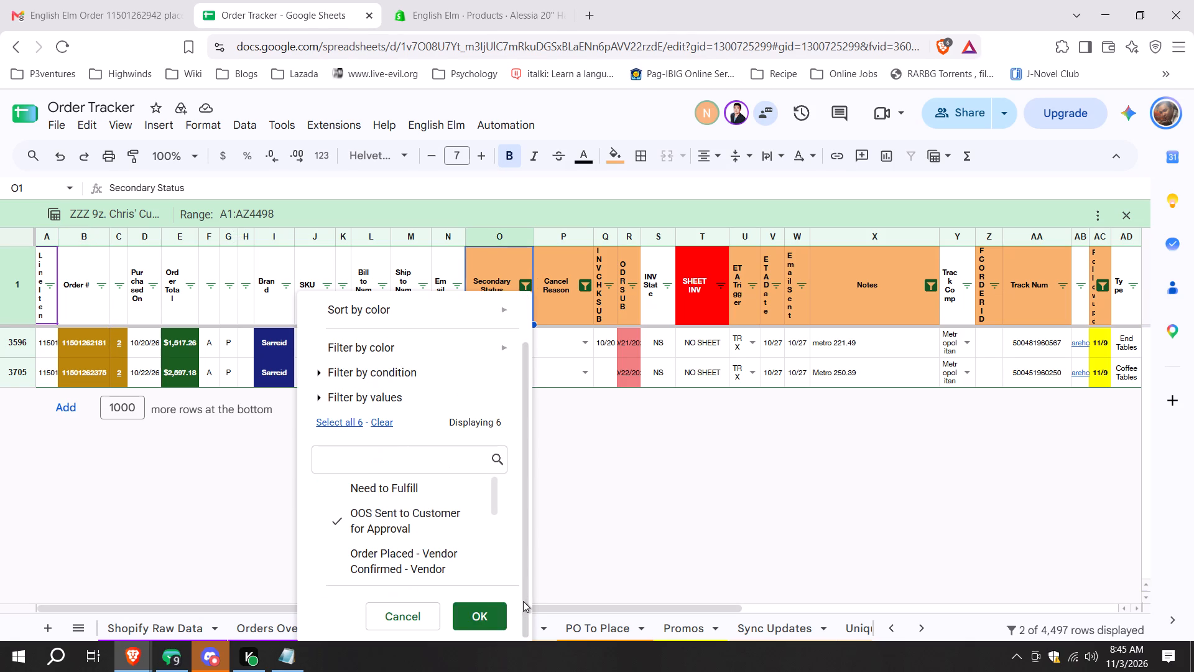
left_click(504, 607)
left_click(758, 436)
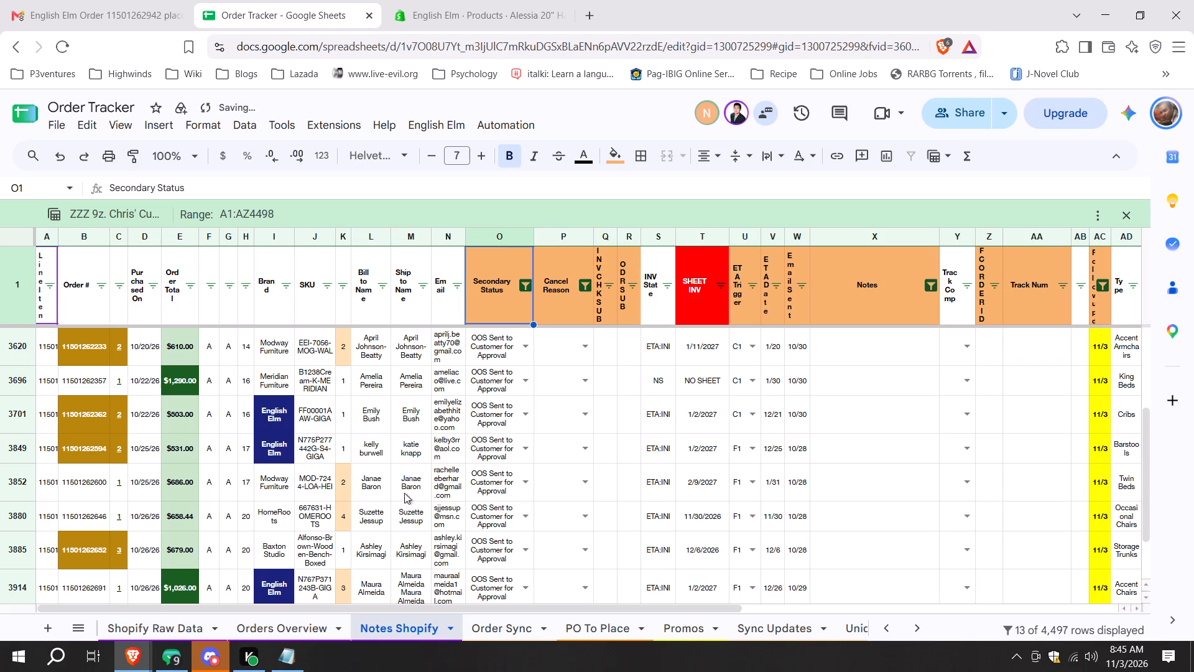
Clear the Email Sent dates of all the filtered OOS Sent to Customer for Approval orders, from row 3223 down.
scroll(824, 422, "up", 7)
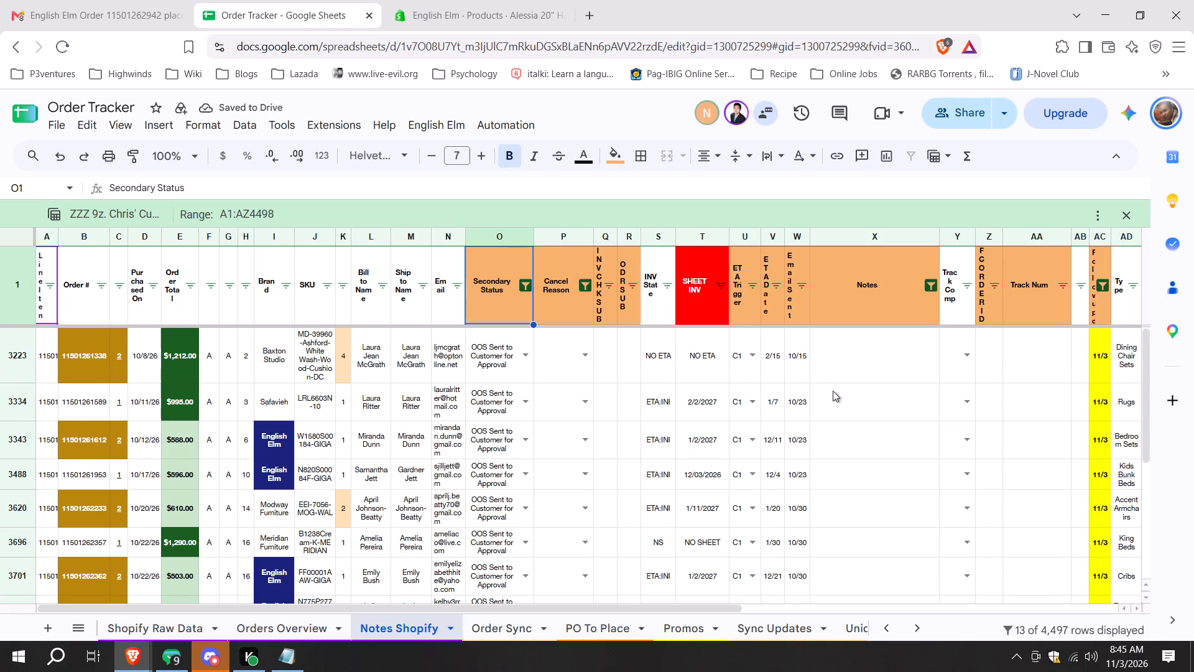
left_click(831, 391)
key("Left")
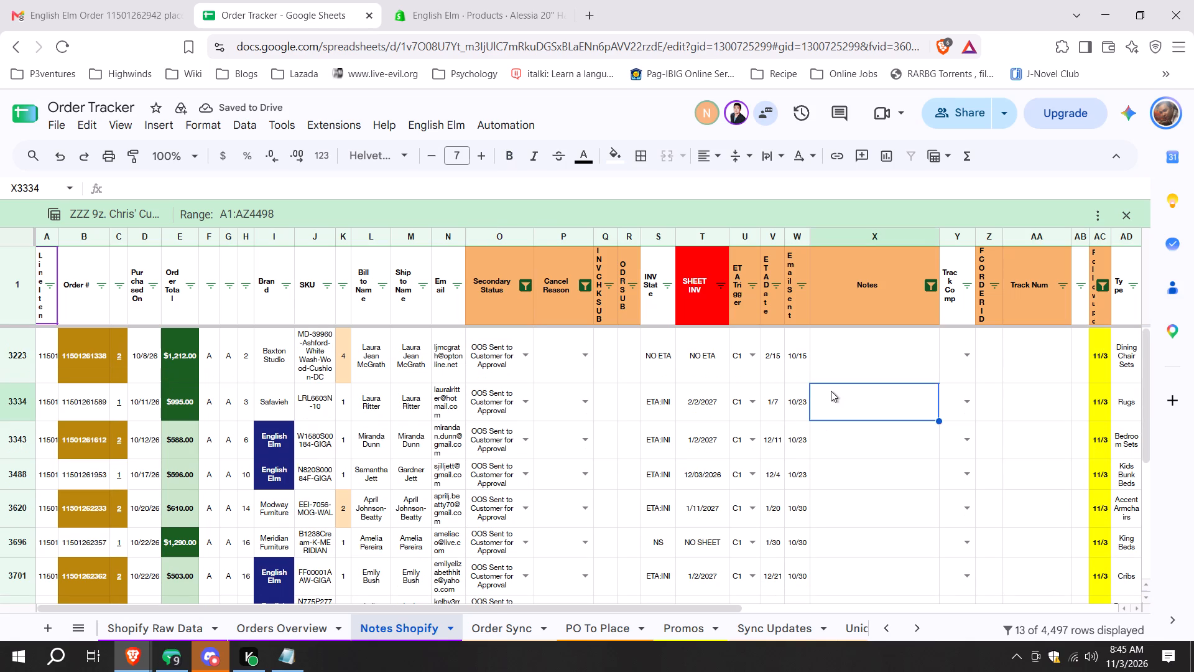
key("Up")
key("ctrl+shift+Down")
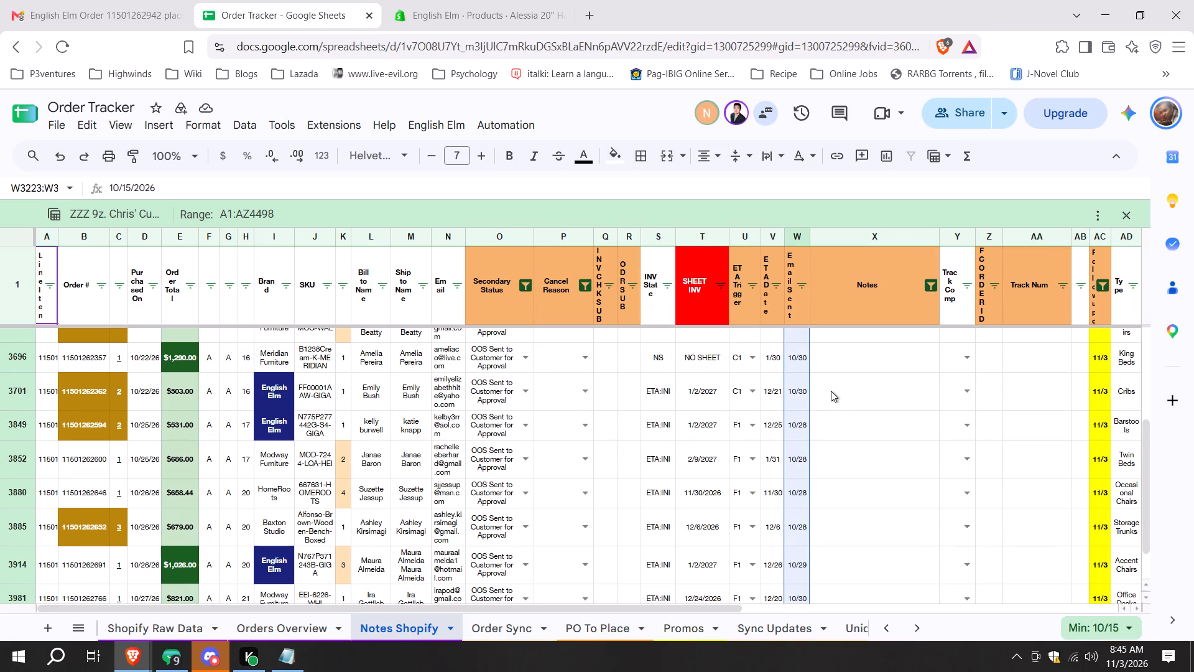
key("Delete")
Set the follow-up date to 11/5/2026 in row 3223 and fill it down through all the filtered OOS orders.
scroll(848, 463, "down", 2)
scroll(906, 545, "up", 9)
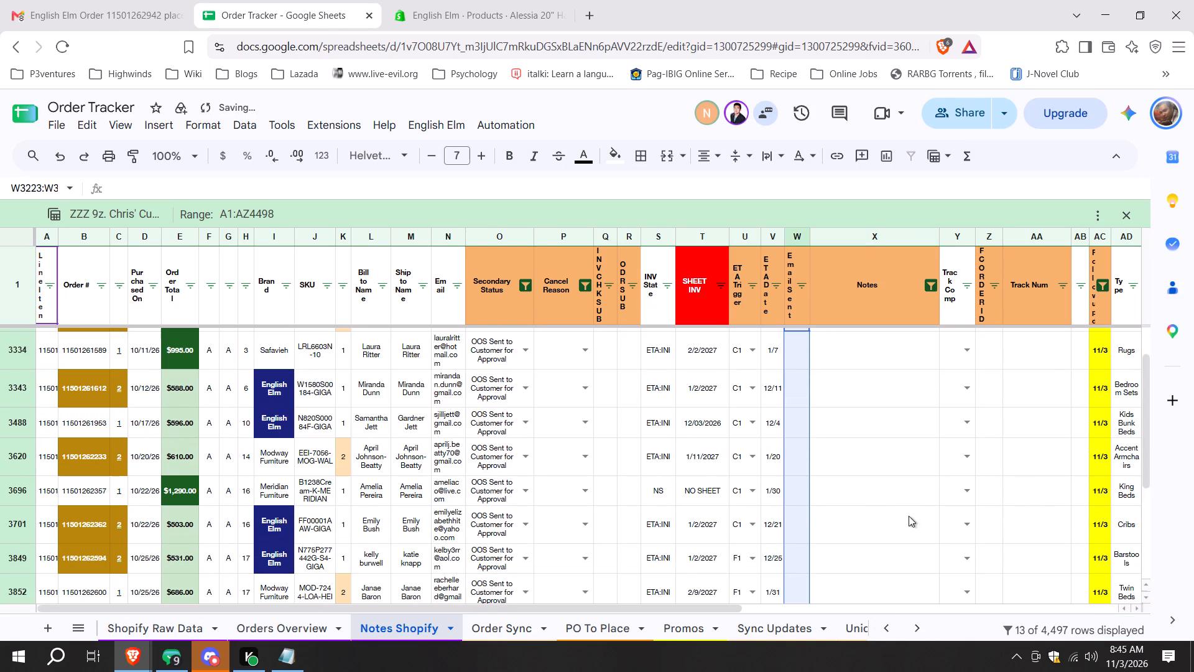
double_click(1097, 350)
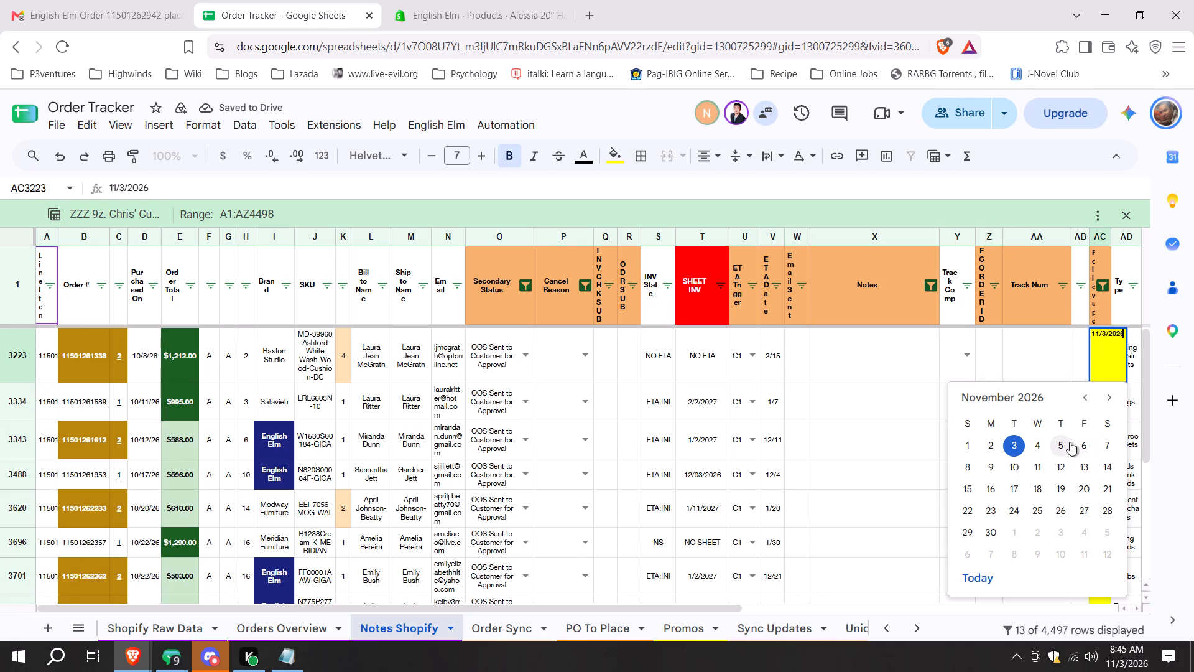
left_click(1070, 442)
key("ctrl+shift+Down")
key("ctrl+d")
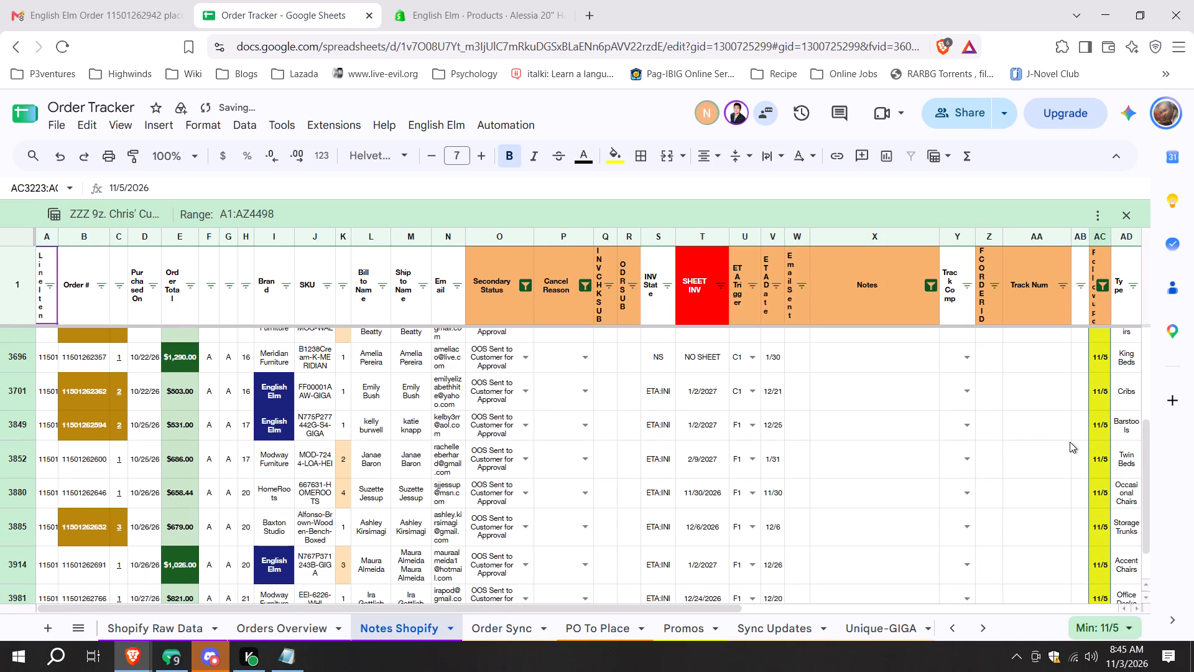
Reset the Secondary Status filter to include all statuses, accepting the edit to the protected part of the sheet.
scroll(850, 388, "up", 5)
scroll(537, 329, "up", 1)
left_click(521, 286)
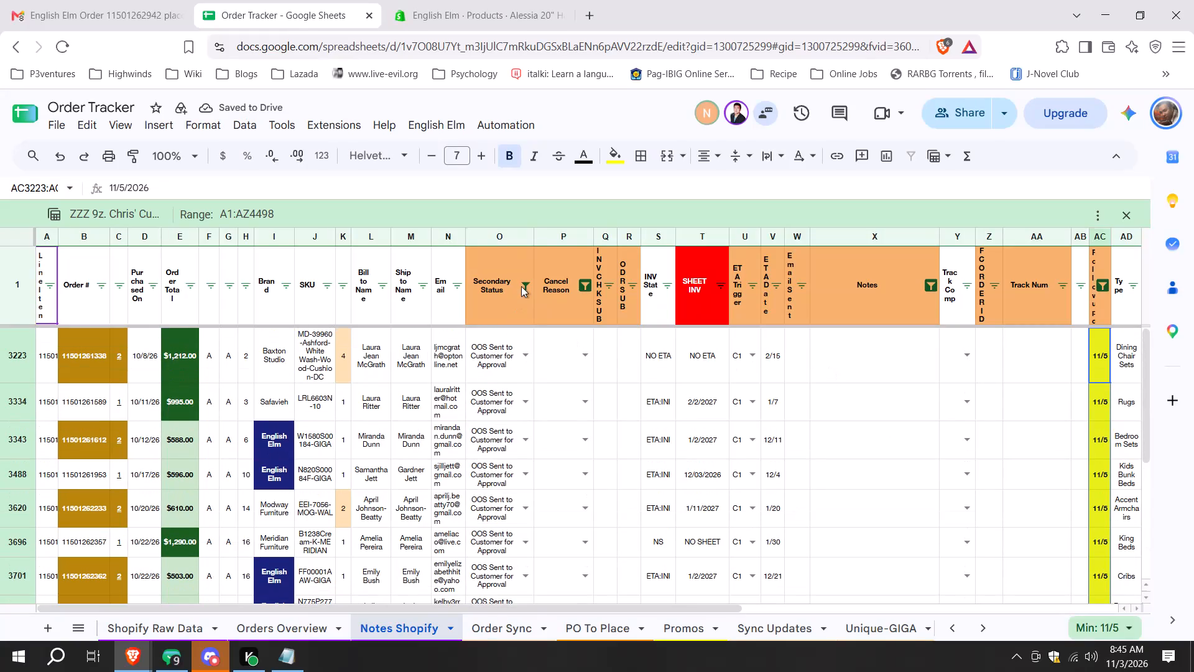
left_click(381, 469)
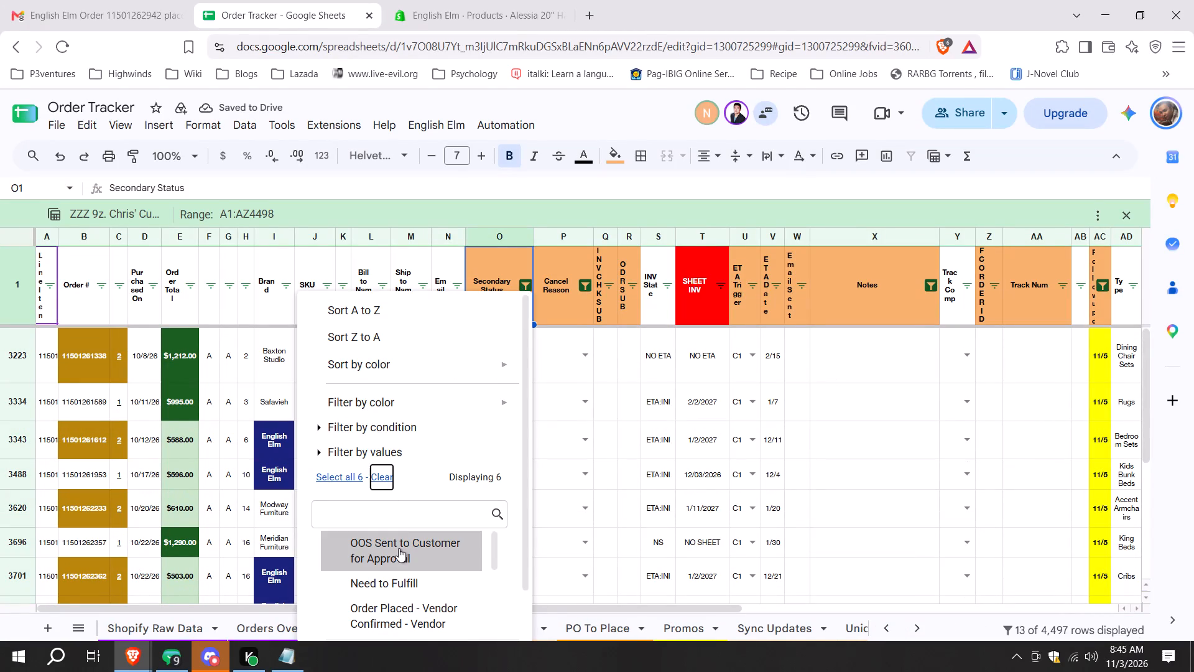
left_click(331, 471)
scroll(414, 431, "down", 2)
left_click(480, 599)
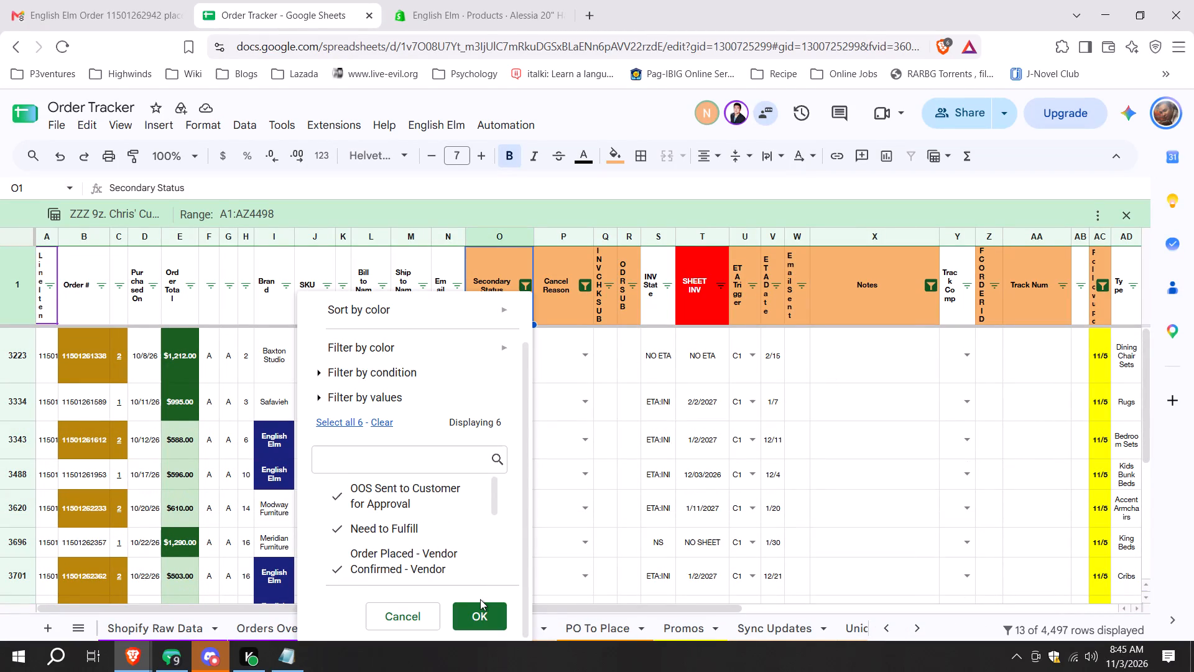
left_click(480, 599)
left_click(494, 617)
left_click(795, 447)
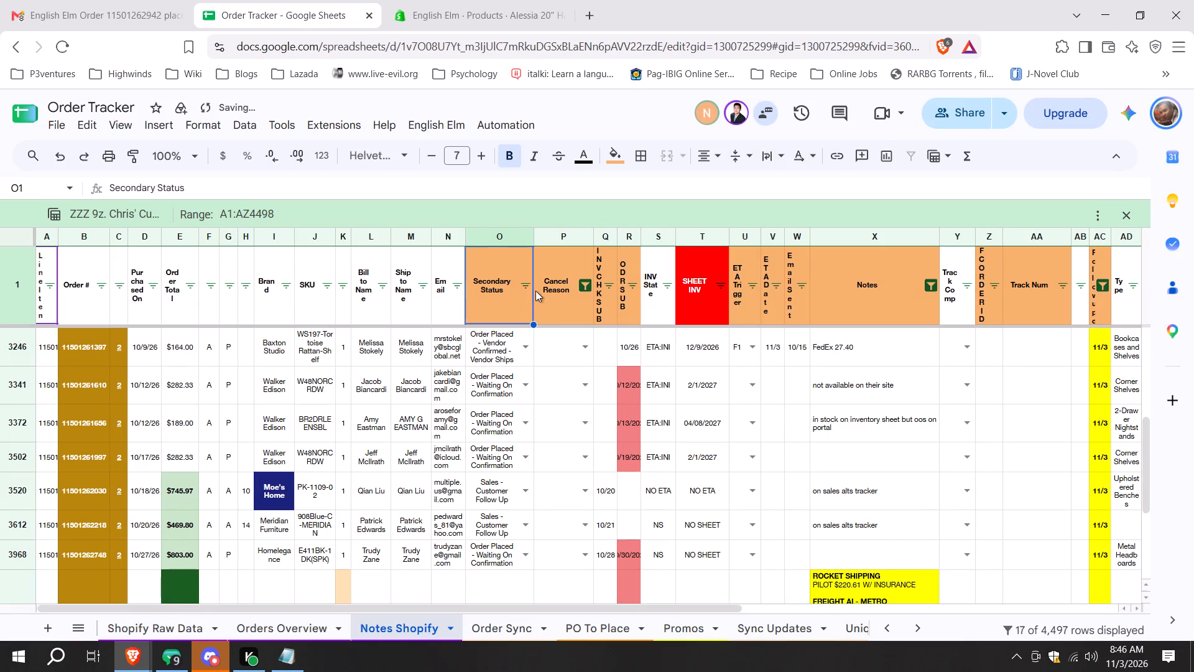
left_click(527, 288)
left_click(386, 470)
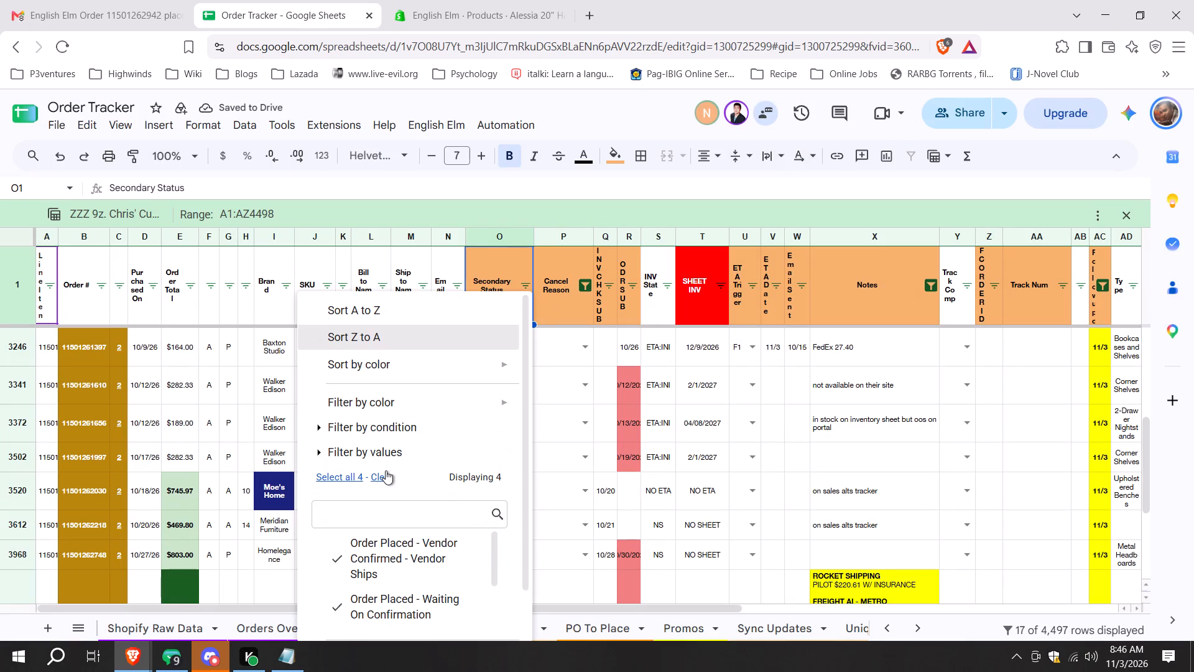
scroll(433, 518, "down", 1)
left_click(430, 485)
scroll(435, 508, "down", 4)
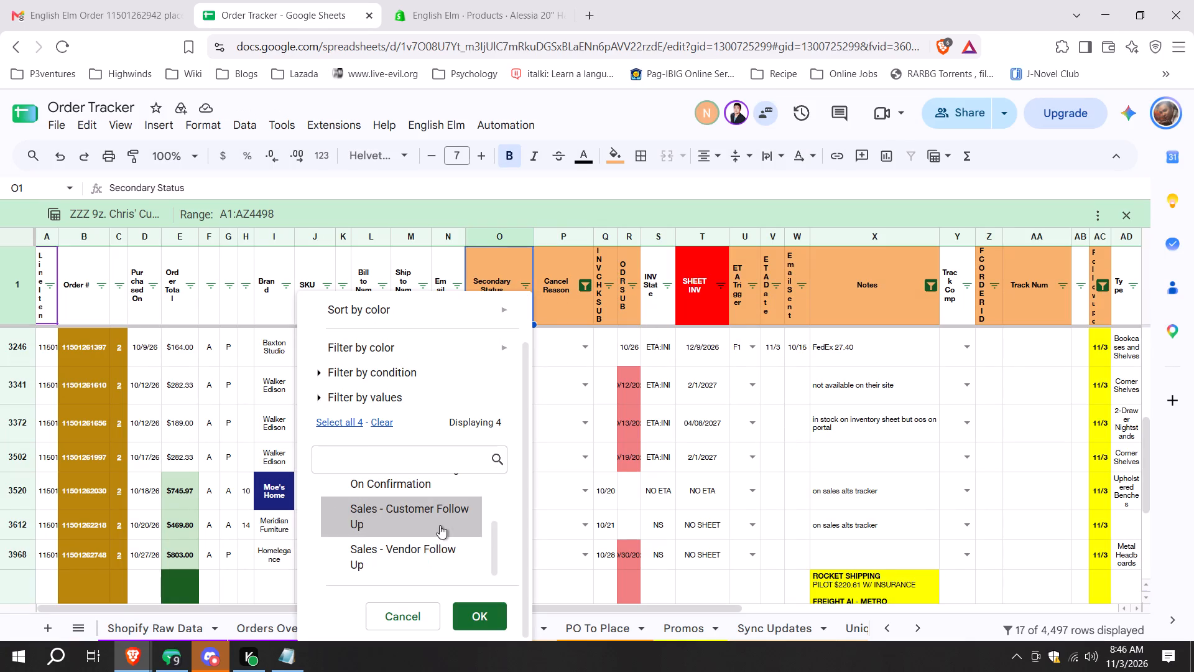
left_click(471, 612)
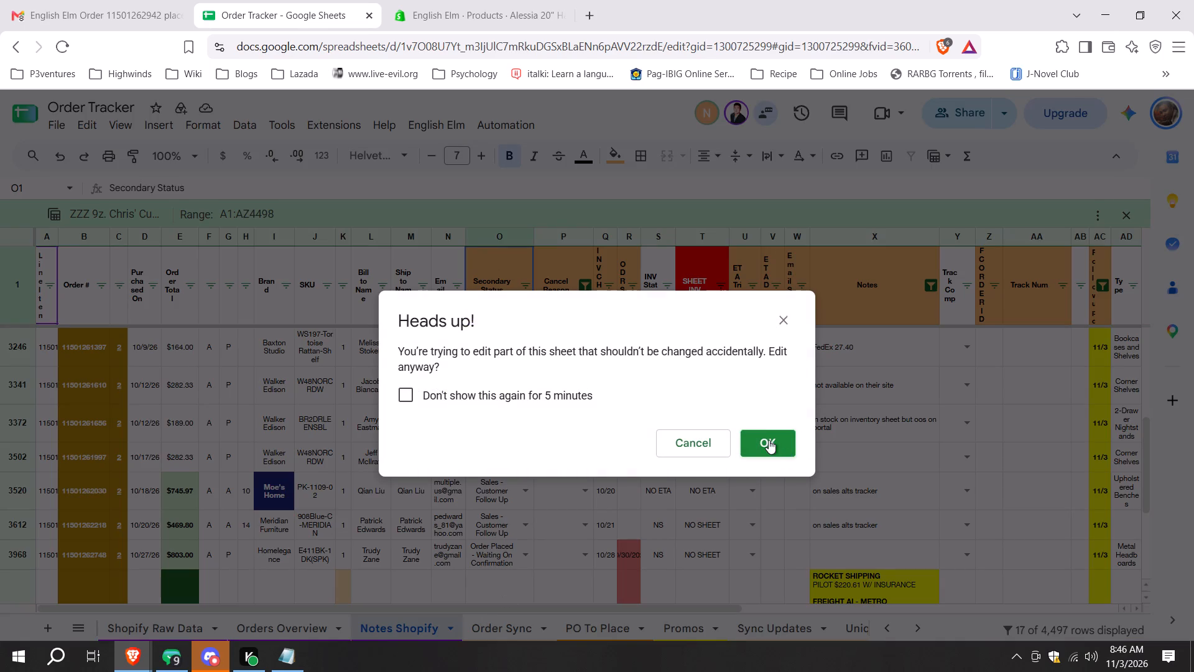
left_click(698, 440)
Filter Secondary Status to only Sales - Customer Follow Up and Sales - Vendor Follow Up.
left_click(519, 286)
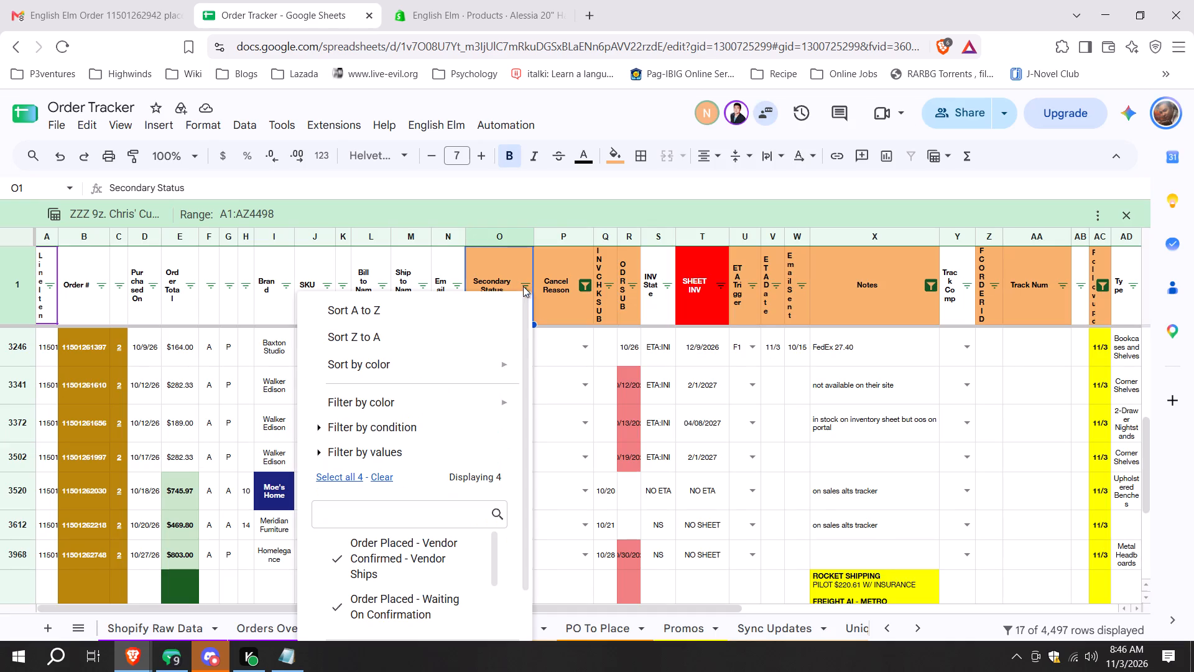
left_click(374, 480)
scroll(416, 527, "down", 3)
left_click(447, 564)
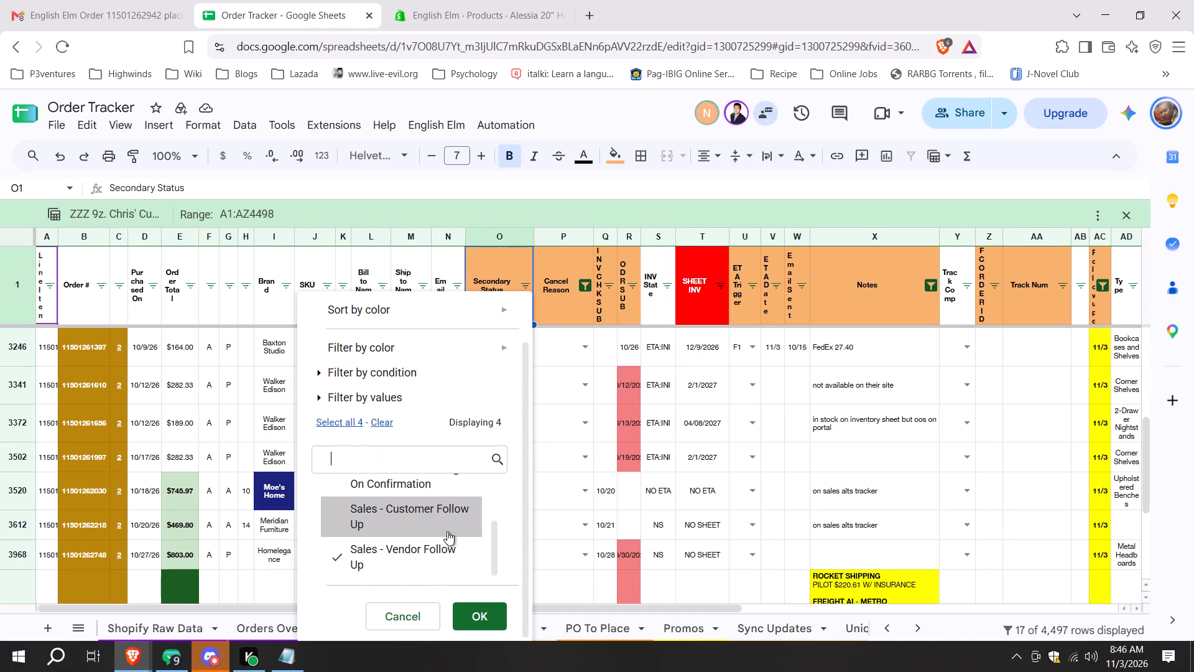
left_click(447, 521)
left_click(476, 610)
left_click(770, 436)
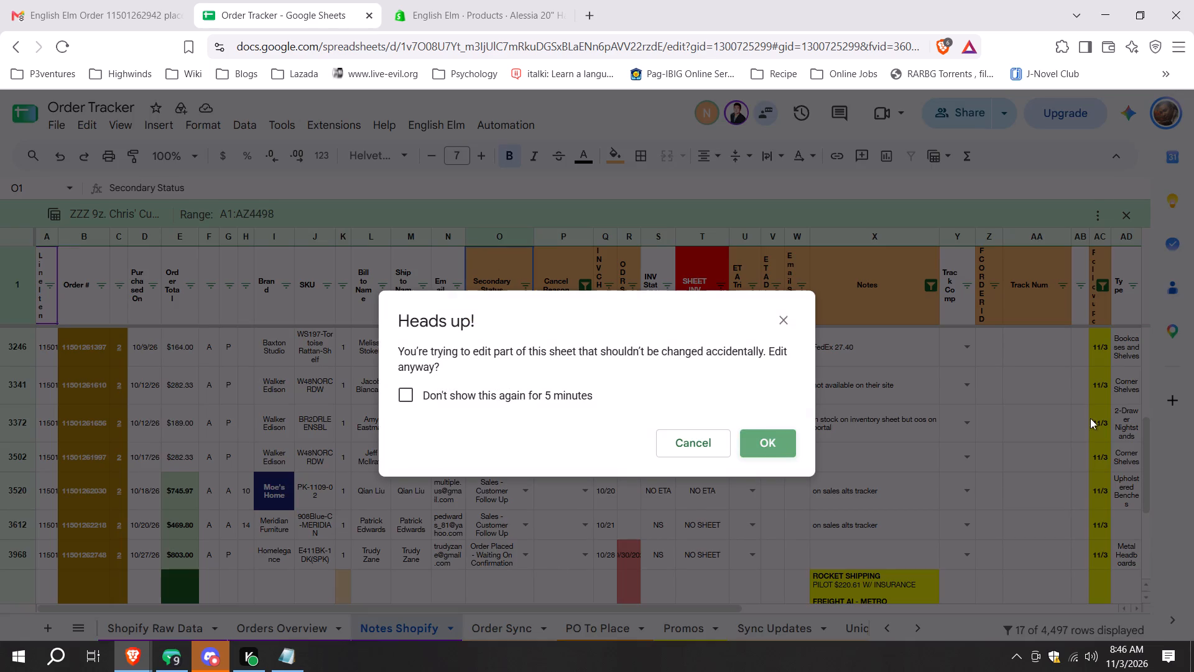
Set the follow-up date to 11/4/2026 in row 2372 and fill it down through the filtered Sales follow-up orders.
scroll(1087, 447, "up", 5)
double_click(1094, 357)
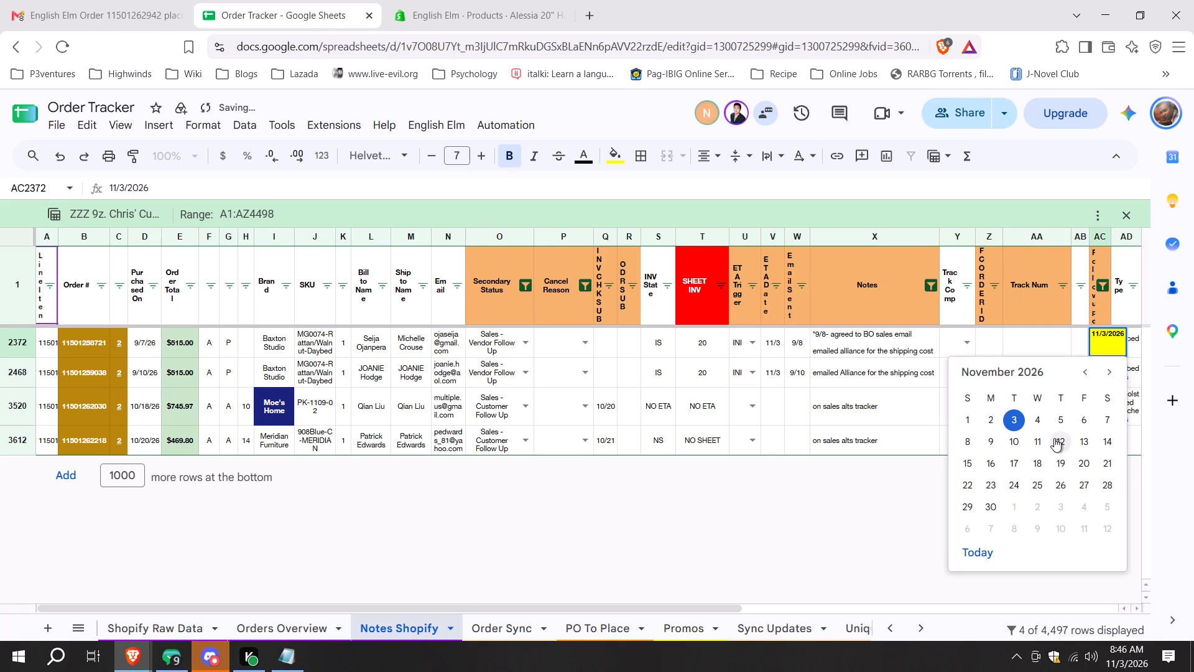
left_click(1046, 428)
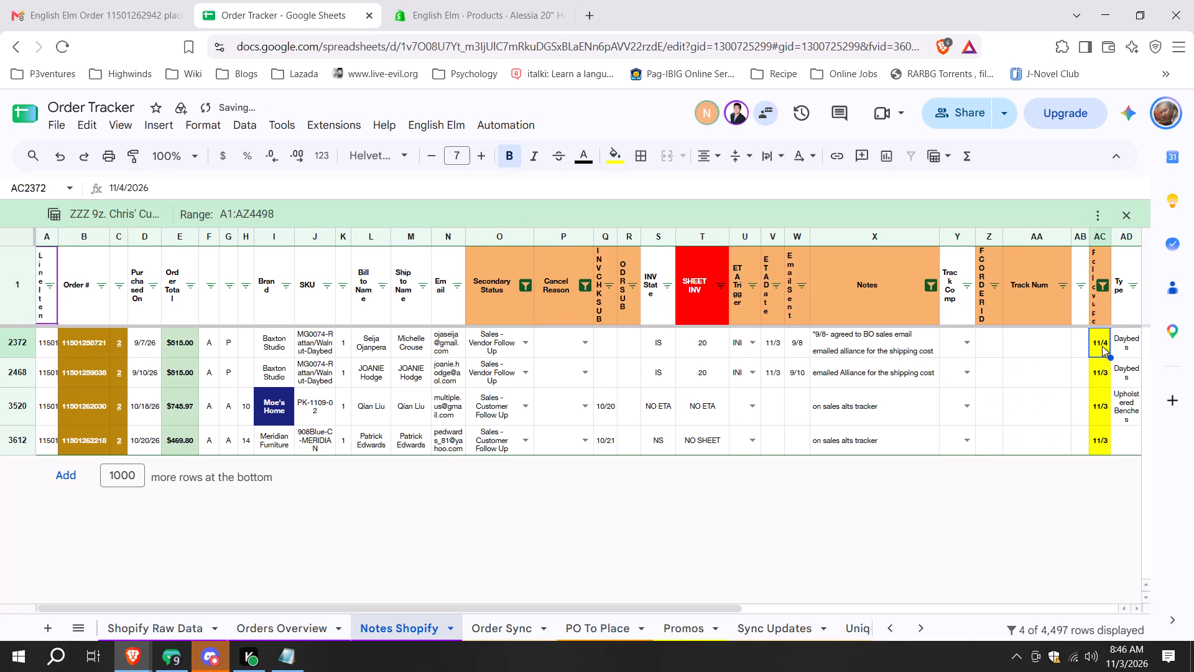
key("ctrl+shift+Down")
key("ctrl+d")
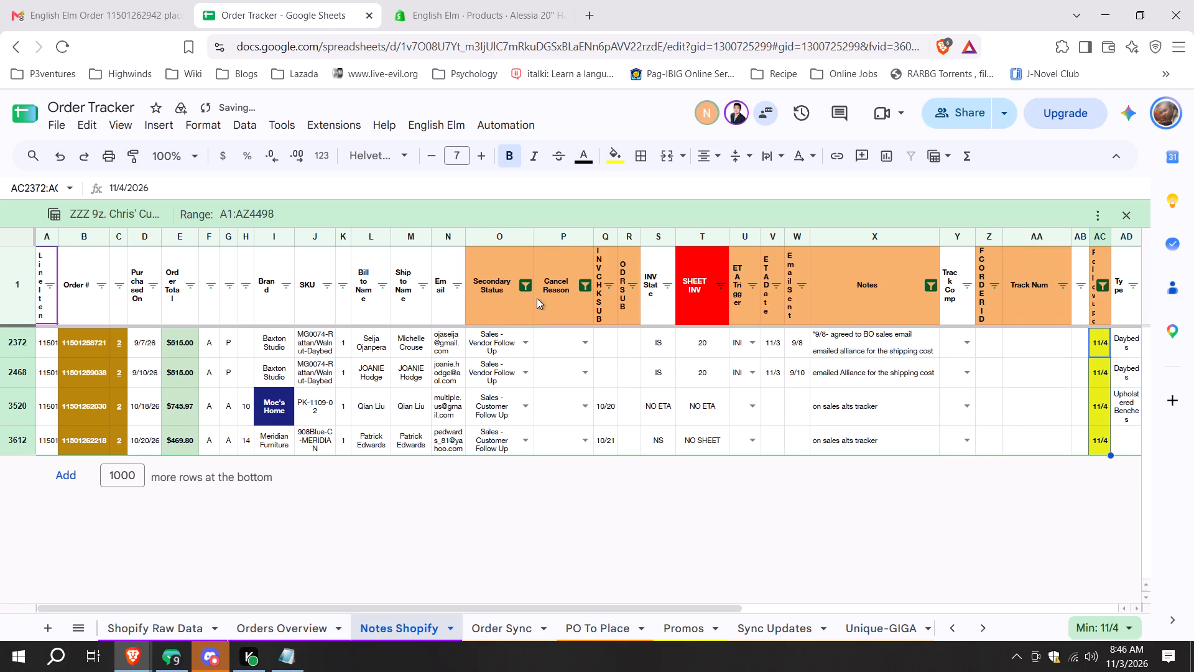
Reset the Secondary Status filter to include all statuses.
left_click(533, 282)
left_click(353, 475)
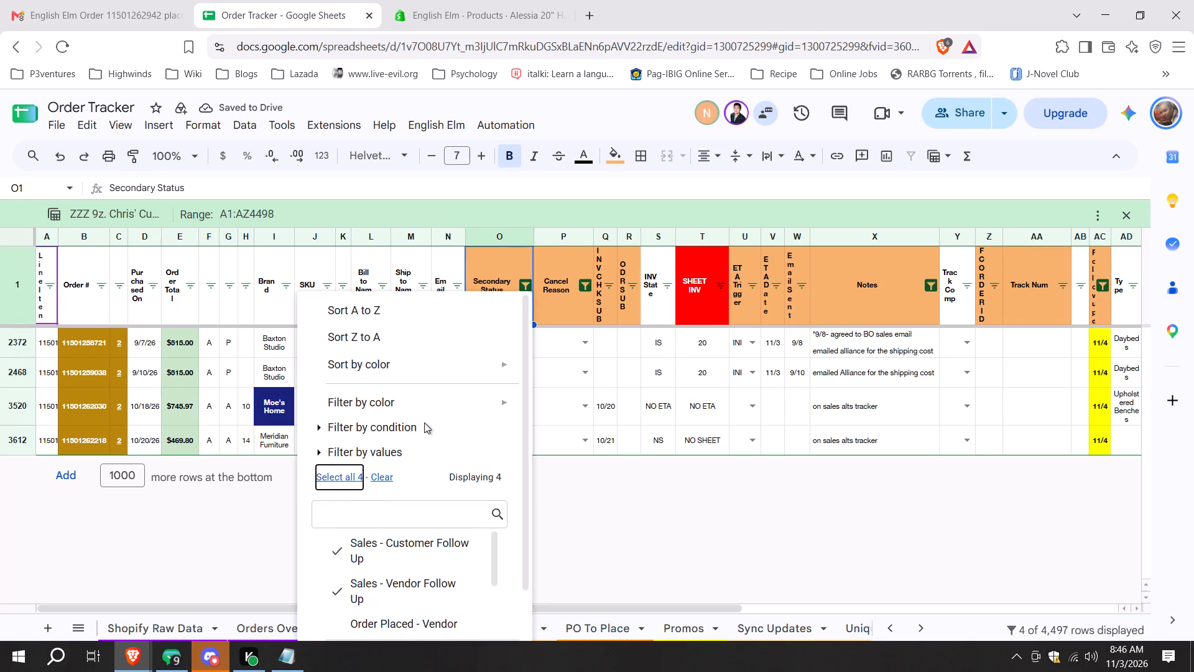
Apply the Secondary Status filter with all statuses selected, accepting the edit to the protected part of the sheet.
scroll(433, 426, "down", 3)
left_click(474, 615)
left_click(772, 436)
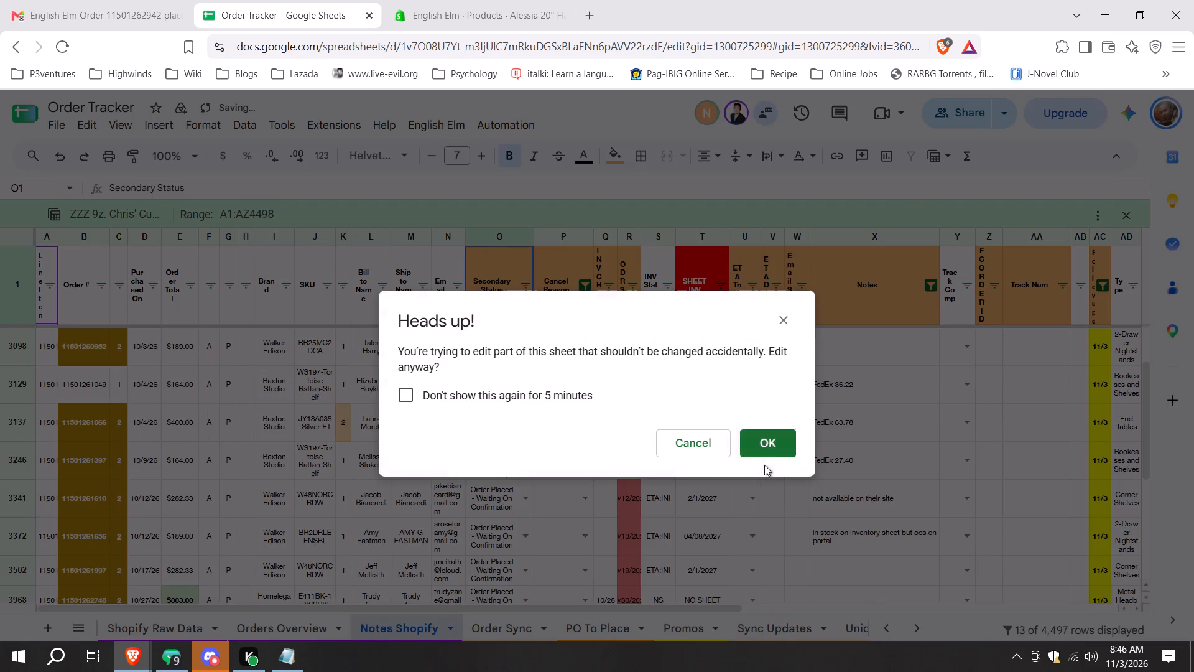
scroll(853, 393, "down", 4)
scroll(869, 428, "up", 9)
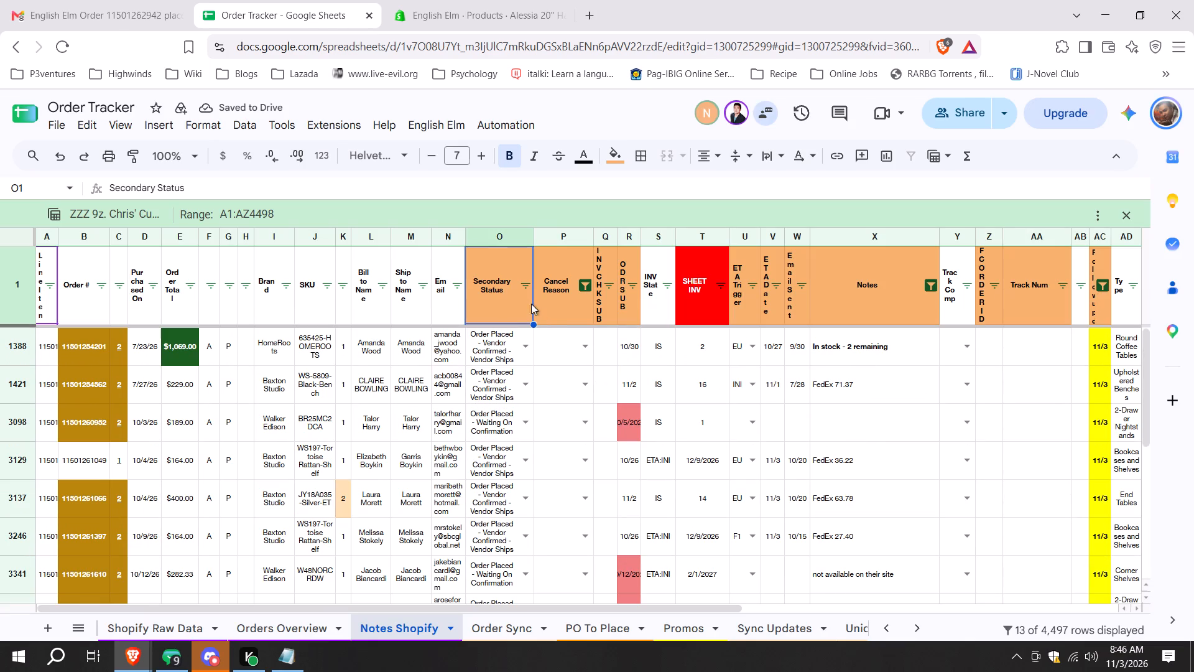
Filter Secondary Status to only Order Placed - Vendor Confirmed - Vendor Ships, accepting the protected-sheet edit.
left_click(529, 291)
left_click(411, 591)
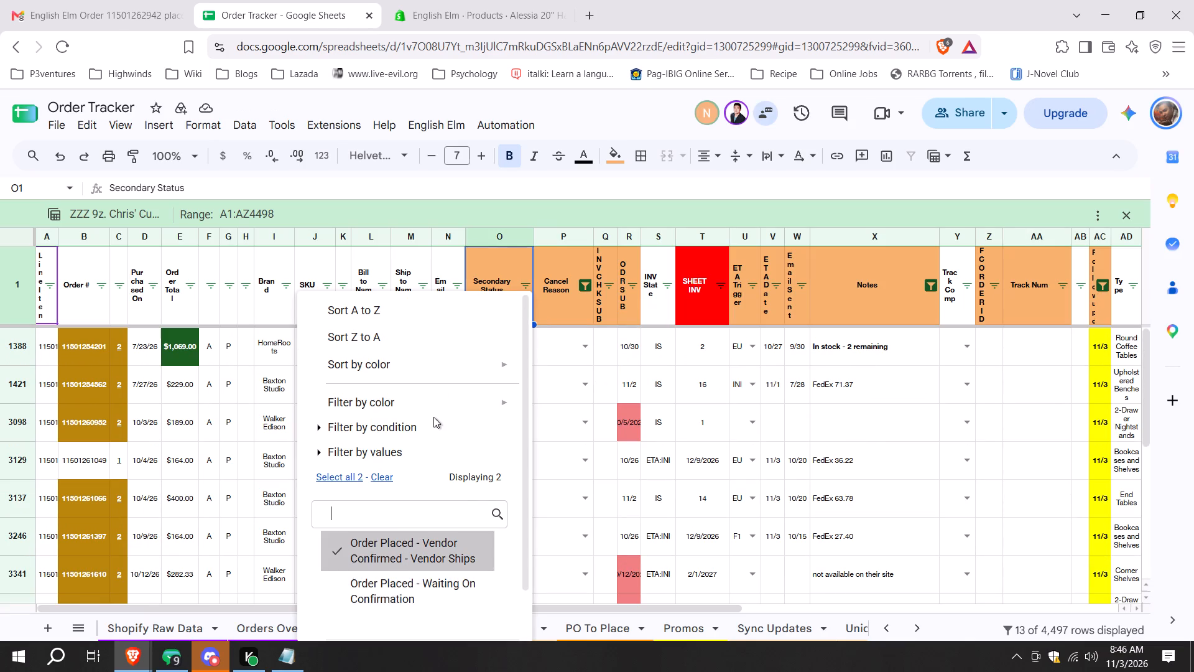
scroll(442, 426, "down", 3)
left_click(499, 615)
left_click(757, 455)
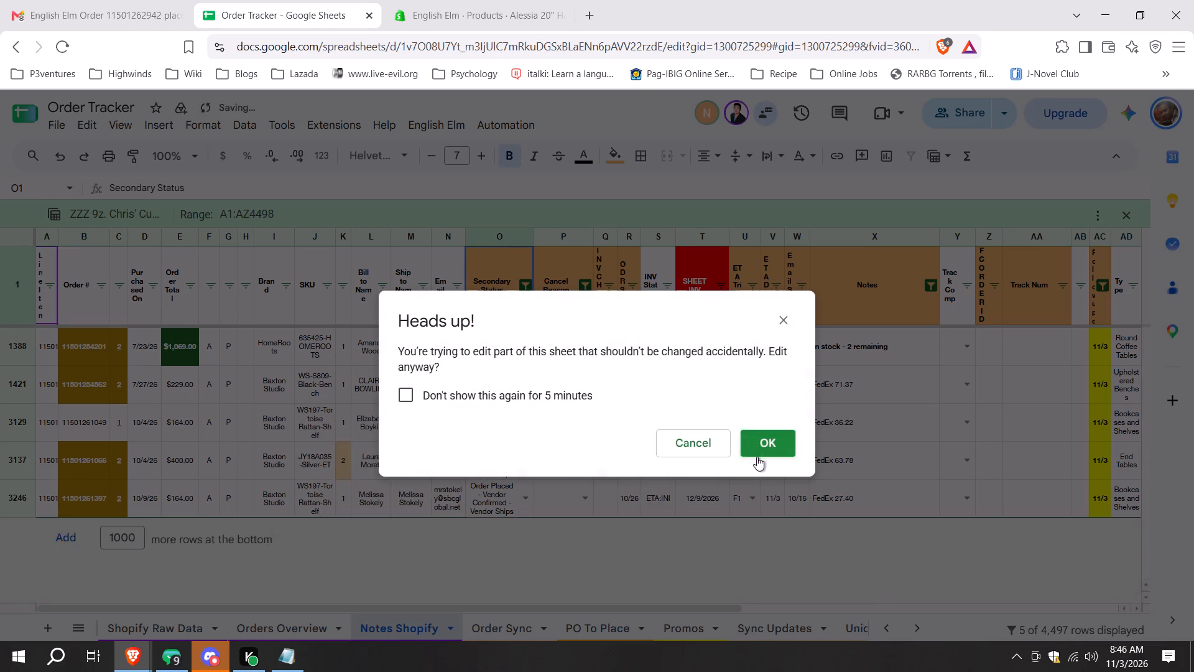
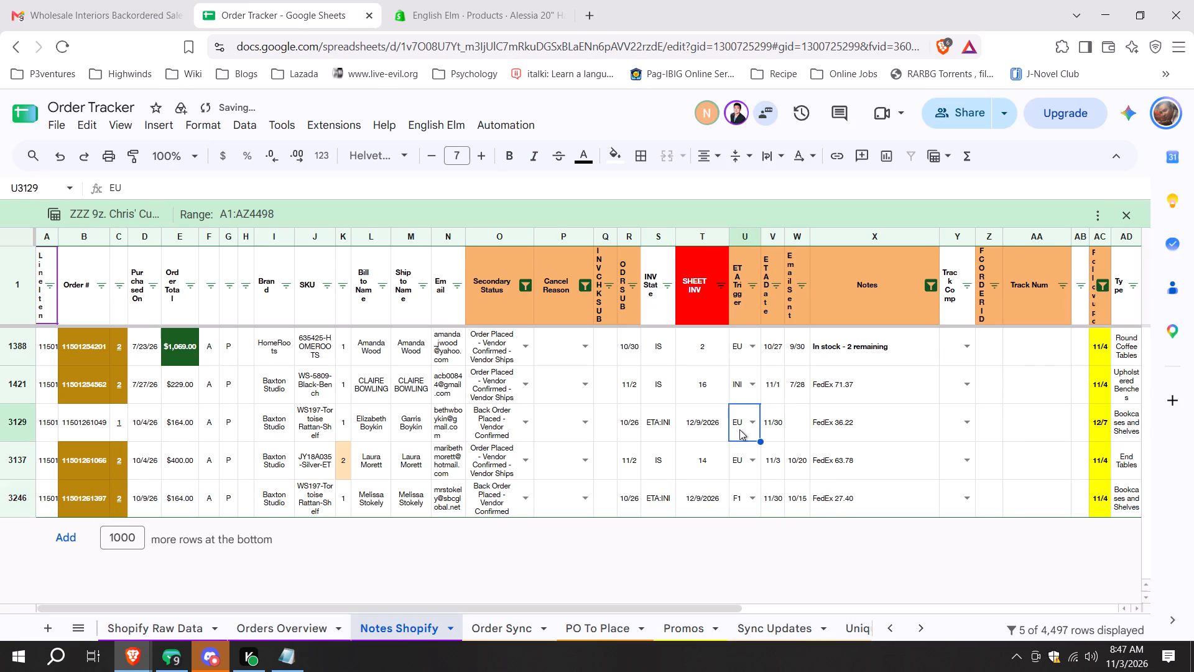
Clear the Email Sent date for the Baxton Studio backorder in row 3246.
left_click(800, 517)
left_click(901, 477)
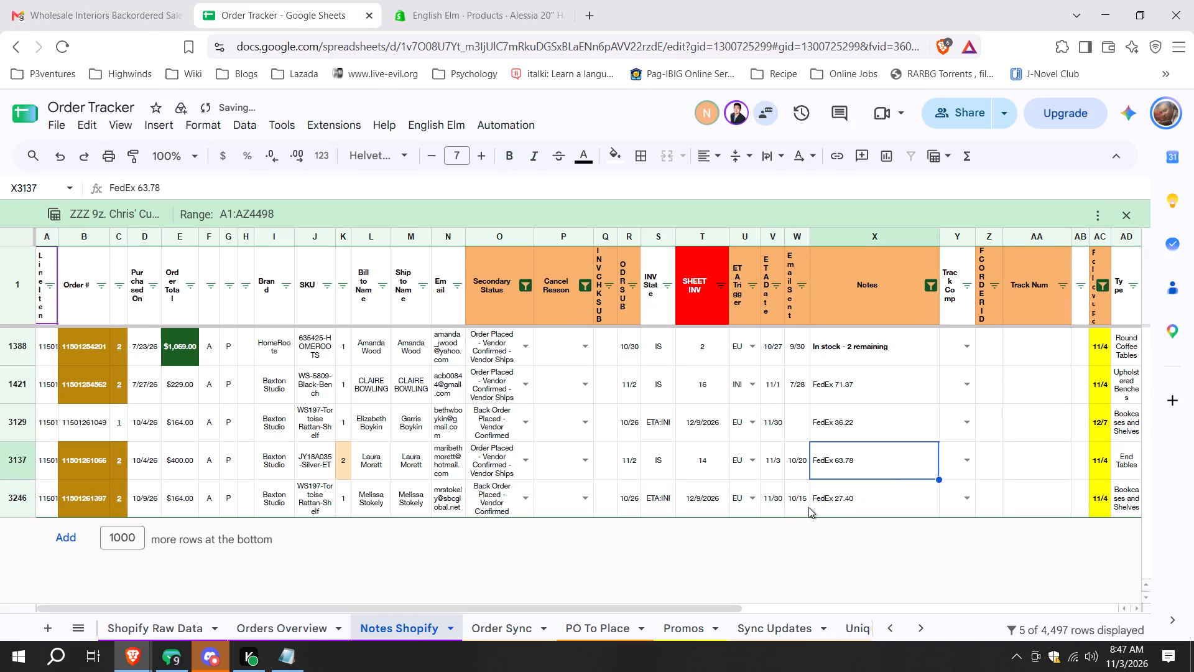
left_click(808, 507)
key("BackSpace")
Copy the ETA Date in row 3246 for use in that order's follow-up date cell.
left_click(783, 511)
key("ctrl+c")
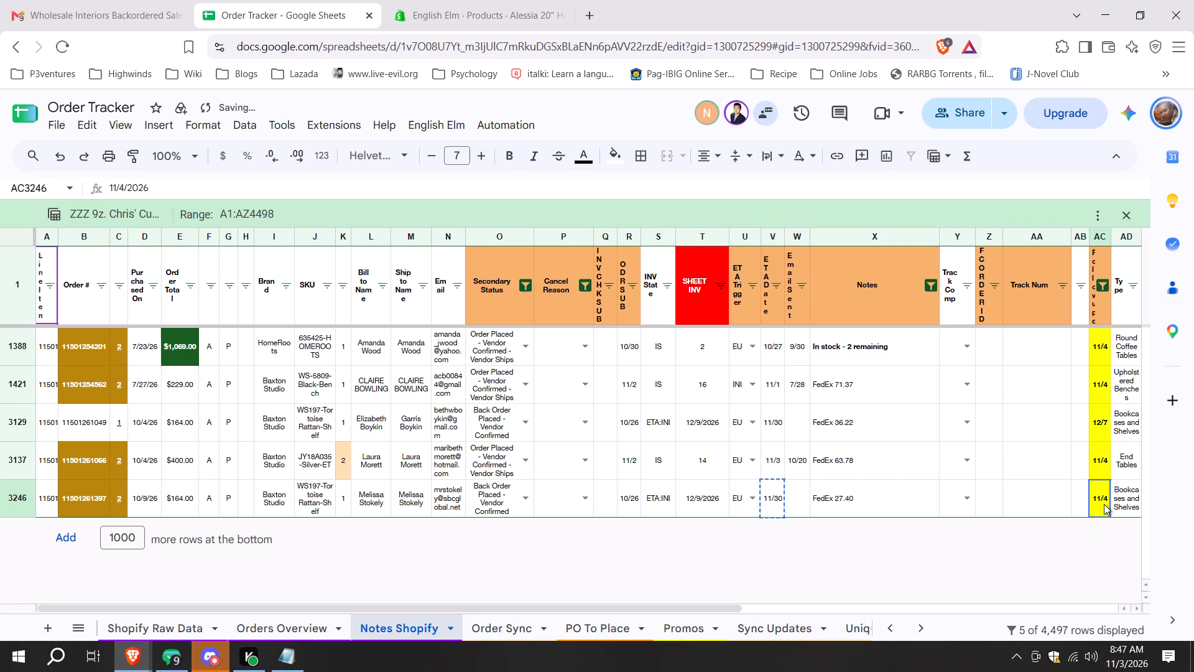
Paste the copied ETA date into the follow-up date cell of row 3246 as a plain value, and change it to 12/7/2026.
left_click(1104, 504)
key("ctrl+shift+v")
left_click(1104, 504)
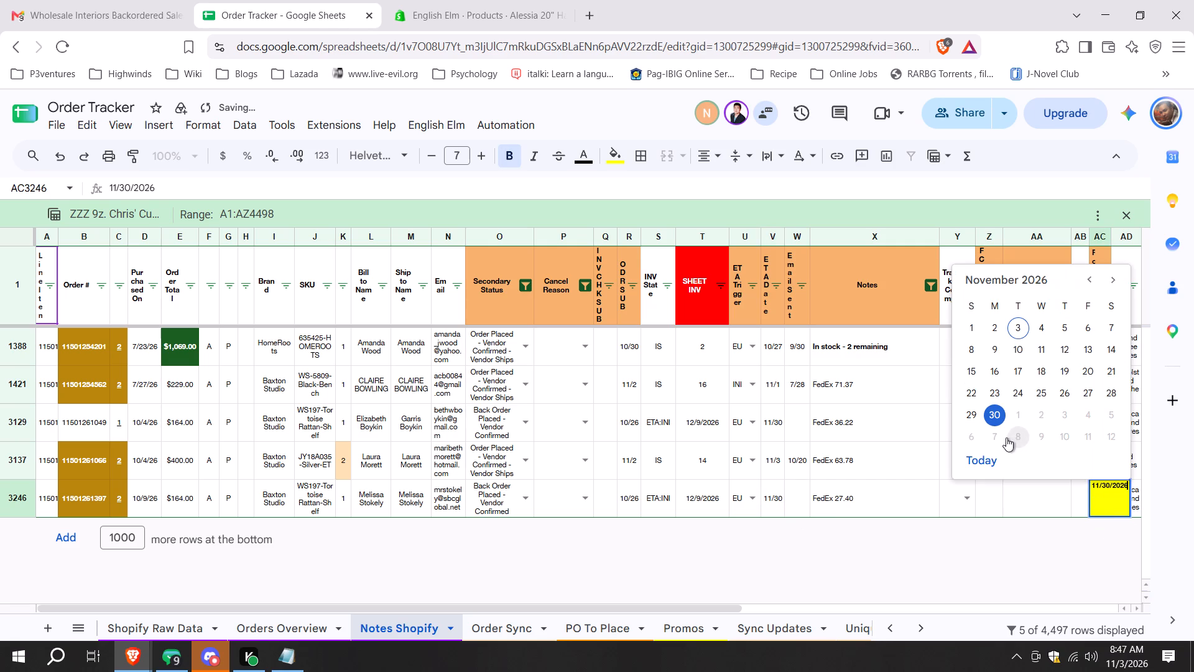
left_click(989, 437)
left_click(872, 463)
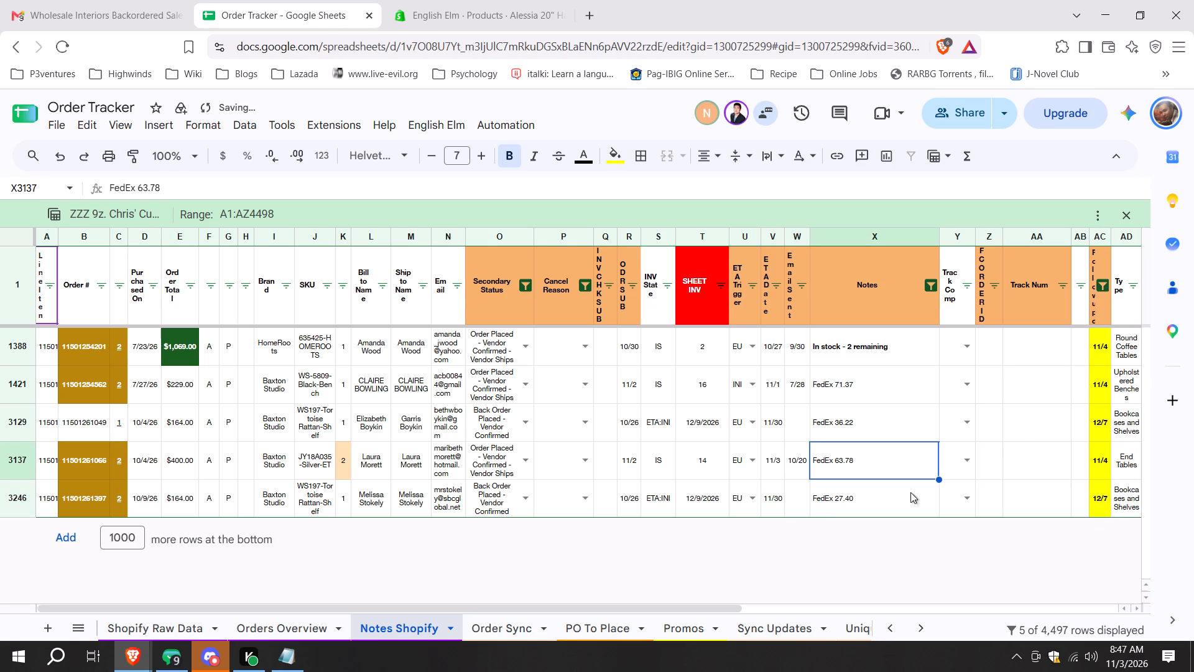
Open the Secondary Status column's filter options.
scroll(1024, 413, "up", 4)
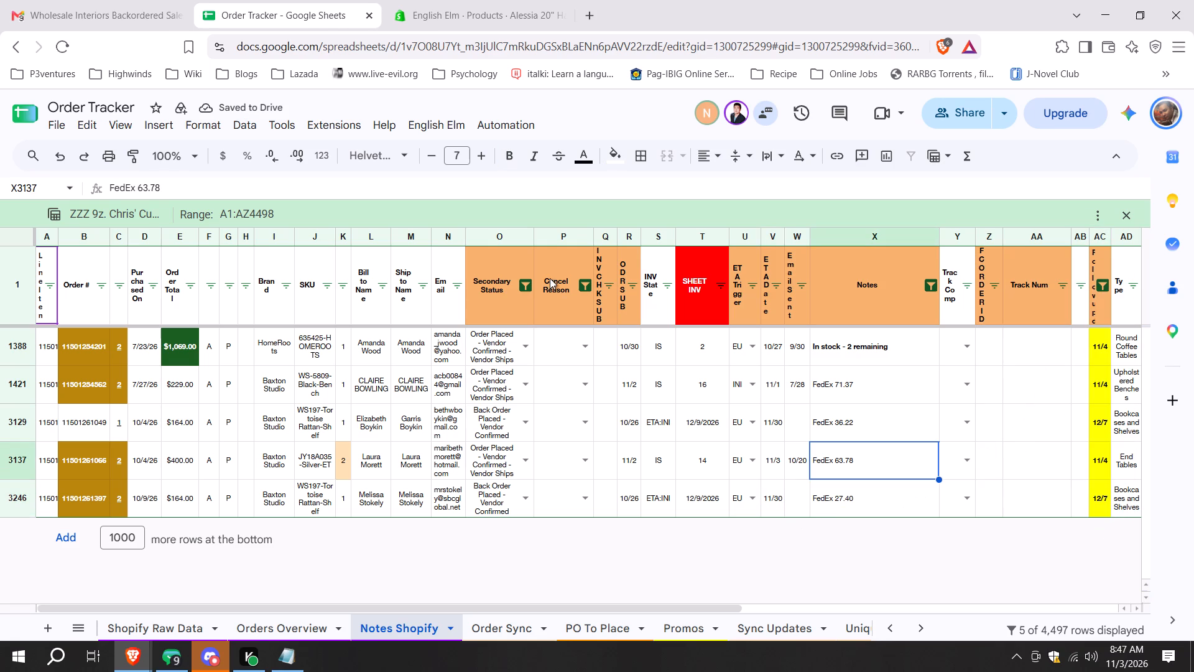
left_click(527, 284)
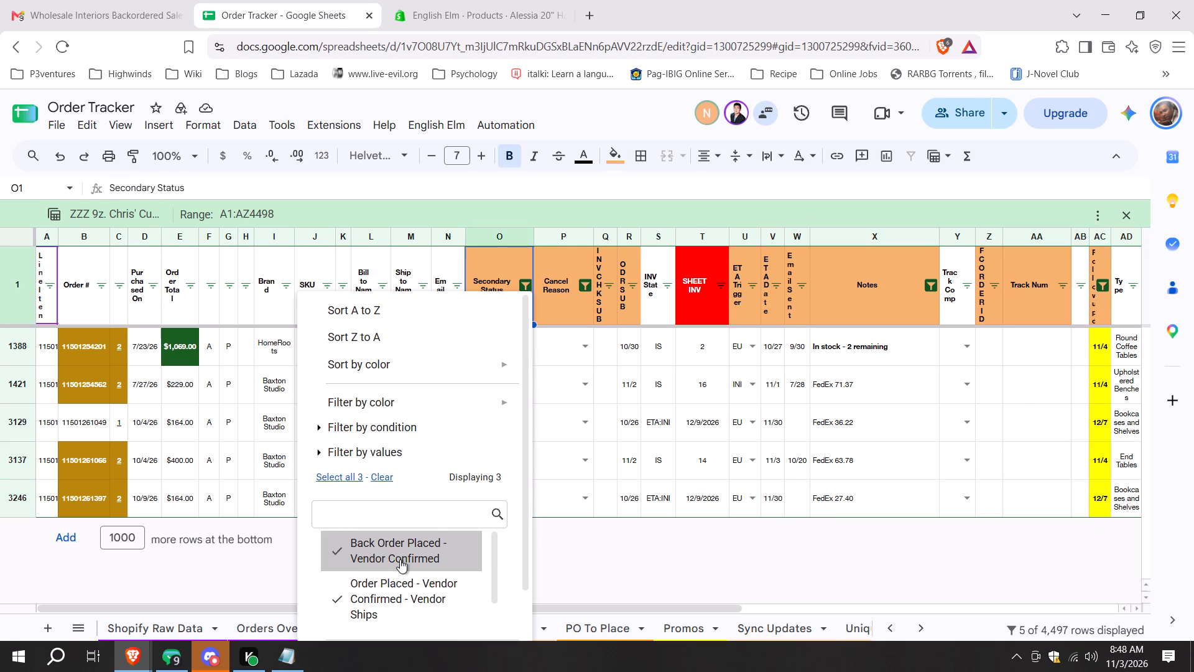
Reset the Secondary Status filter to include all three available statuses, accepting the protected-sheet edit.
left_click(344, 469)
scroll(407, 433, "down", 3)
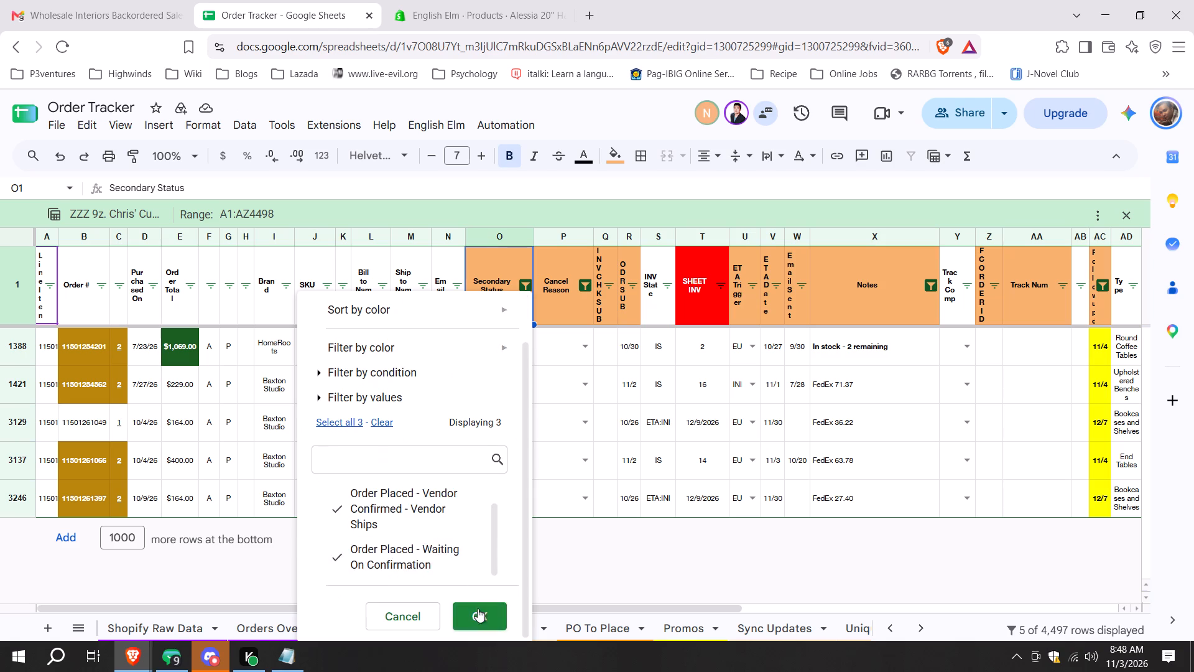
left_click(483, 609)
left_click(802, 428)
left_click(776, 442)
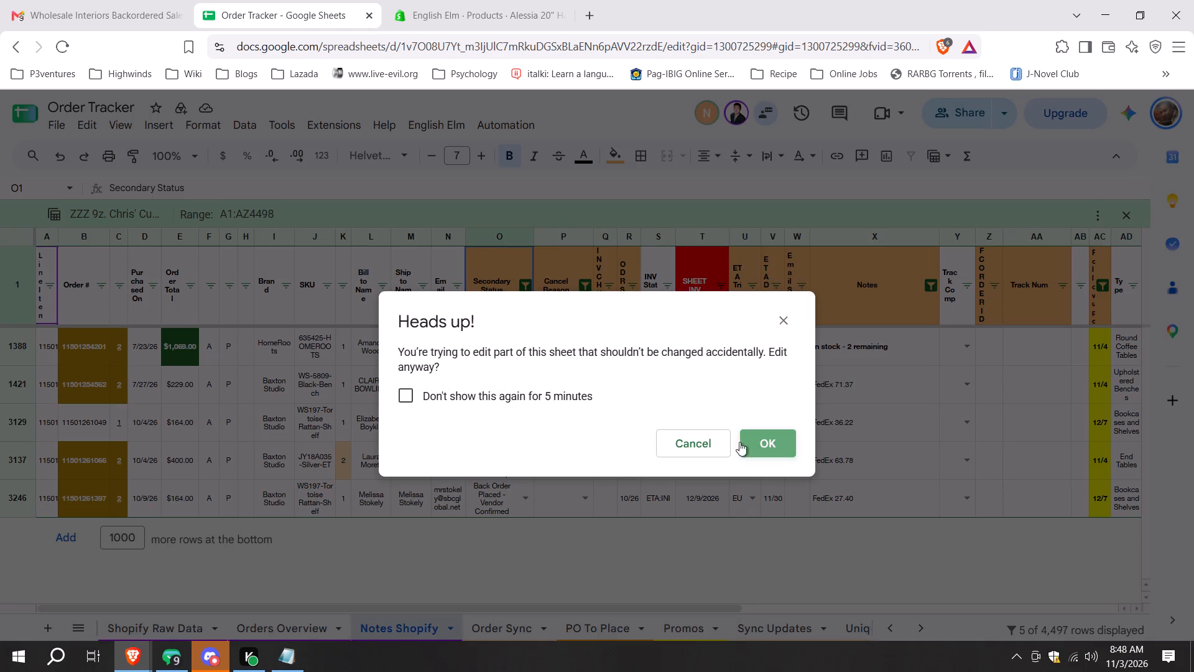
scroll(539, 358, "down", 3)
scroll(609, 474, "up", 5)
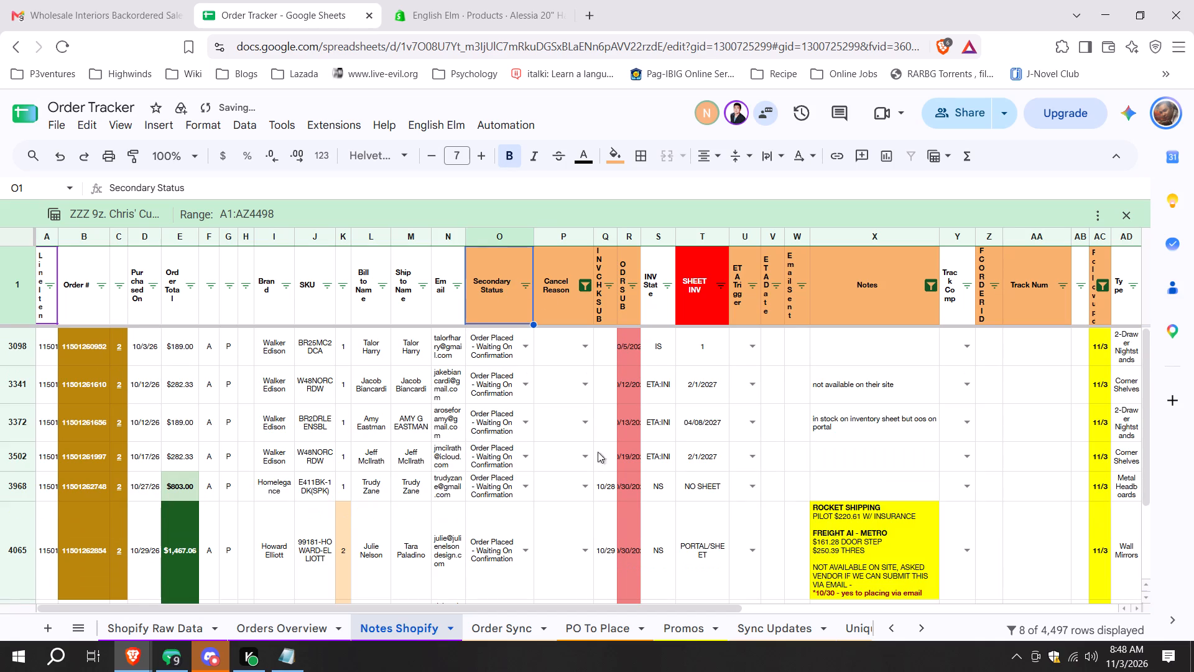
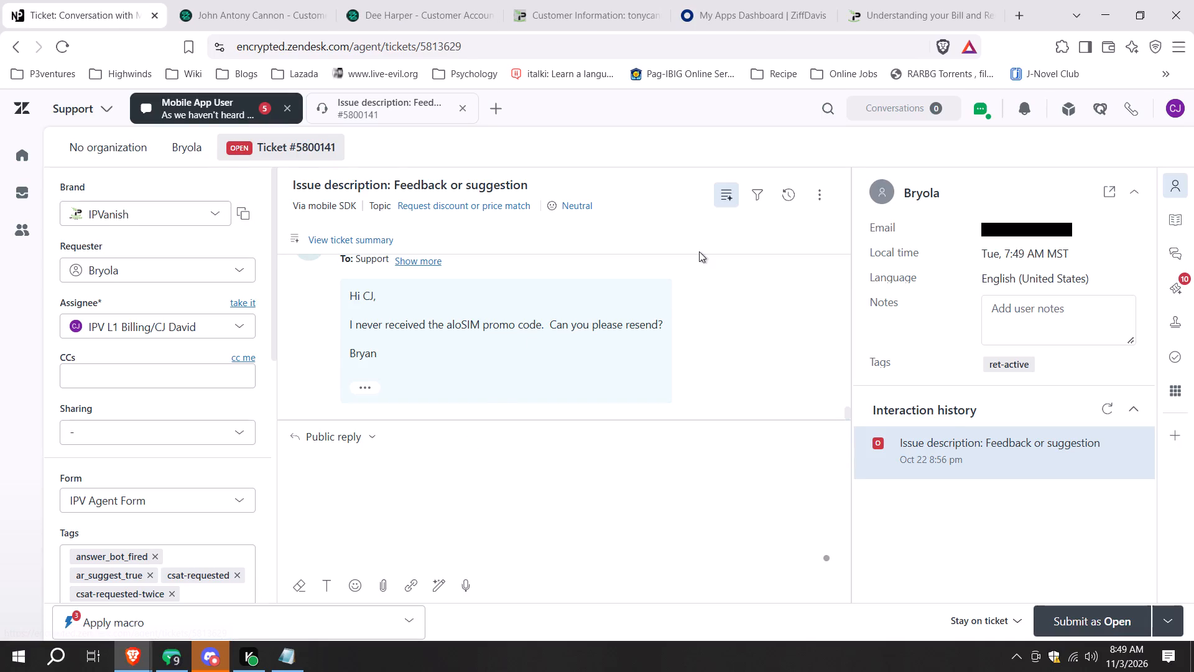
Review the fields and interaction history of the Mobile App User conversation, ticket #5813629, and open its additional ticket actions.
scroll(524, 365, "down", 8)
scroll(1043, 421, "down", 3)
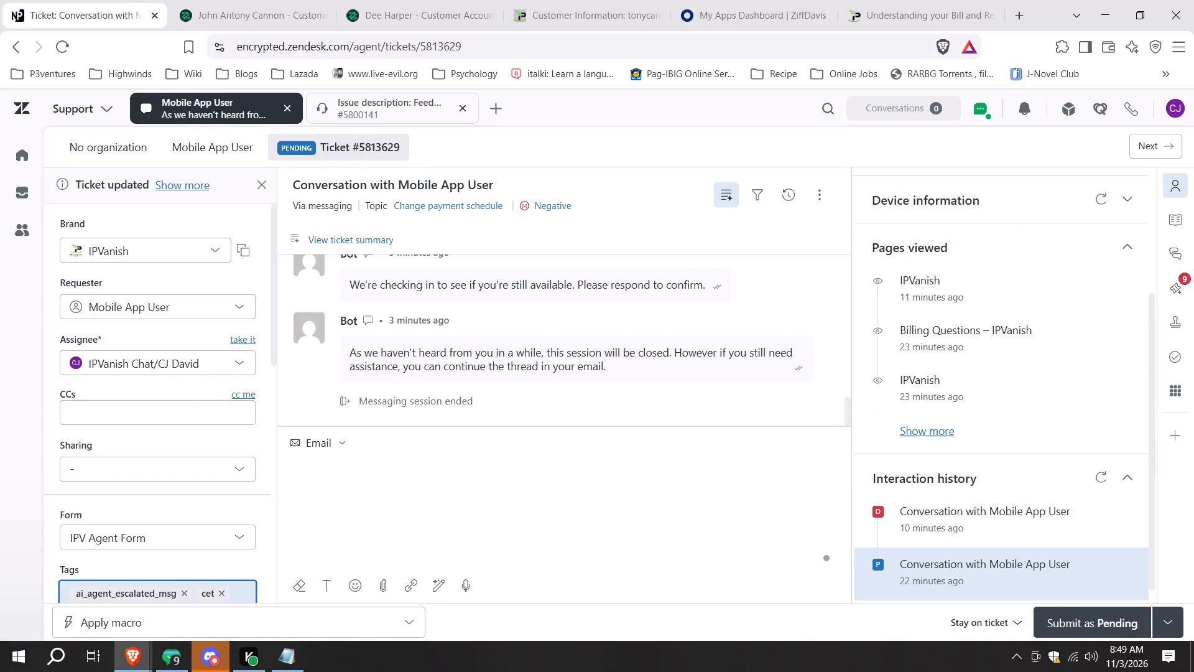
scroll(73, 368, "down", 2)
scroll(186, 413, "down", 2)
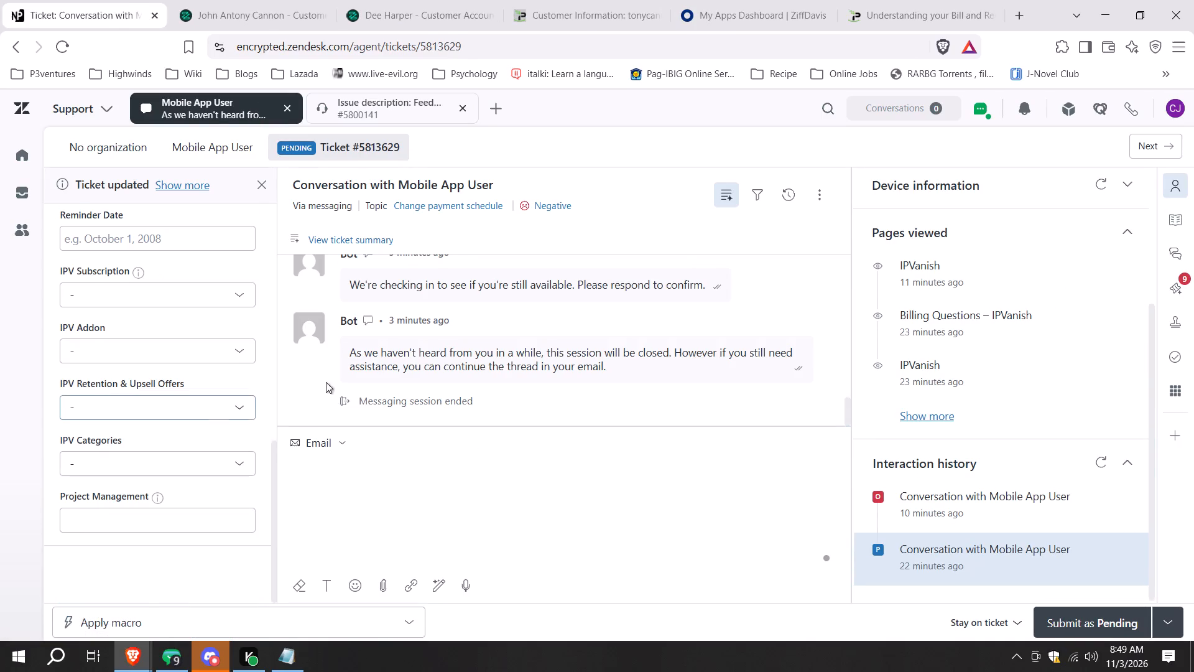
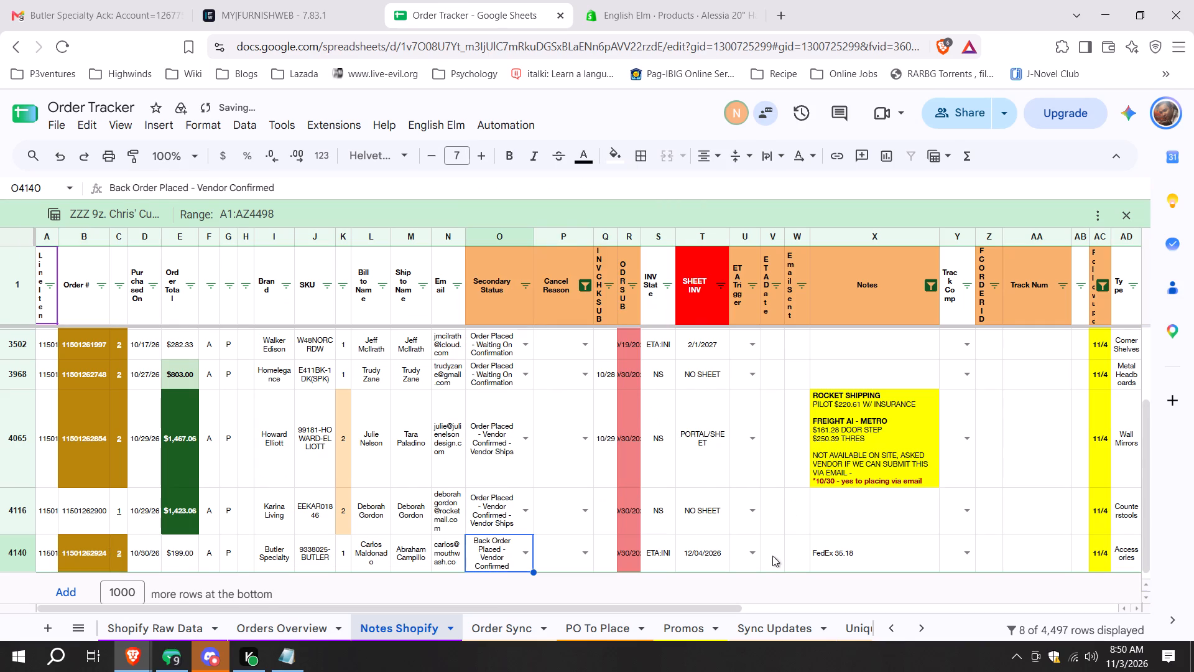
In row 4140, the Butler Specialty order, set the ETA trigger to EU and enter 12/4 as the ETA date.
left_click(766, 553)
left_click(761, 553)
left_click(755, 553)
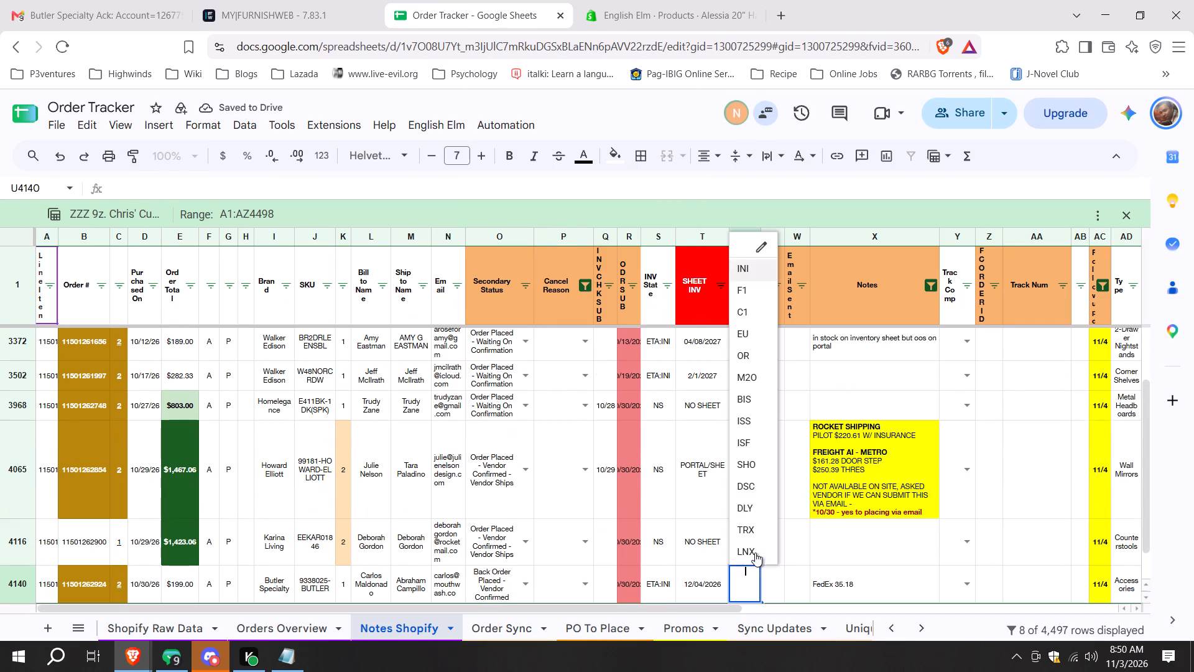
left_click(761, 335)
left_click(779, 595)
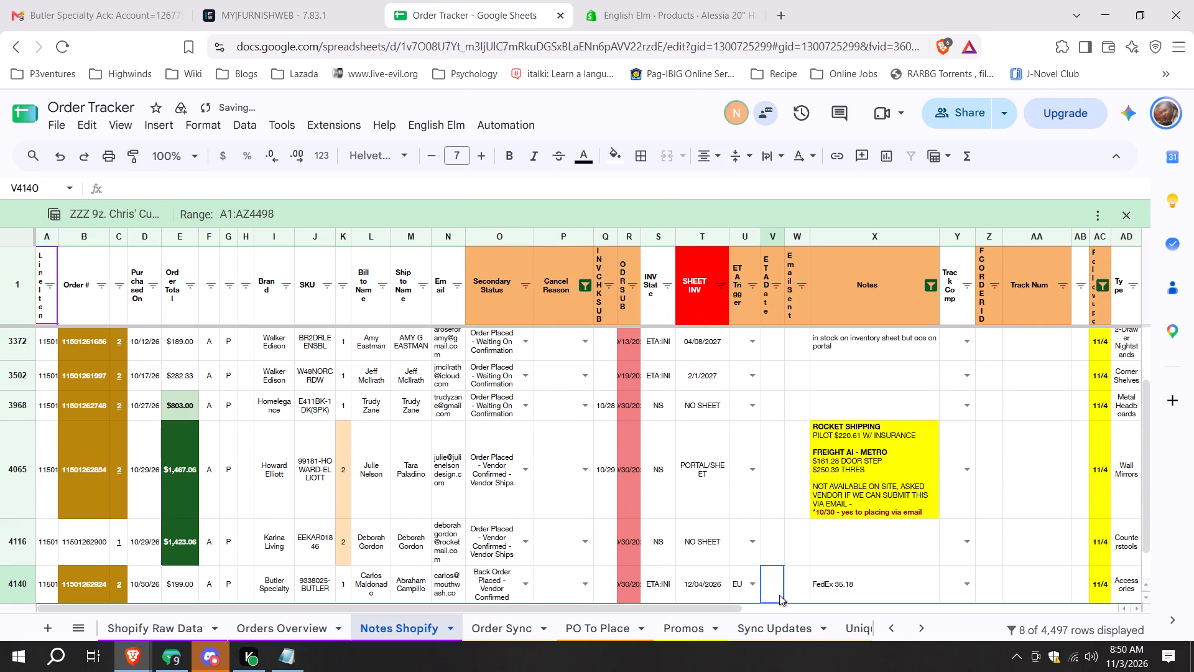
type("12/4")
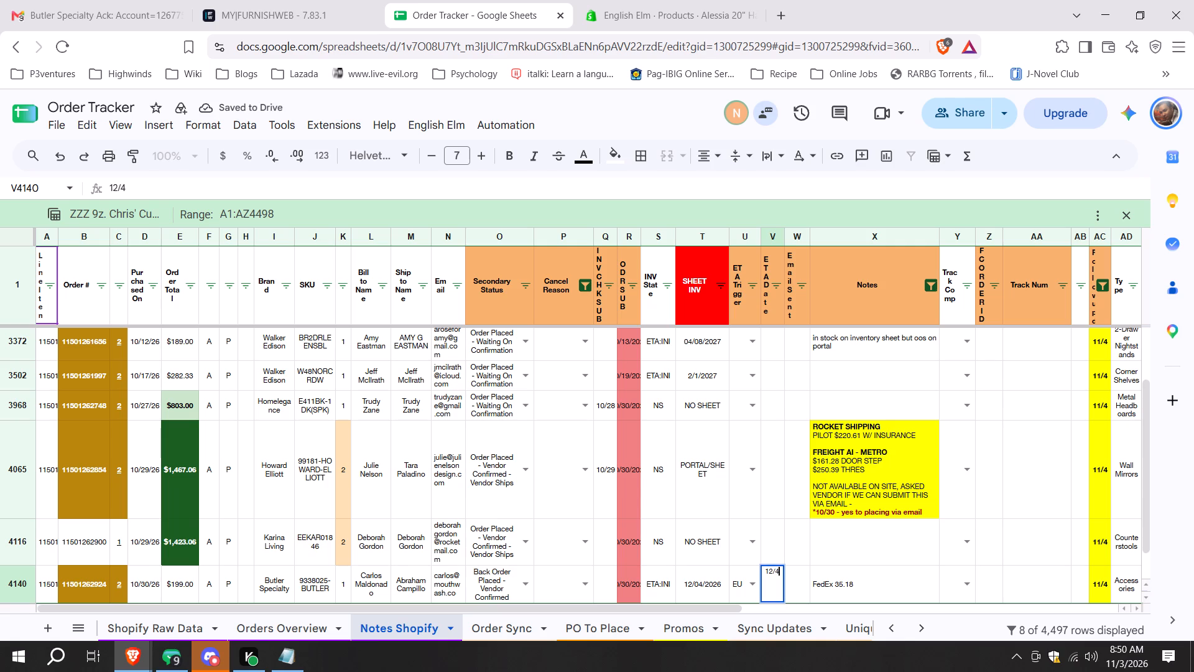
Finish the 12/4 ETA date entry in row 4140, the Butler Specialty order, and set its follow-up date to 12/11.
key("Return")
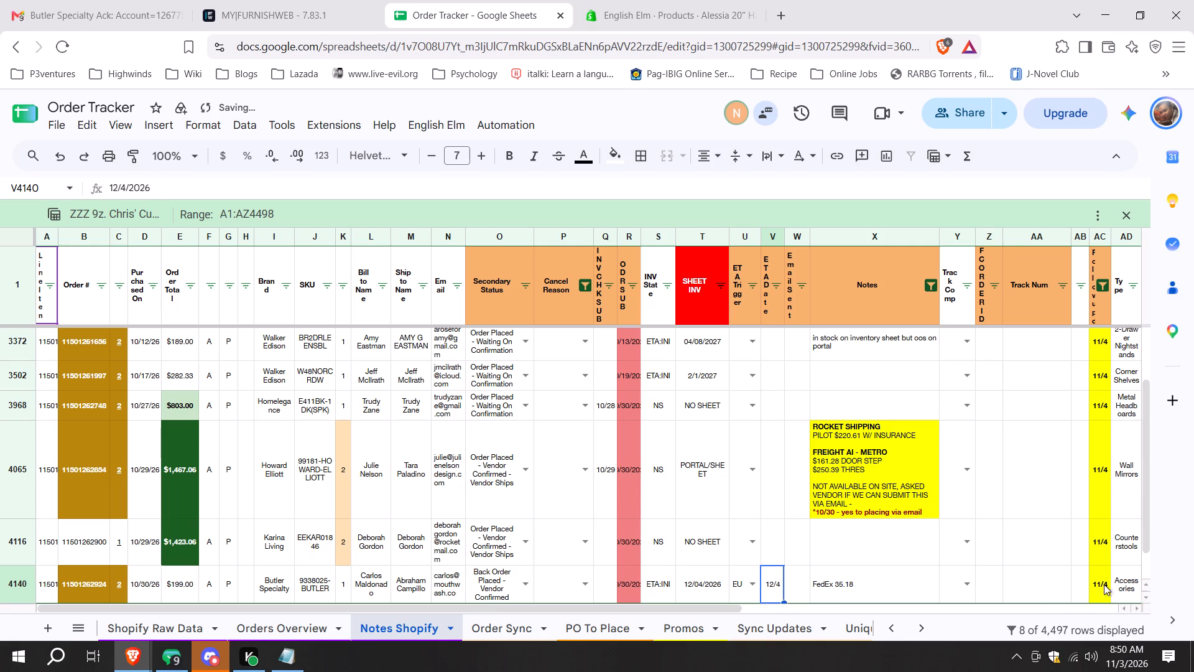
left_click(1104, 590)
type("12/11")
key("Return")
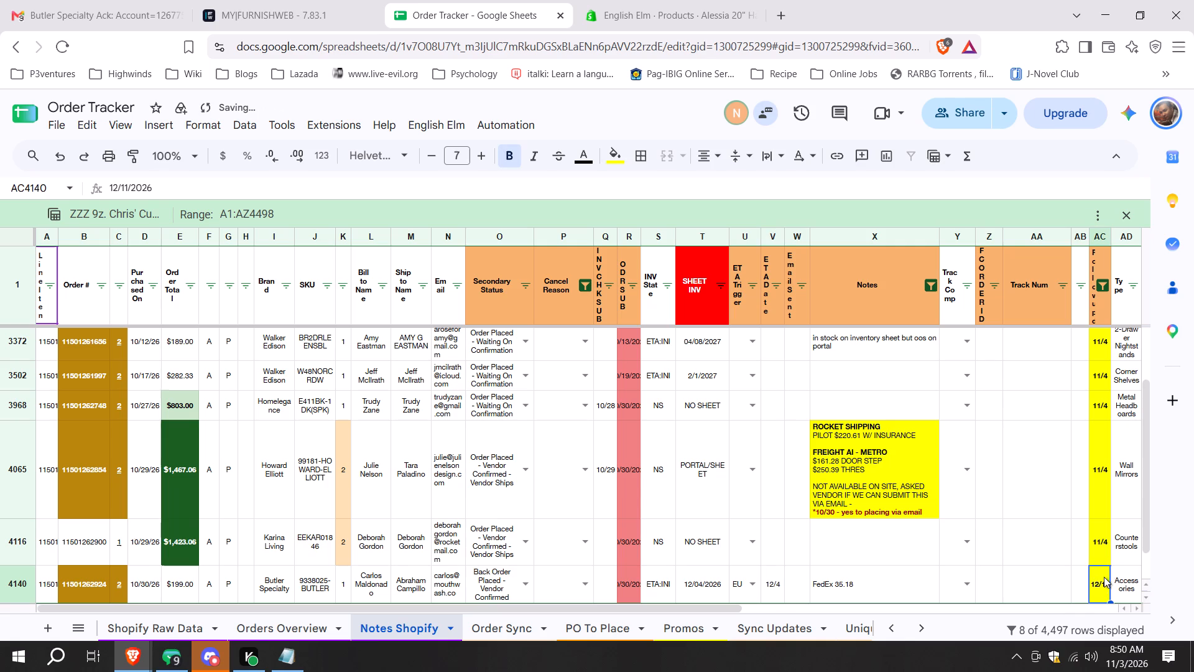
Look over the remaining filtered orders with an 11/4 follow-up date, checking their statuses and notes.
left_click(1110, 544)
scroll(1013, 427, "up", 4)
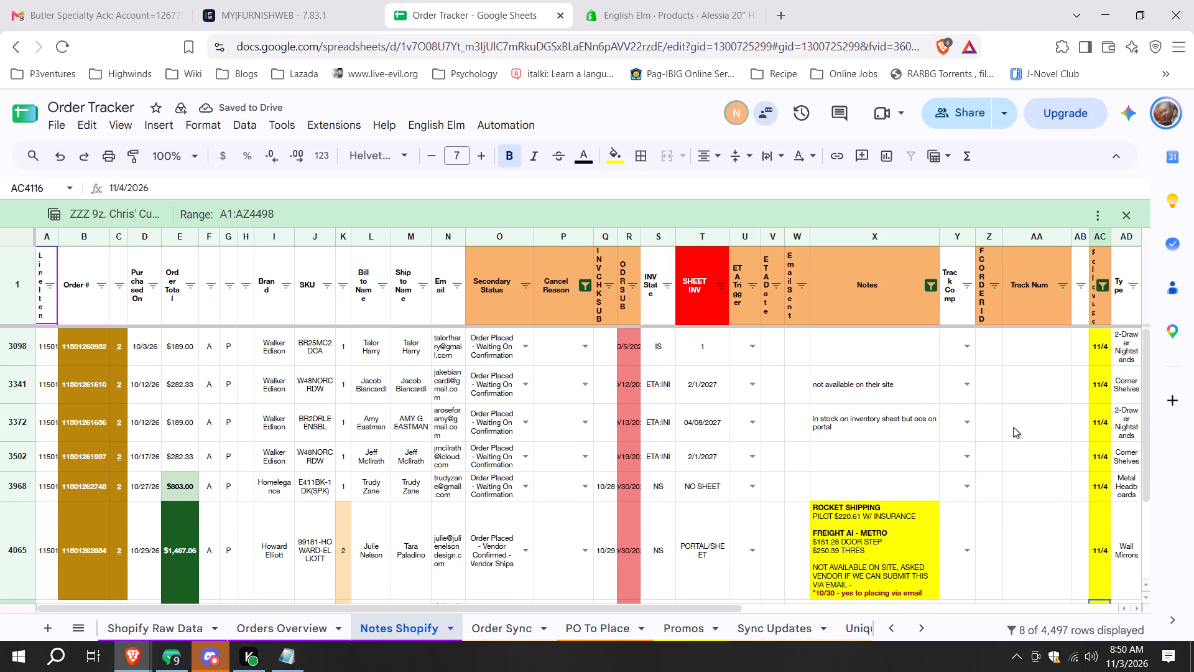
scroll(1013, 427, "up", 1)
scroll(1009, 434, "down", 5)
scroll(714, 522, "down", 4)
scroll(741, 525, "up", 5)
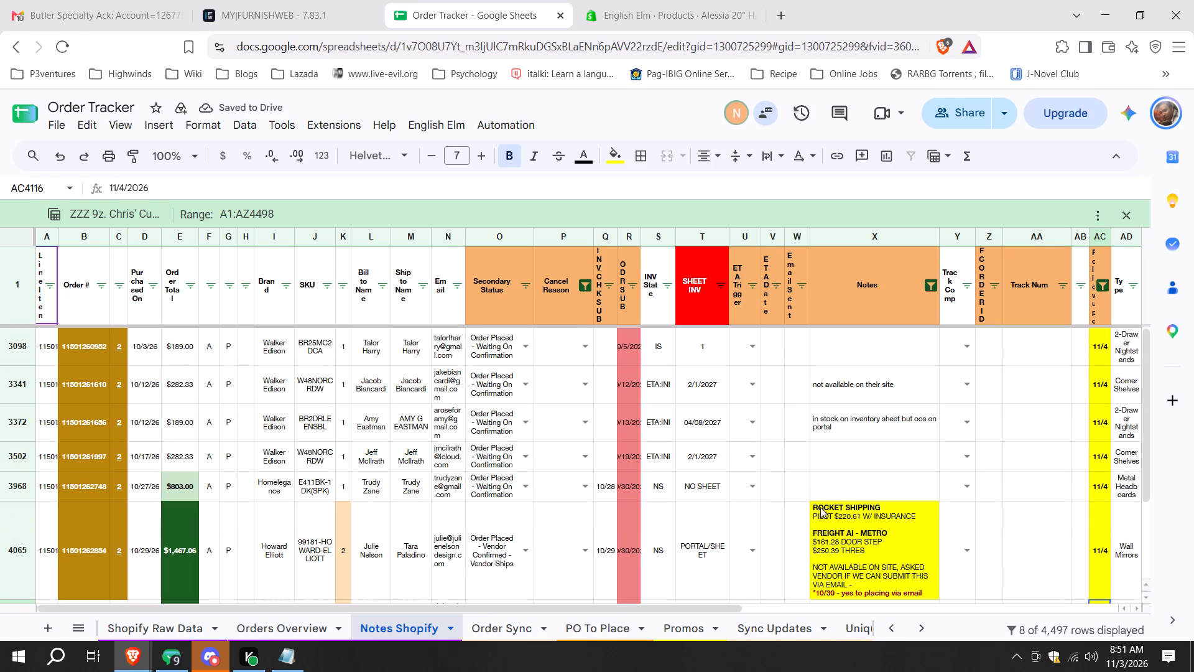
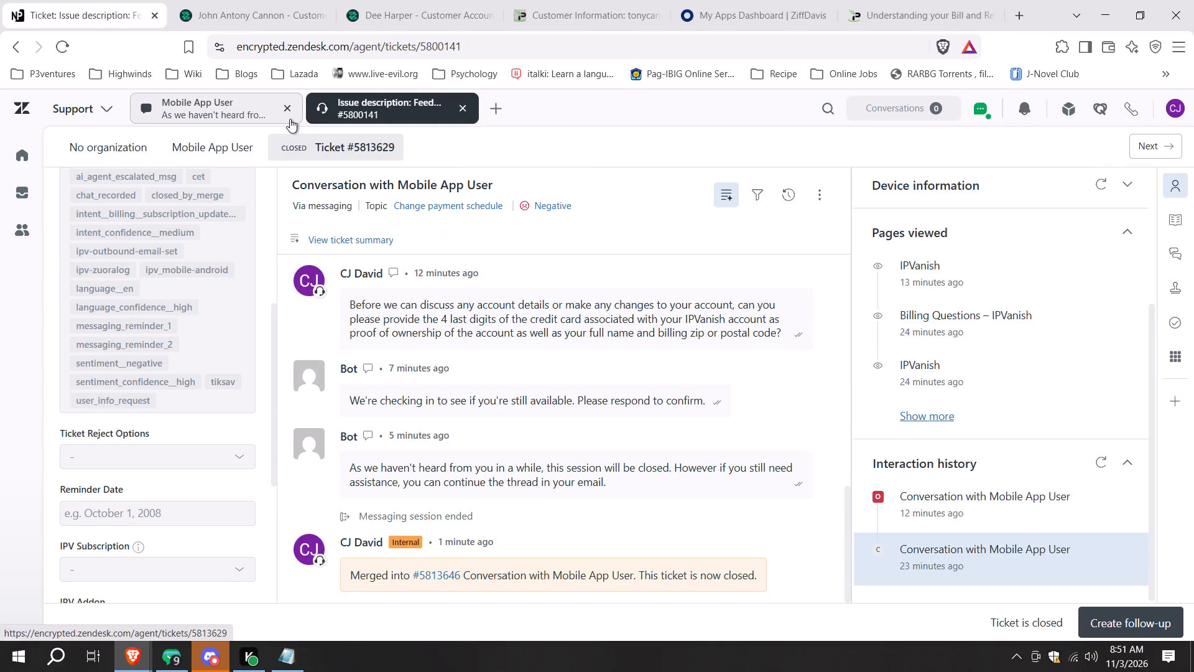
Close the merged Mobile App User ticket in Zendesk and return to the IPVanish Chat ticket view.
left_click(288, 114)
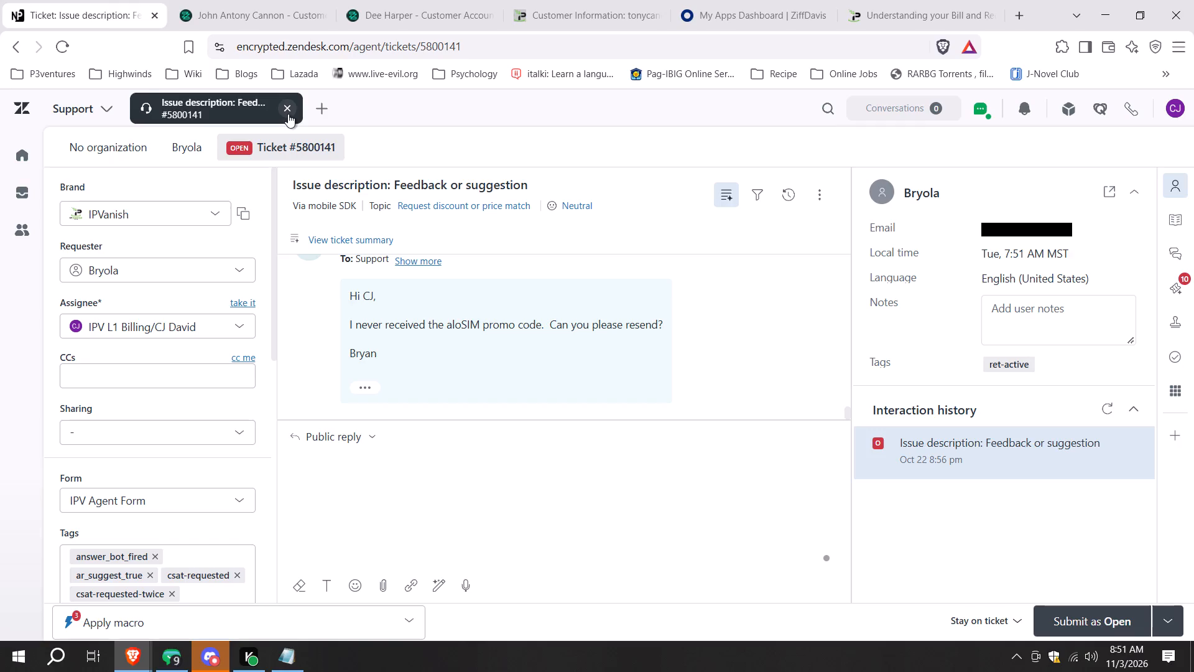
left_click(614, 564)
left_click(22, 193)
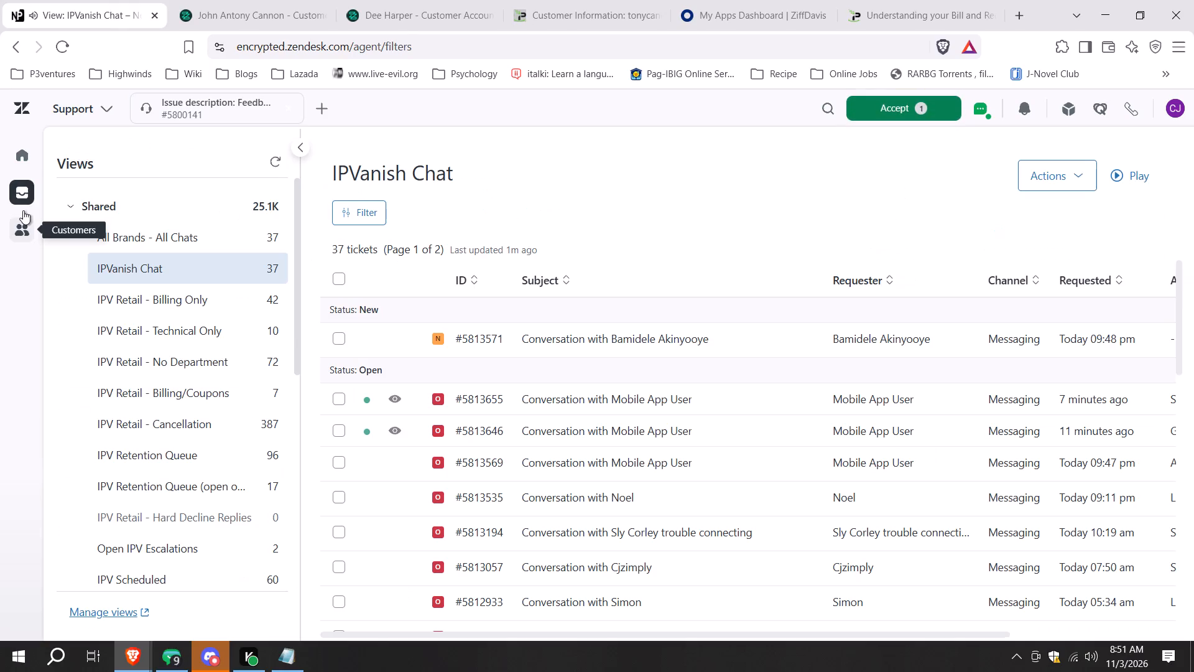
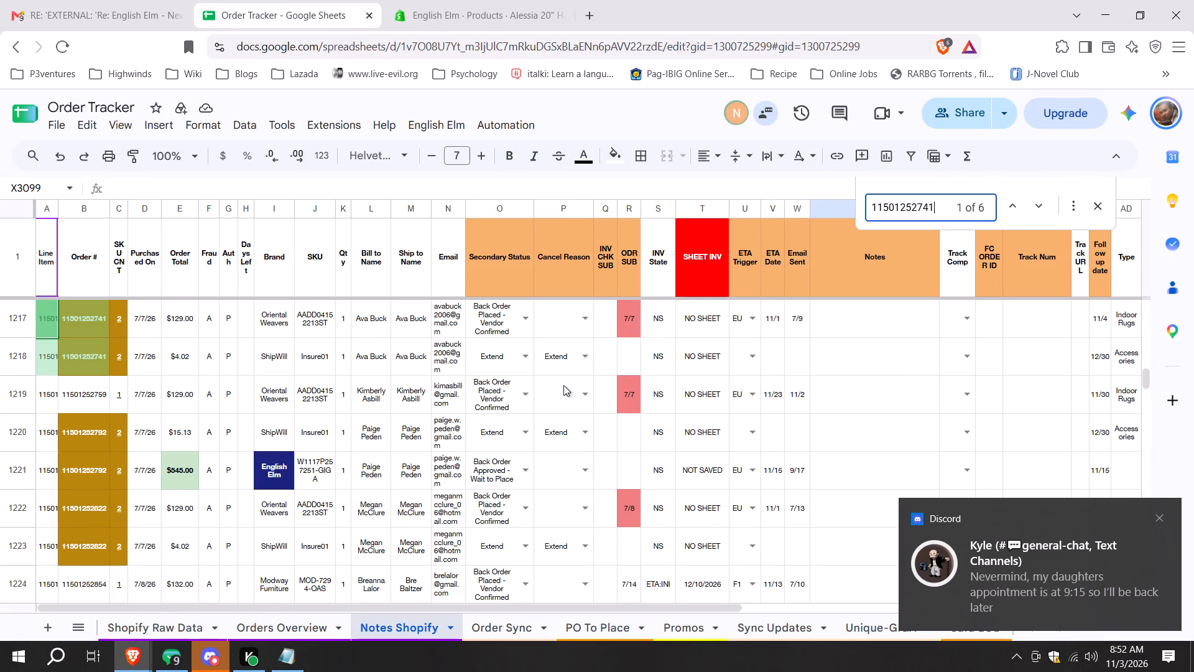
double_click(772, 329)
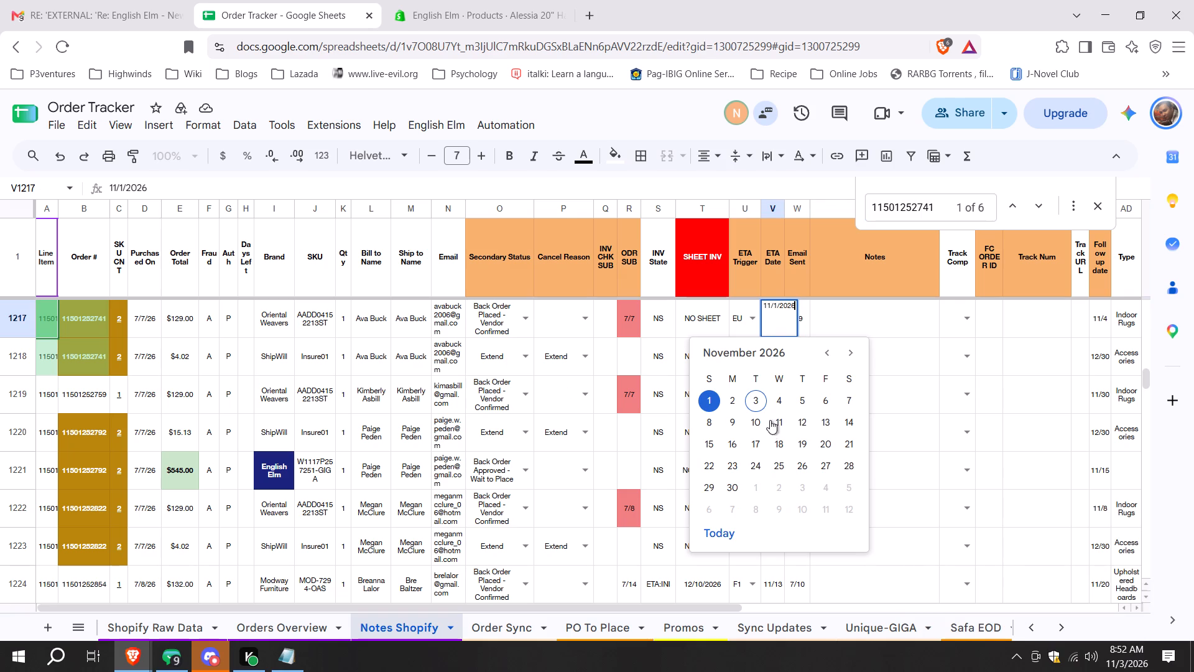
left_click(736, 443)
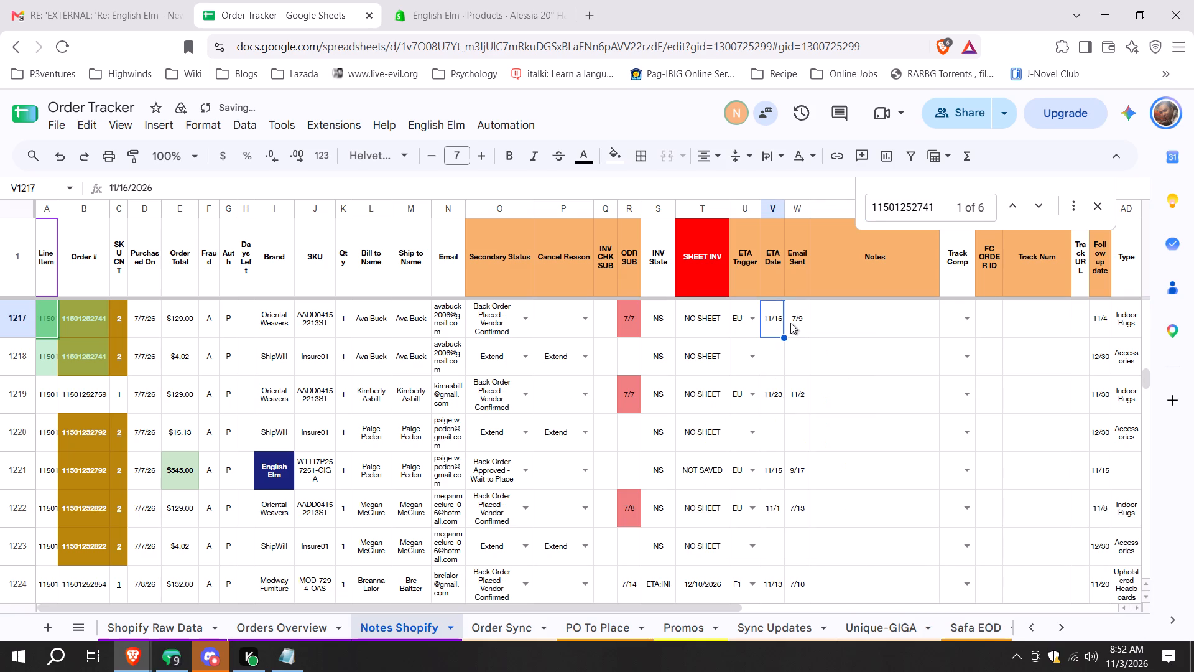
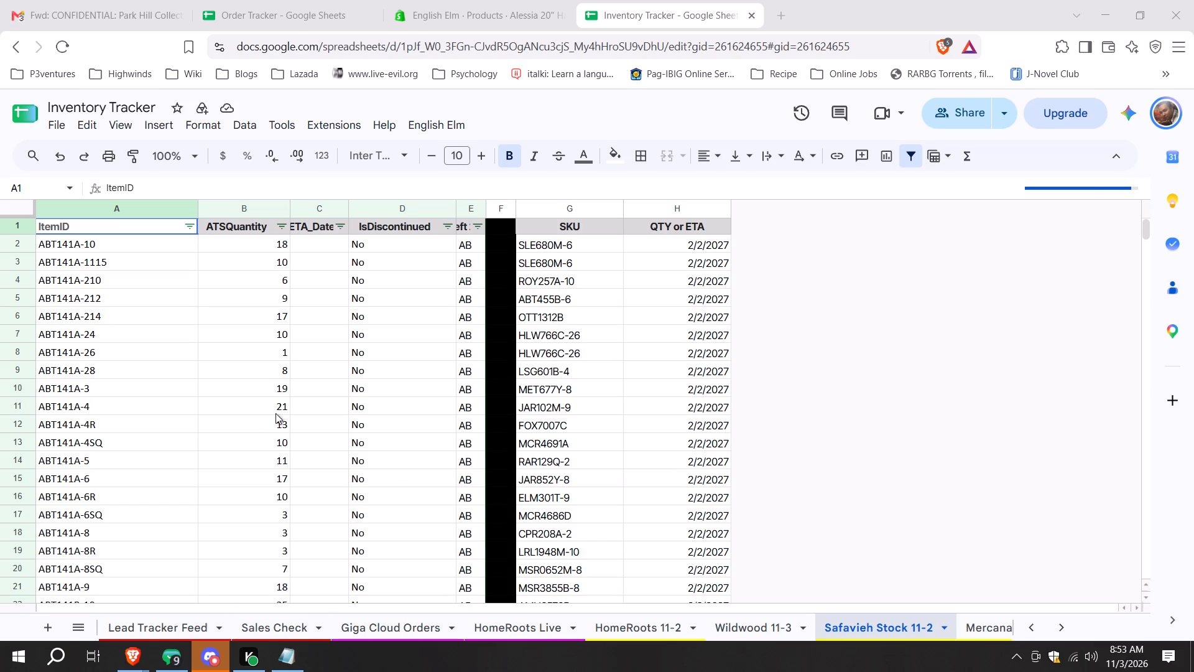
Browse the vendor stock sheets of the Inventory Tracker, past the Safavieh Stock 11-2 sheet.
left_click(462, 440)
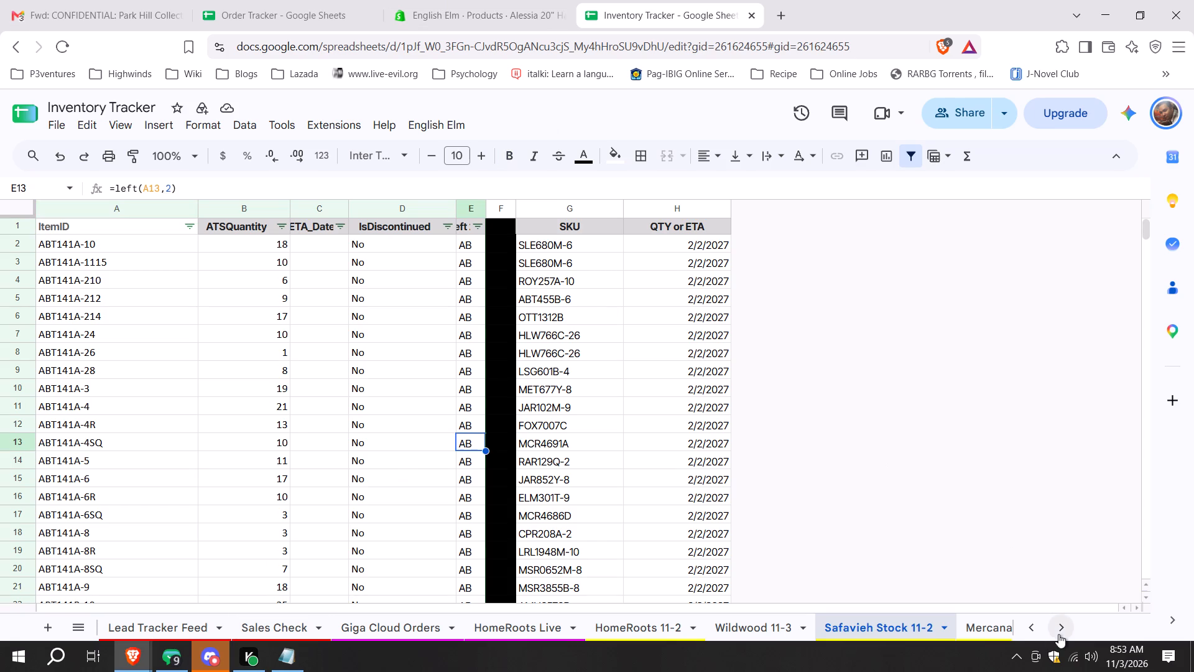
left_click(1058, 634)
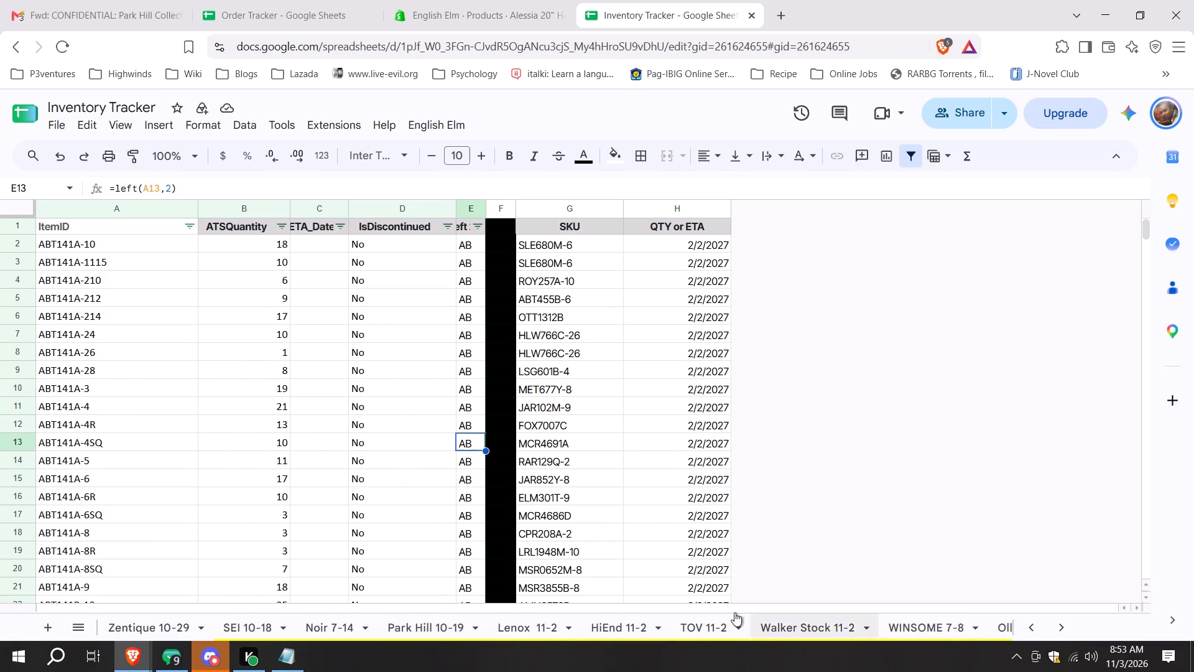
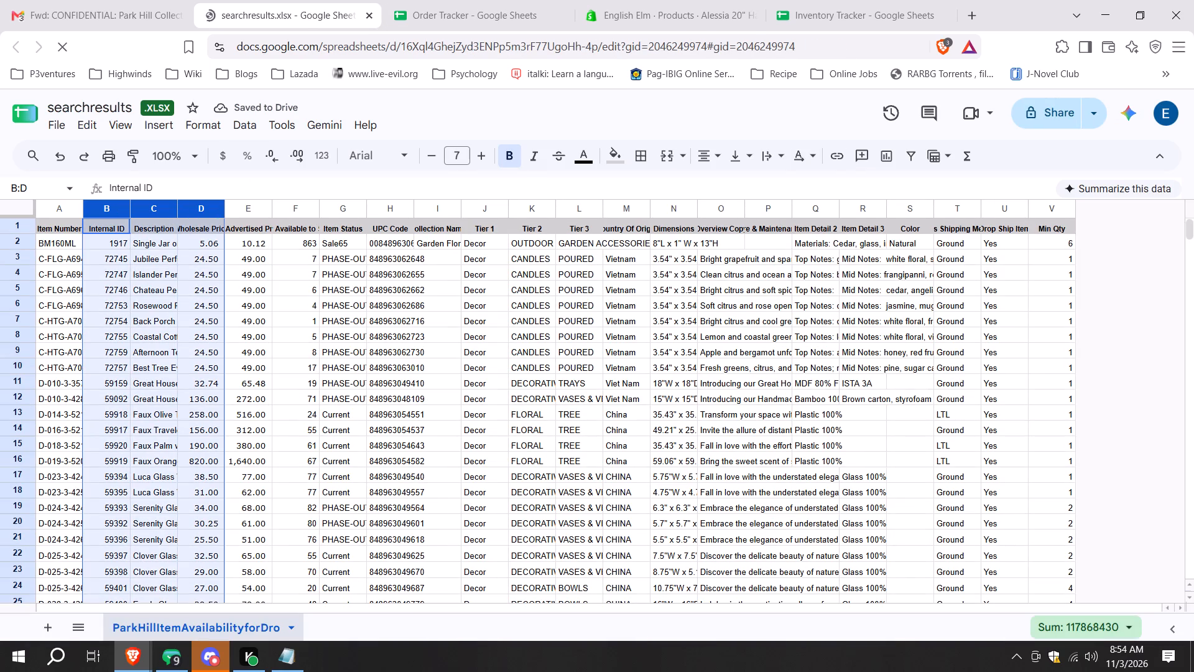
Delete columns B to E, Internal ID through the advertised price, from the Park Hill searchresults sheet.
right_click(117, 205)
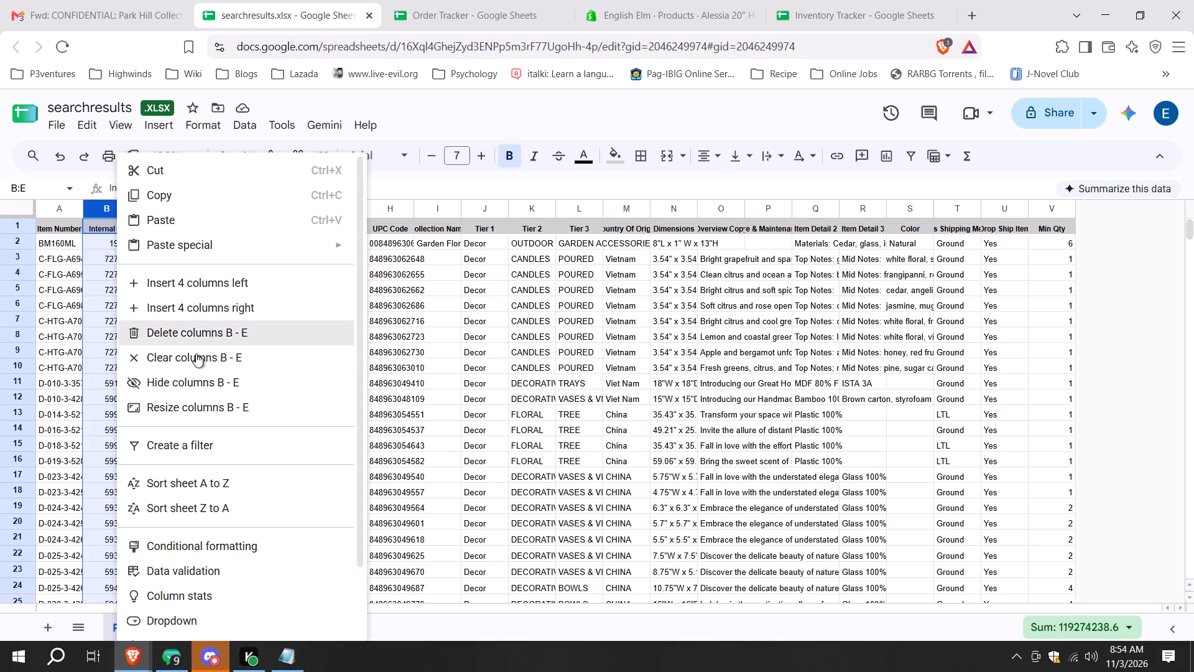
left_click(208, 332)
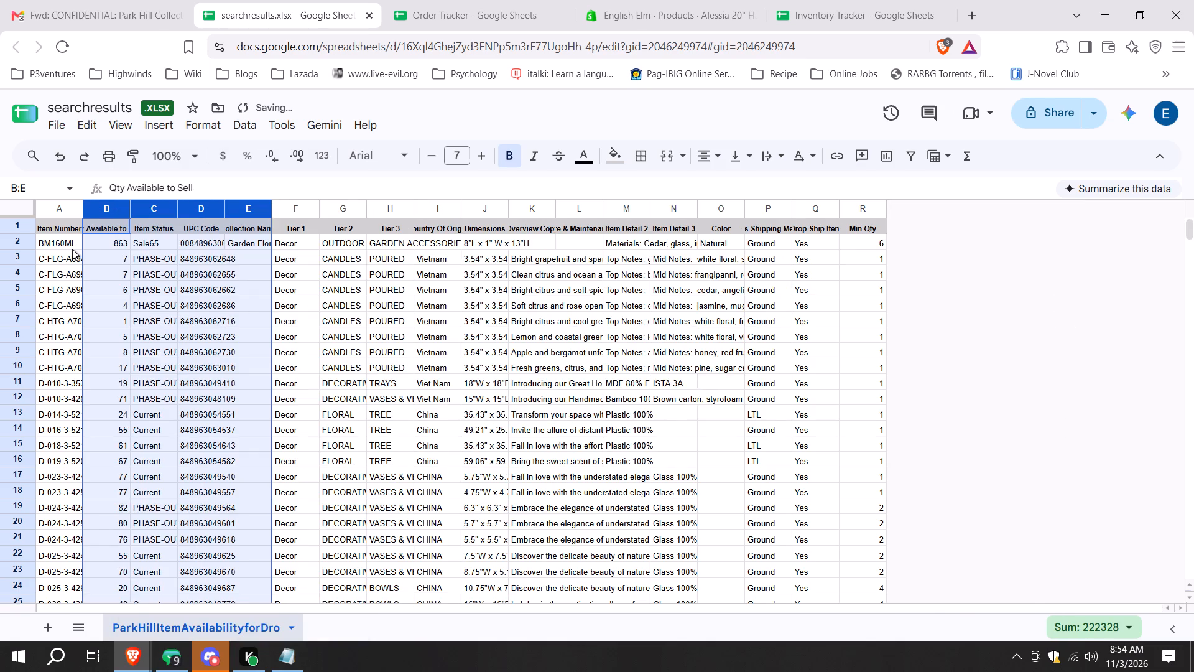
Copy the item number, available quantity and item status rows, A2:C2272, and switch to the Inventory Tracker's Park Hill 10-19 sheet.
left_click(72, 249)
key("shift+Right")
key("shift+Right")
key("ctrl+shift+Down")
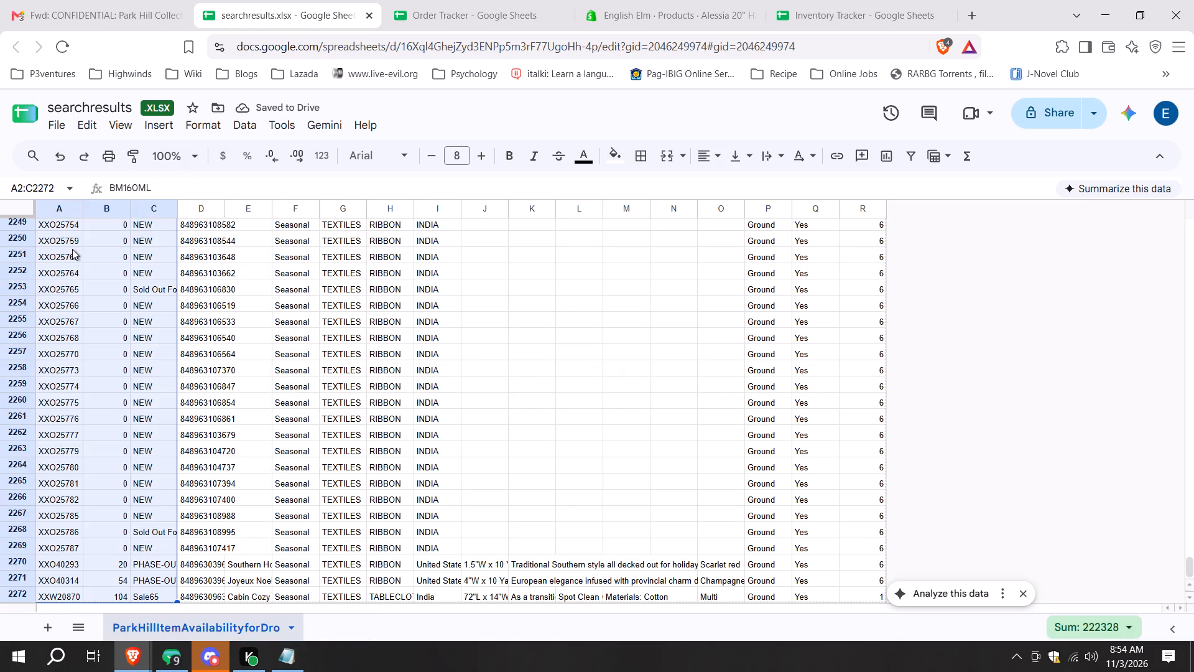
key("ctrl+c")
scroll(528, 378, "down", 3)
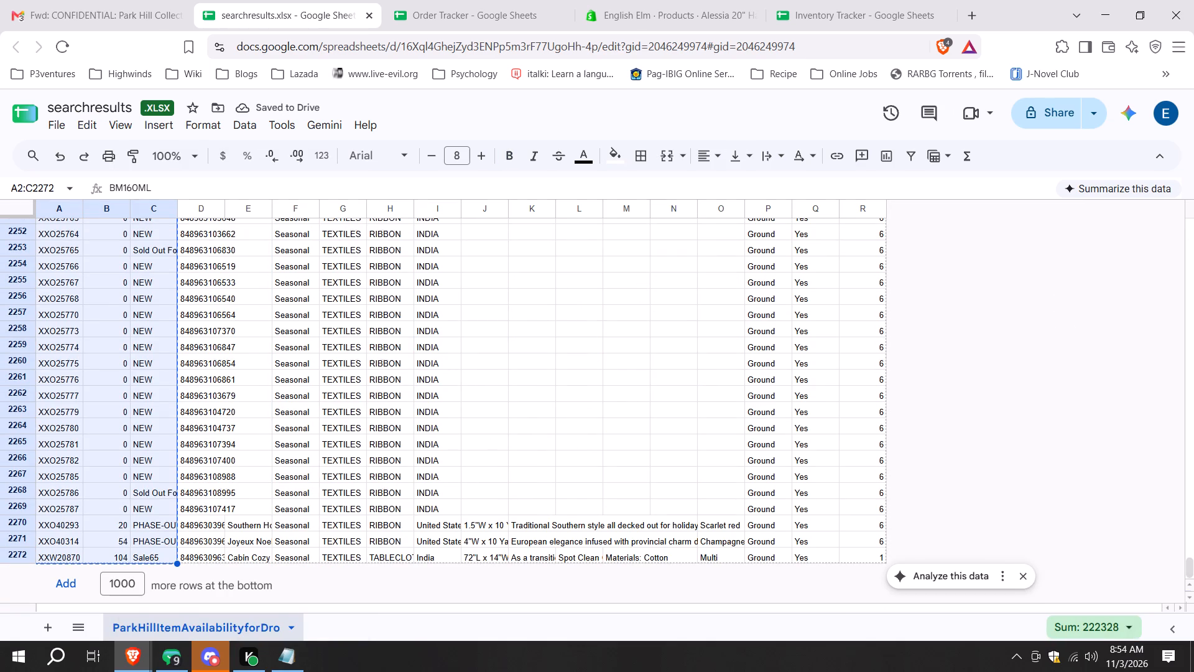
left_click(909, 0)
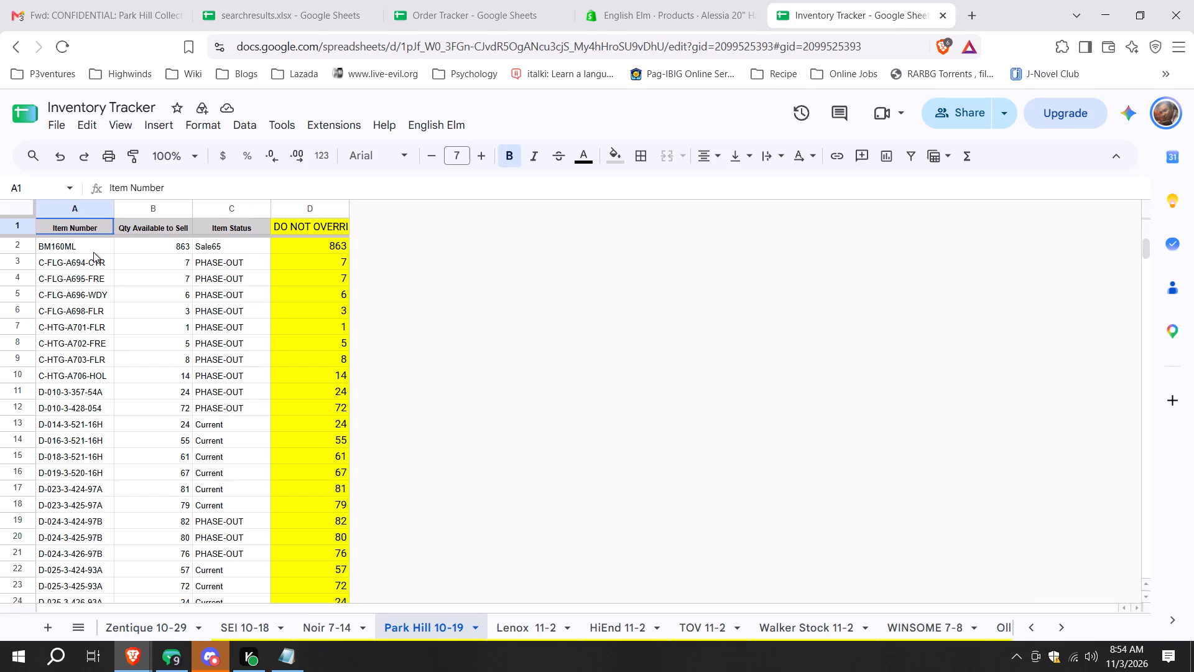
Clear the old item number, available quantity and item status data, A2:C2712, from the Park Hill 10-19 sheet.
left_click(93, 252)
key("shift+Right")
key("shift+Right")
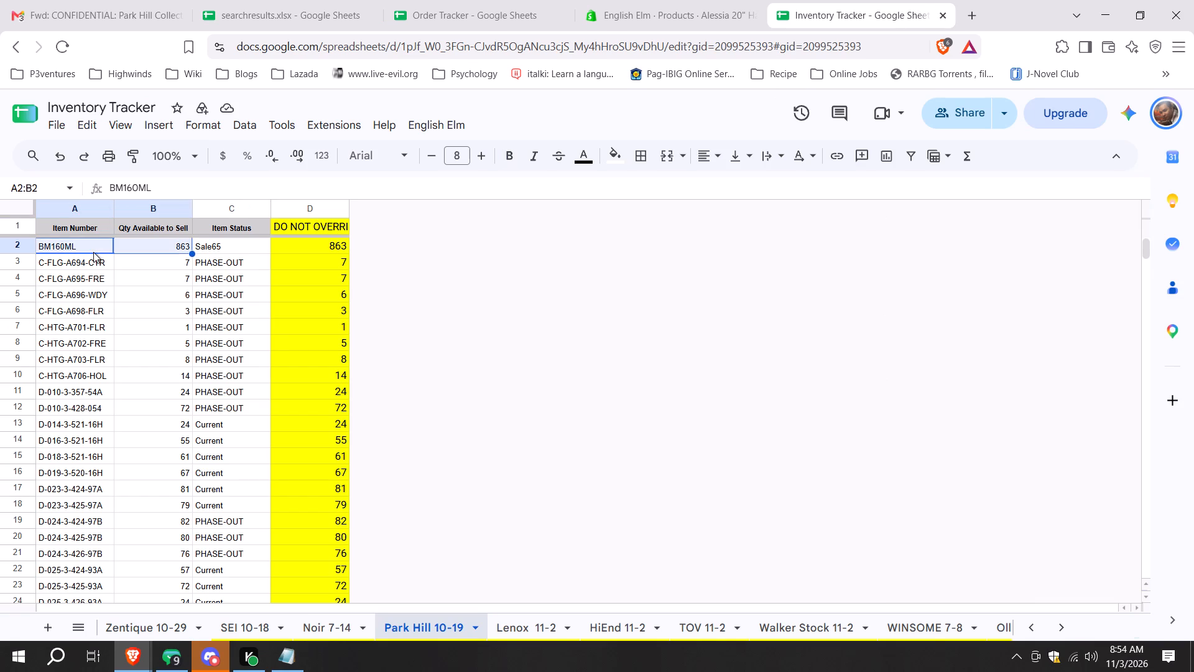
key("ctrl+shift+Down")
key("ctrl+shift+Down")
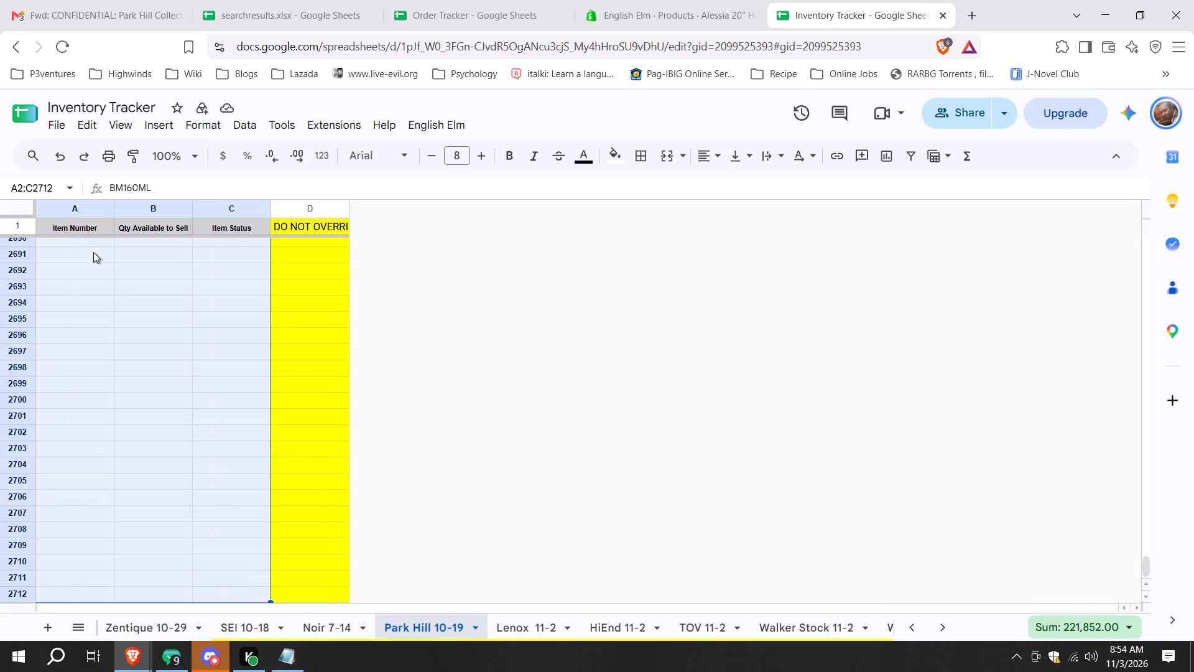
key("Delete")
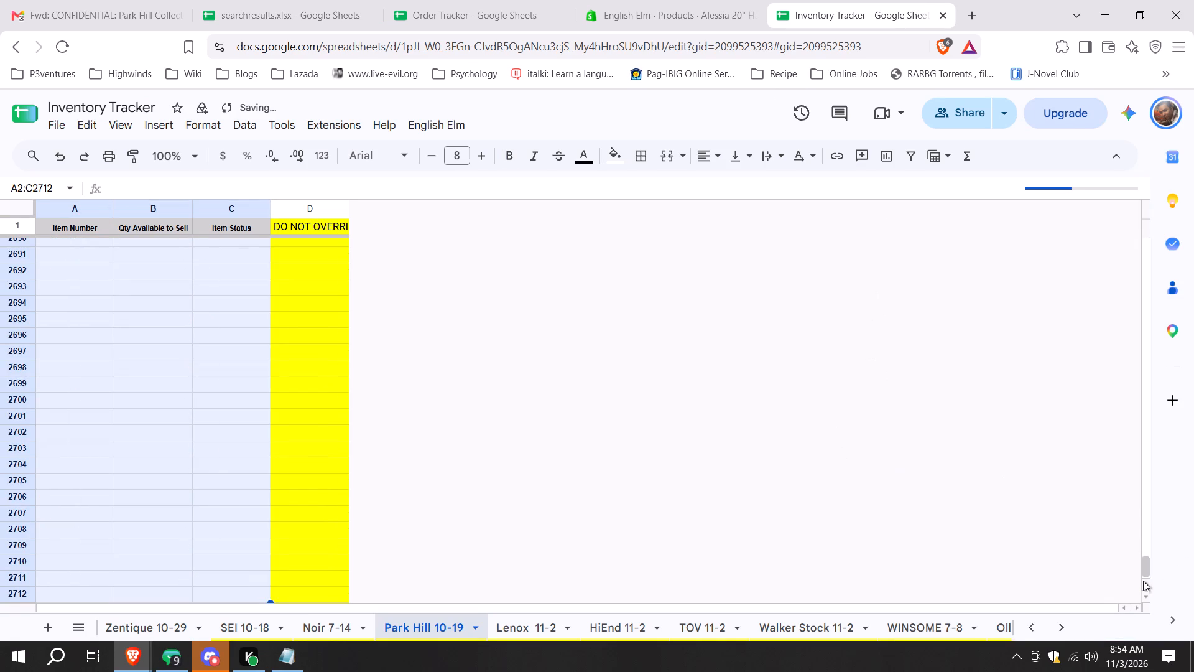
Paste the copied Park Hill item rows into the cleared columns, starting at cell A2.
left_click_drag(1146, 560, 1164, 169)
left_click(103, 246)
key("ctrl+v")
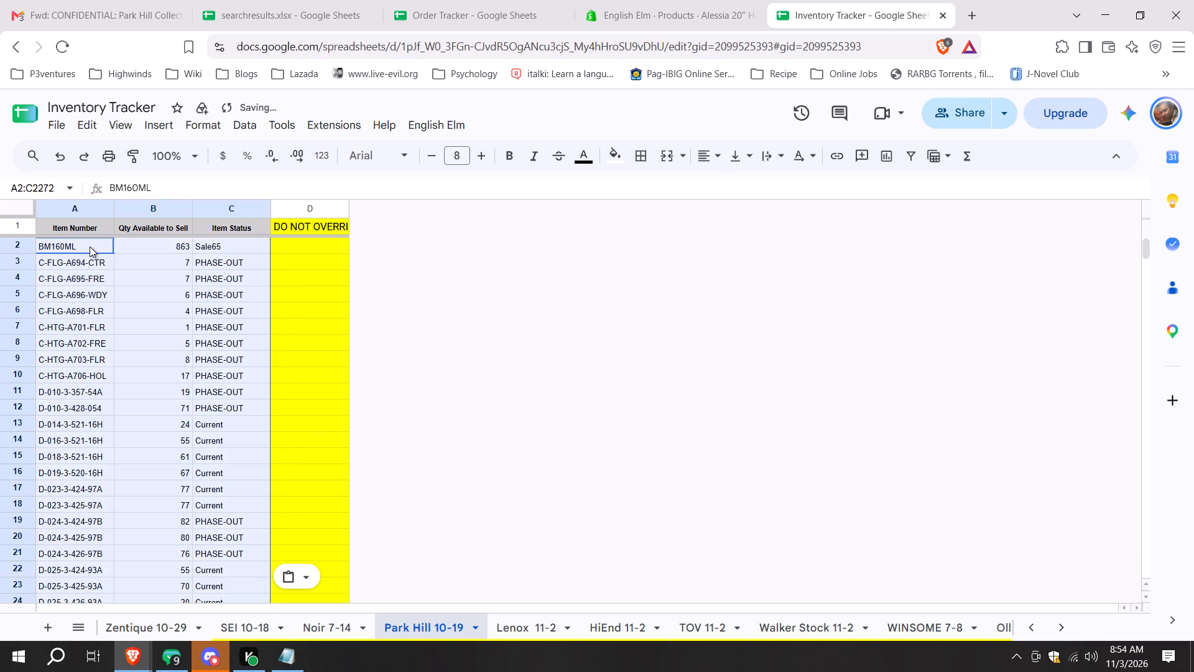
Rename the Park Hill 10-19 sheet as Park Hill 11-3.
double_click(448, 623)
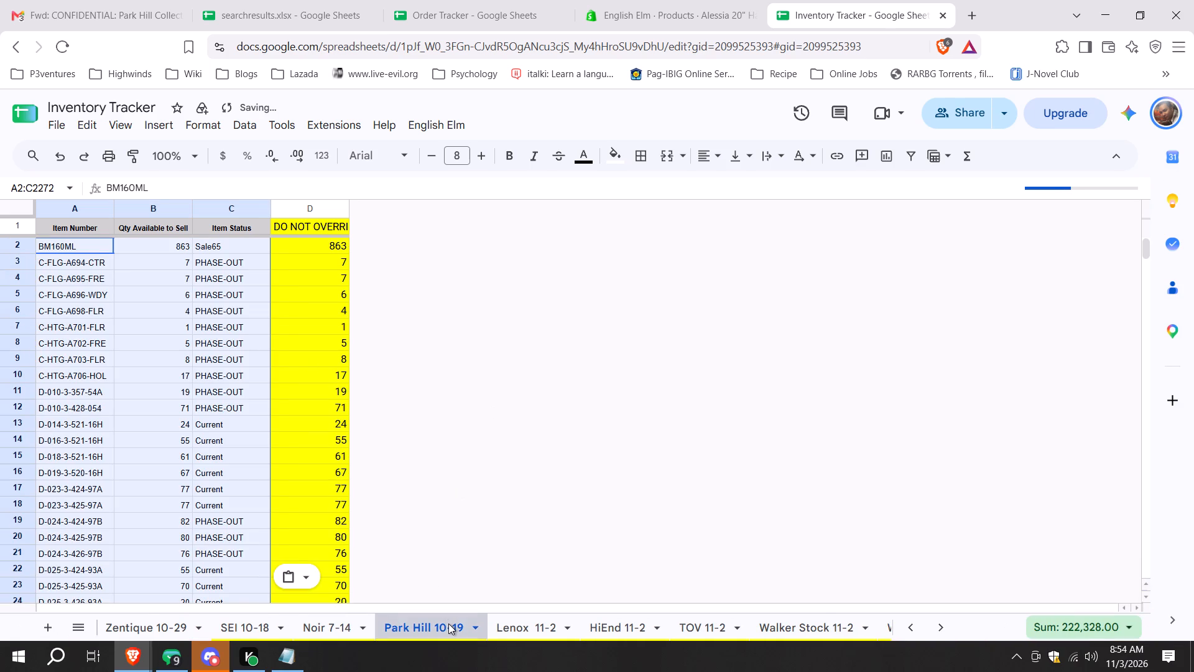
key("Right")
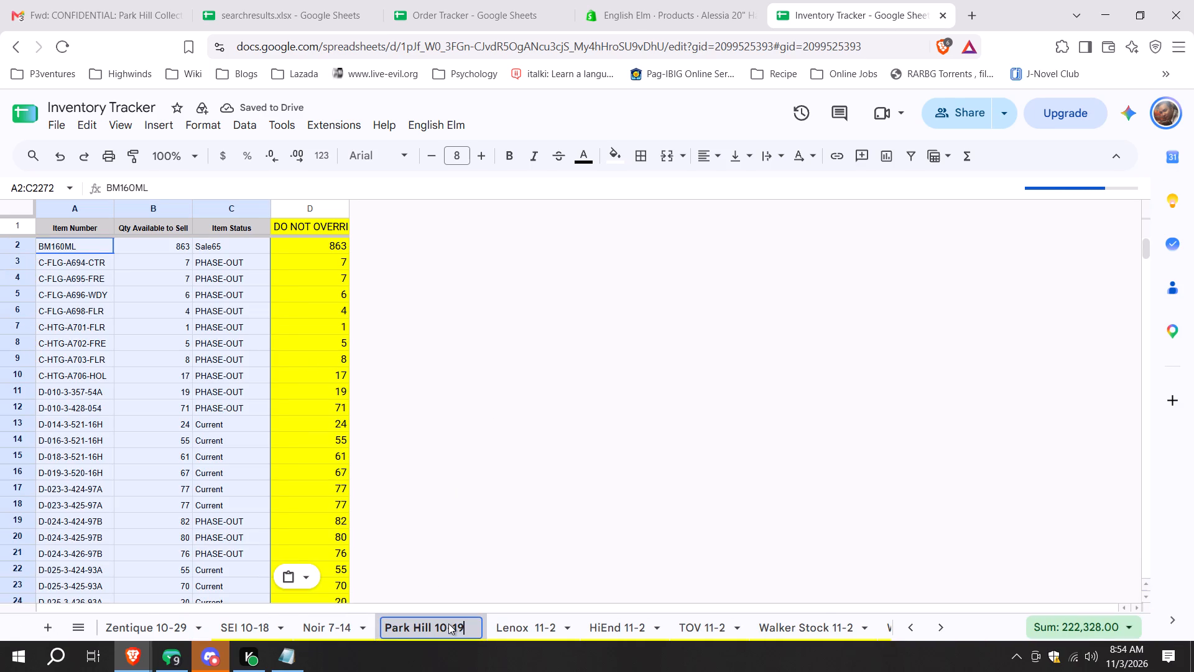
key("BackSpace")
key("BackSpace")
key("BackSpace")
key("BackSpace")
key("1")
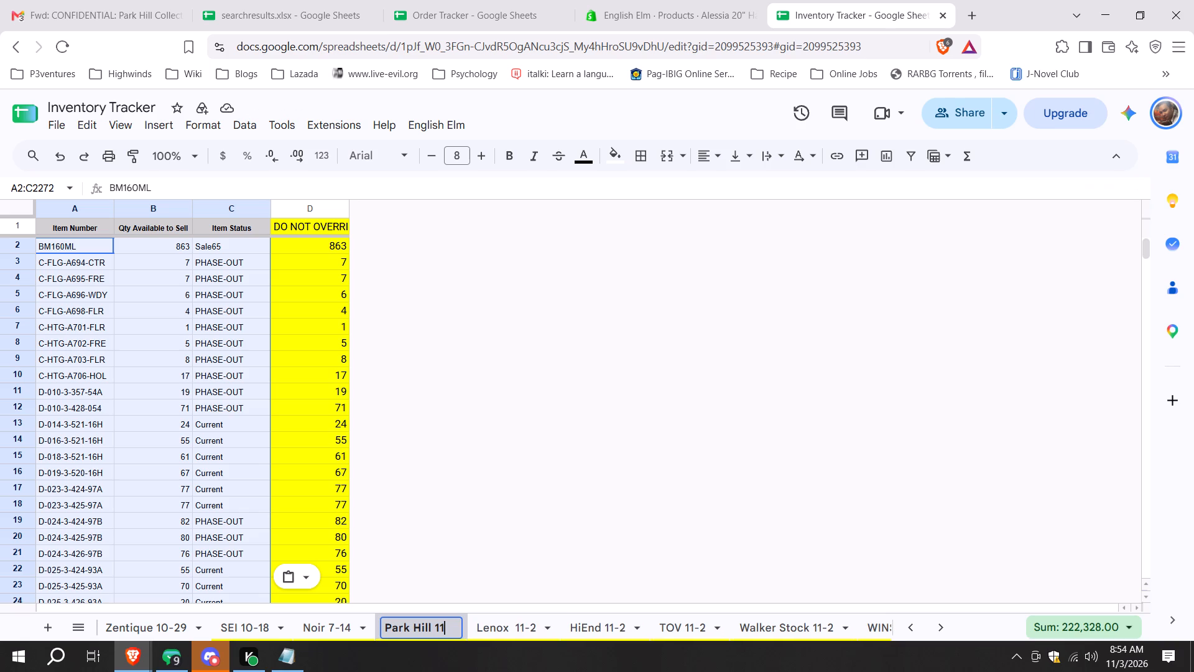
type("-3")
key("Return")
Return to the searchresults spreadsheet with the Park Hill item availability data.
left_click(291, 0)
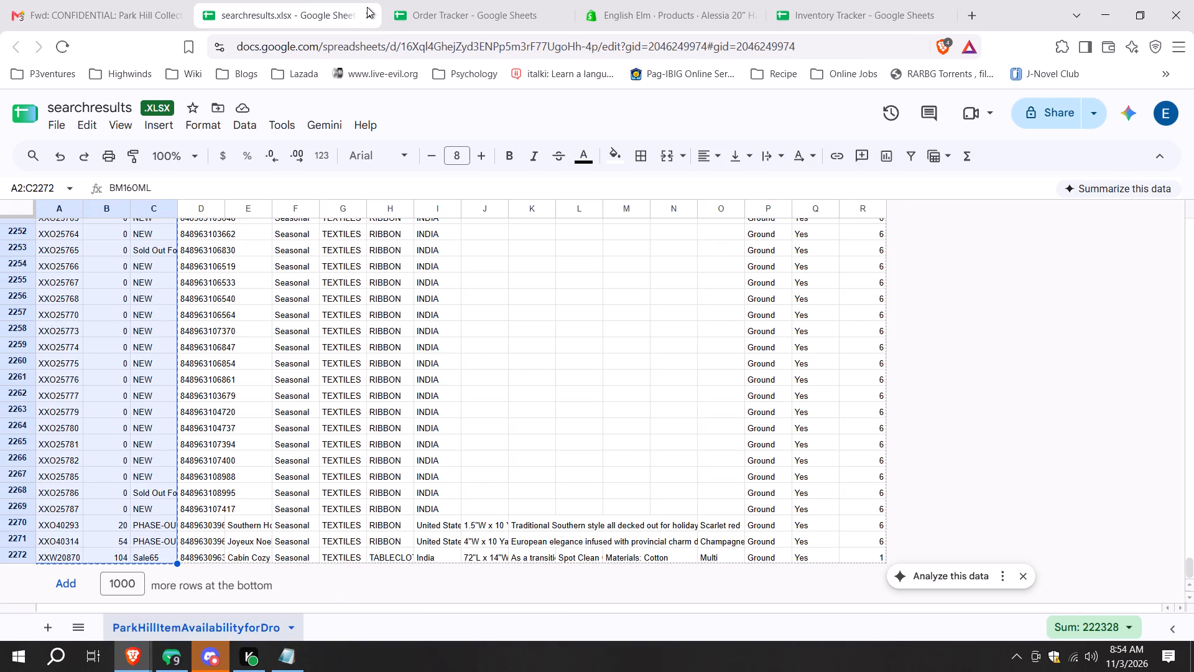
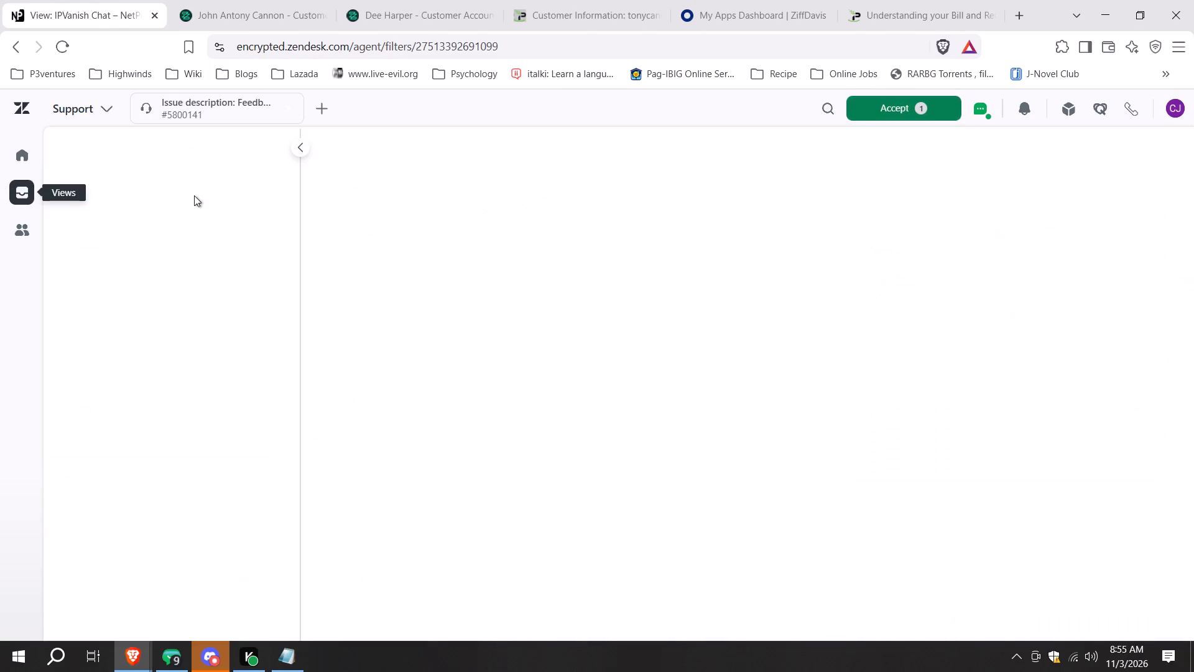
Open the Mobile App User conversation, ticket #5813671, from the IPVanish Chat view in Zendesk.
left_click(748, 325)
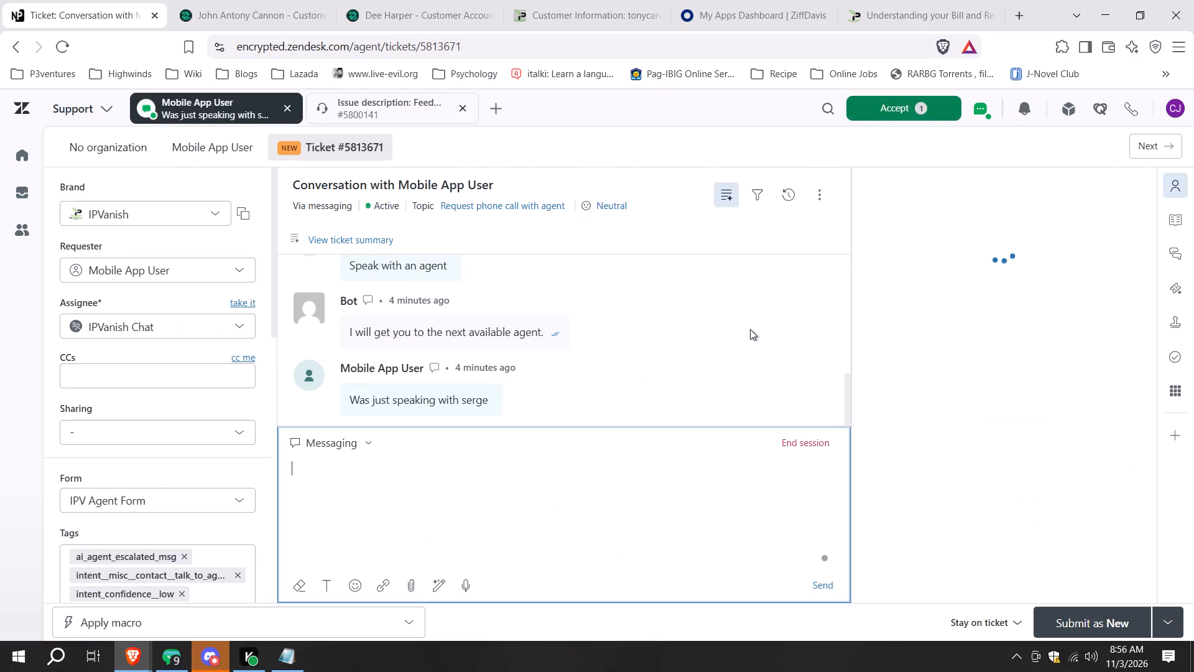
Close the Mobile App User conversation ticket, leaving the Feedback or suggestion ticket open.
left_click(286, 106)
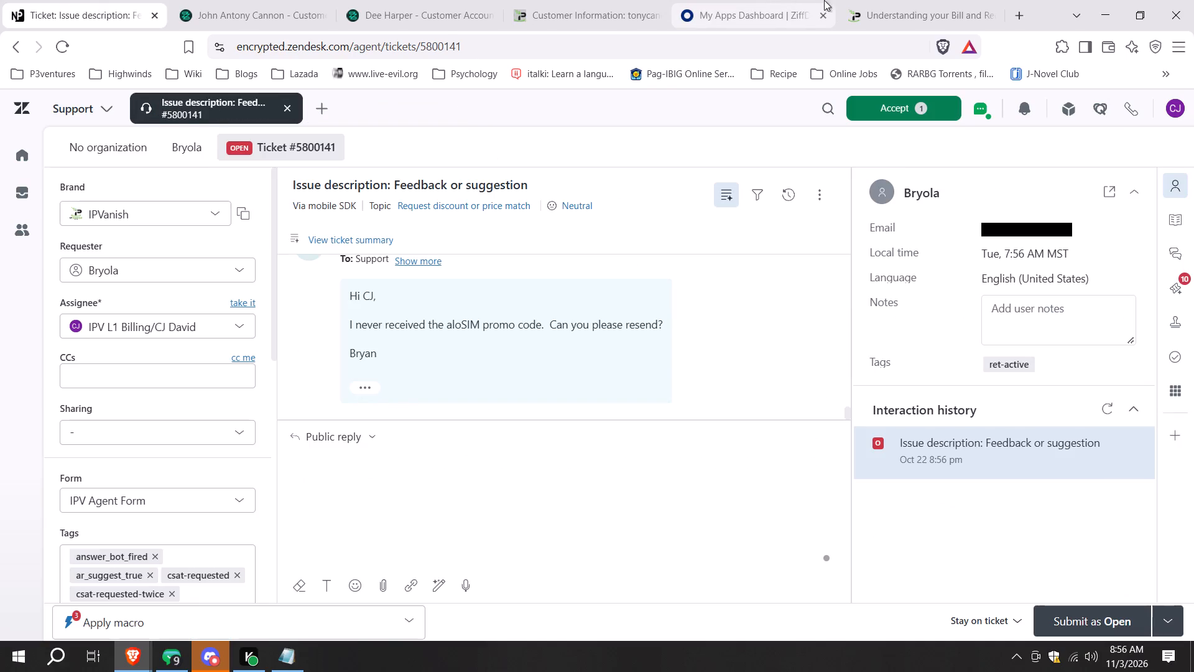
Close the second customer account page and launch the Google app from the ZiffDavis Okta apps dashboard.
left_click(758, 0)
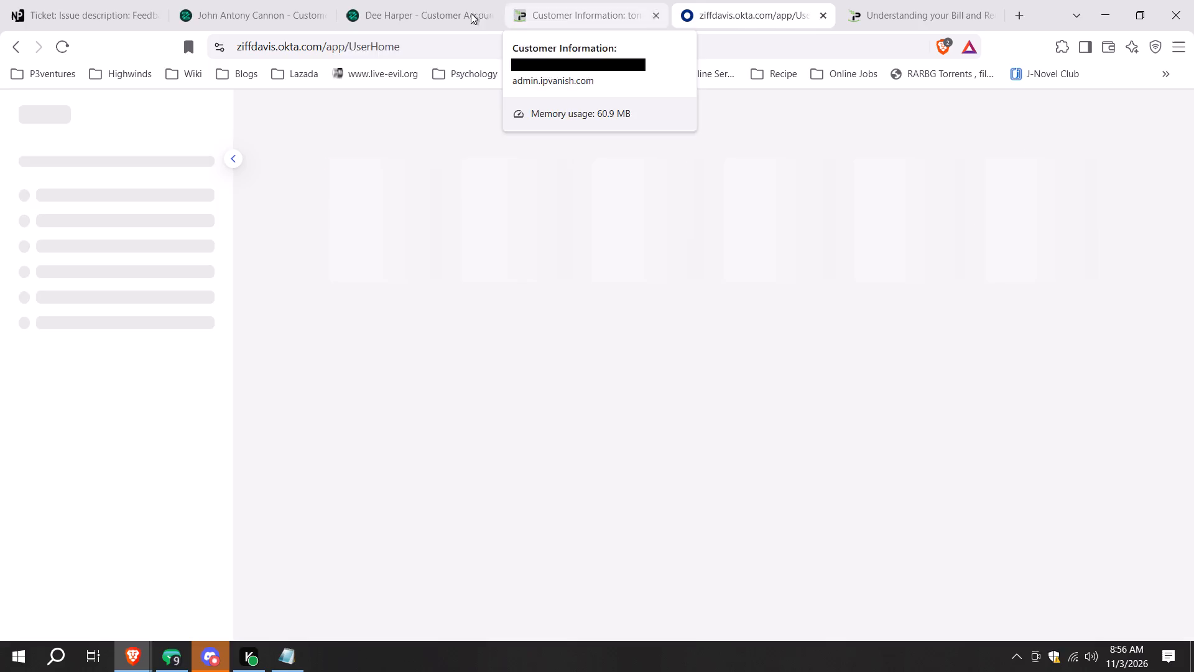
left_click(492, 19)
left_click(516, 309)
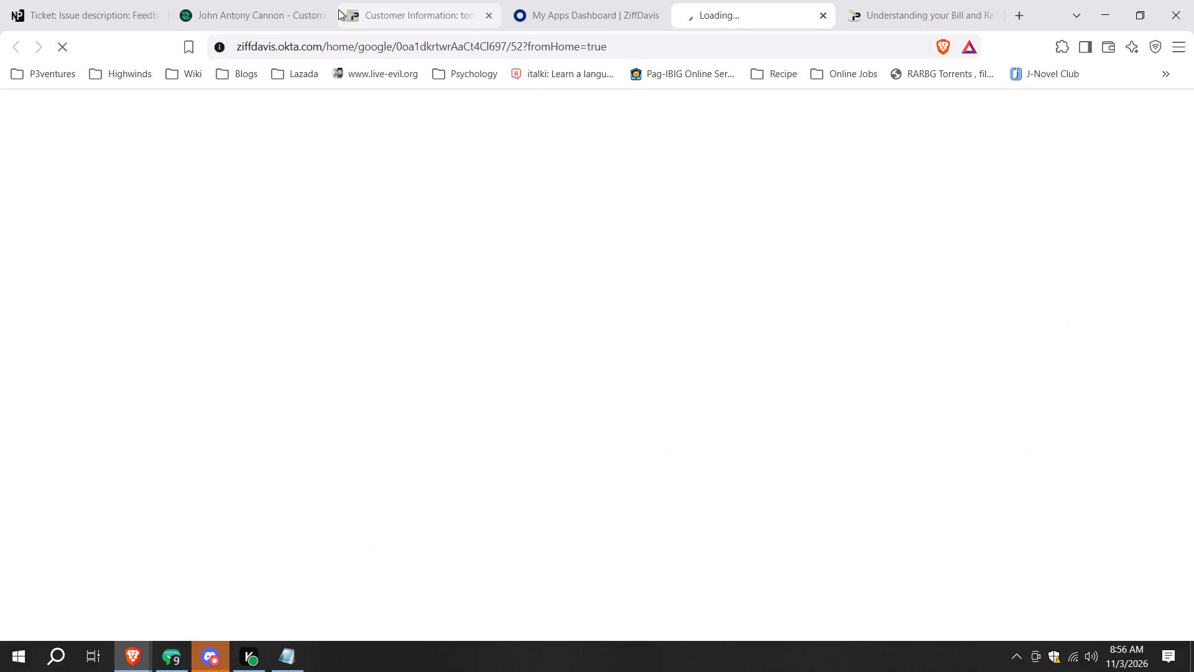
left_click(719, 0)
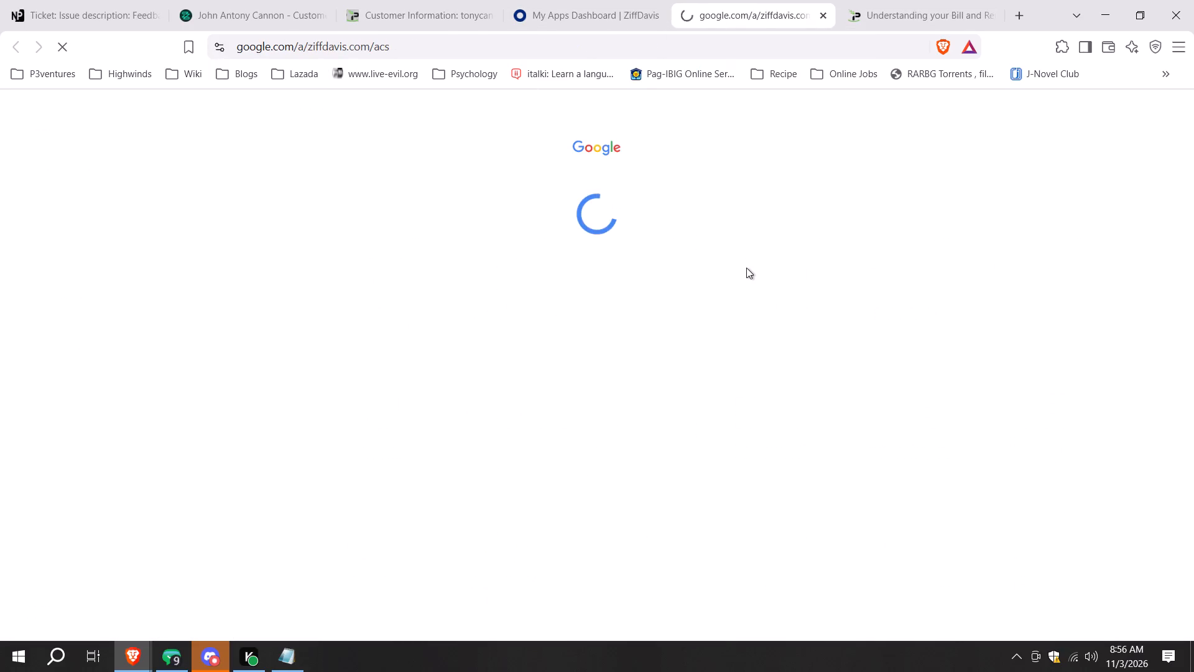